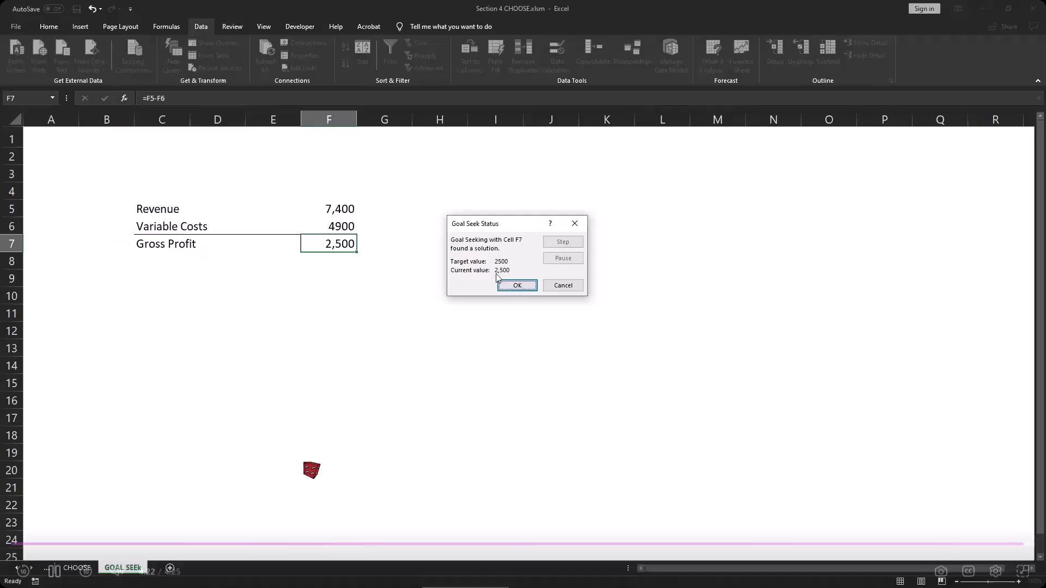
Leave the full-screen video and open the task document for Assignment 3, Sales Performance & Data Analysis Advanced Excel Project.
key(Escape)
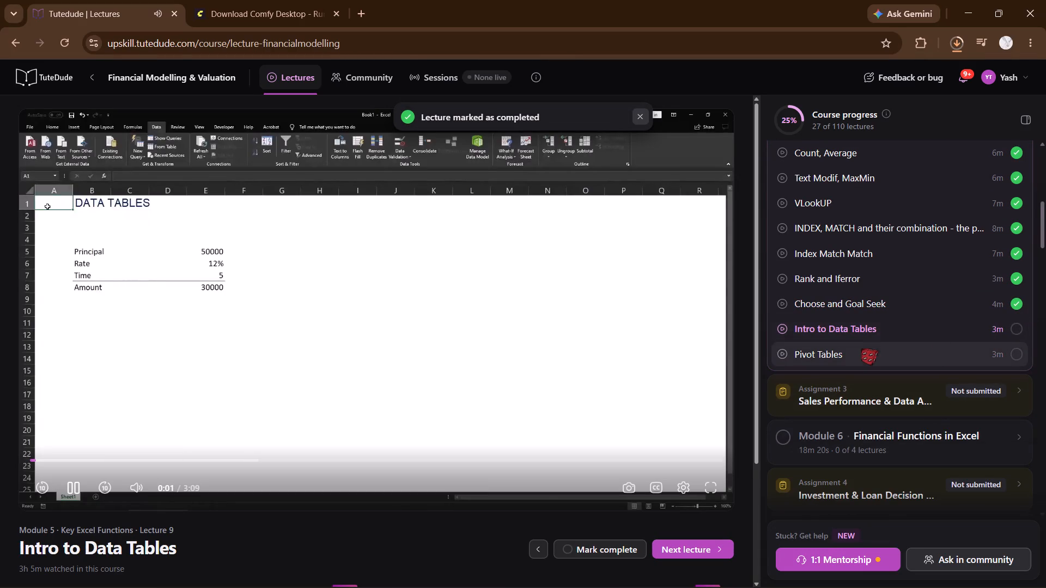
click(964, 399)
click(870, 458)
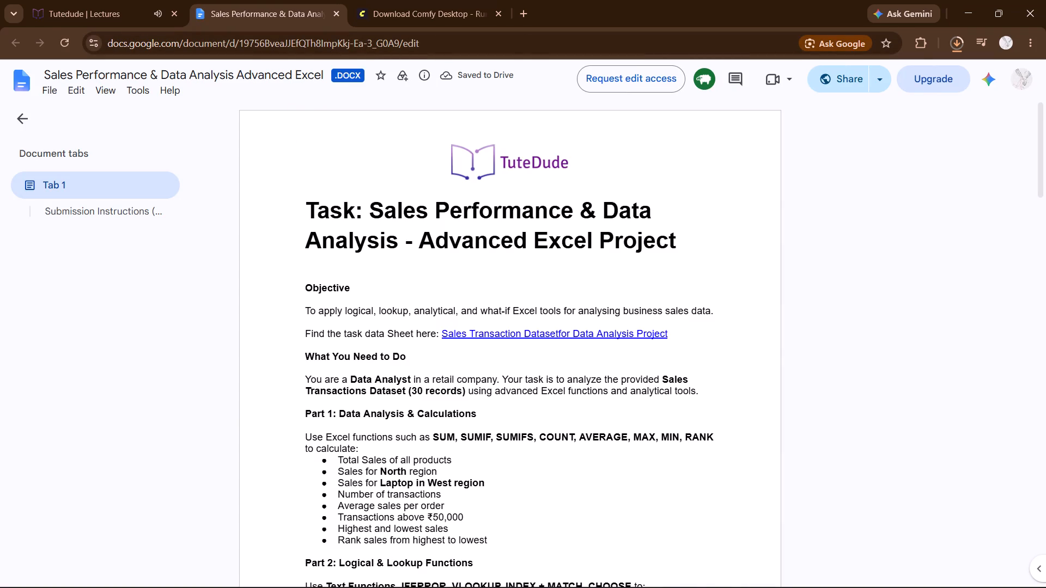
Open the linked Sales Transaction Dataset spreadsheet from the assignment document.
click(466, 333)
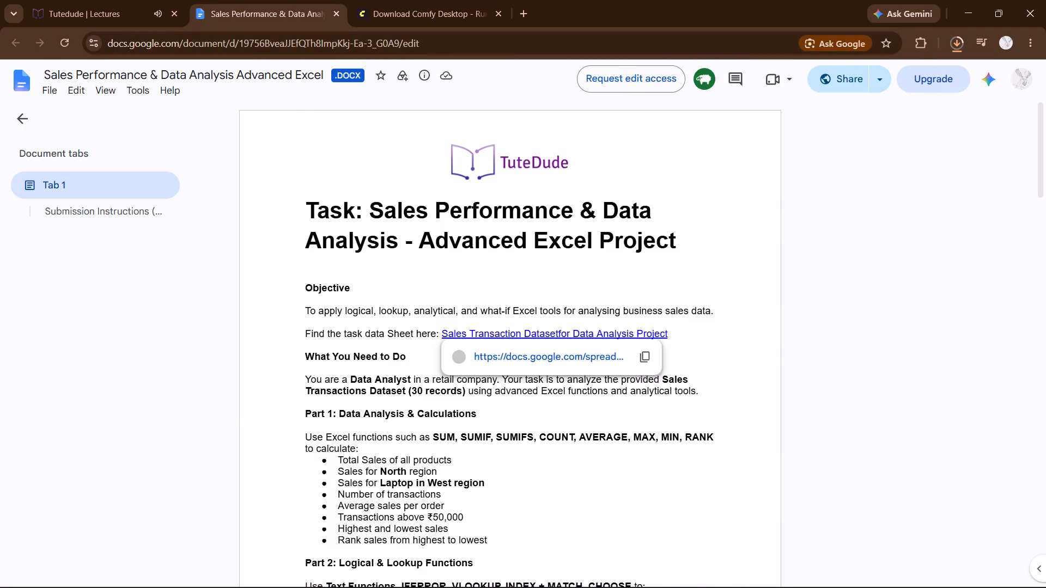
click(539, 351)
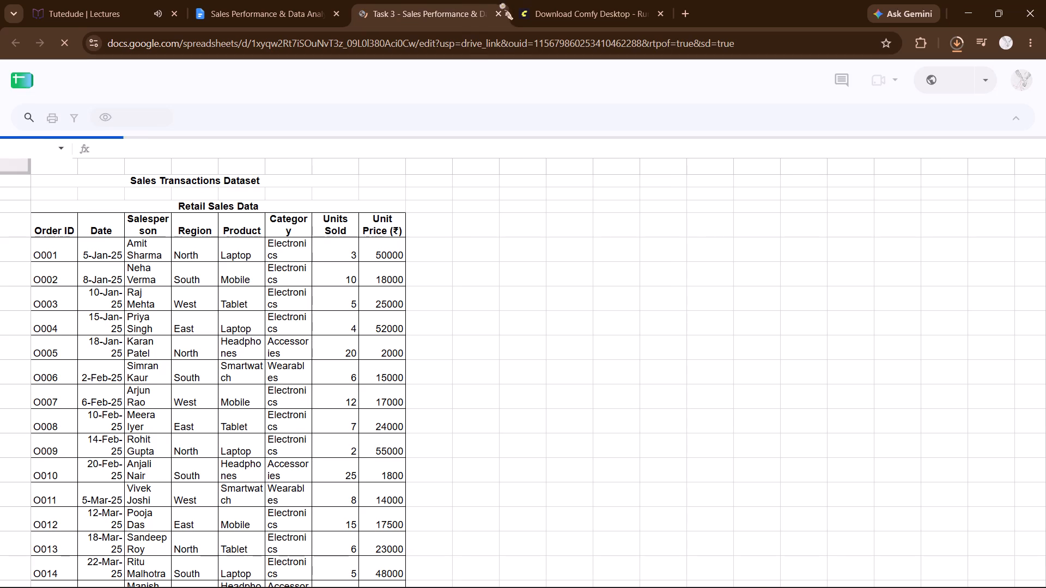
Look through the retail sales data from the first order to the last row of the Data set sheet.
scroll(344, 249, down, 6)
scroll(344, 252, up, 6)
scroll(344, 253, down, 6)
scroll(344, 253, up, 1)
scroll(345, 252, down, 6)
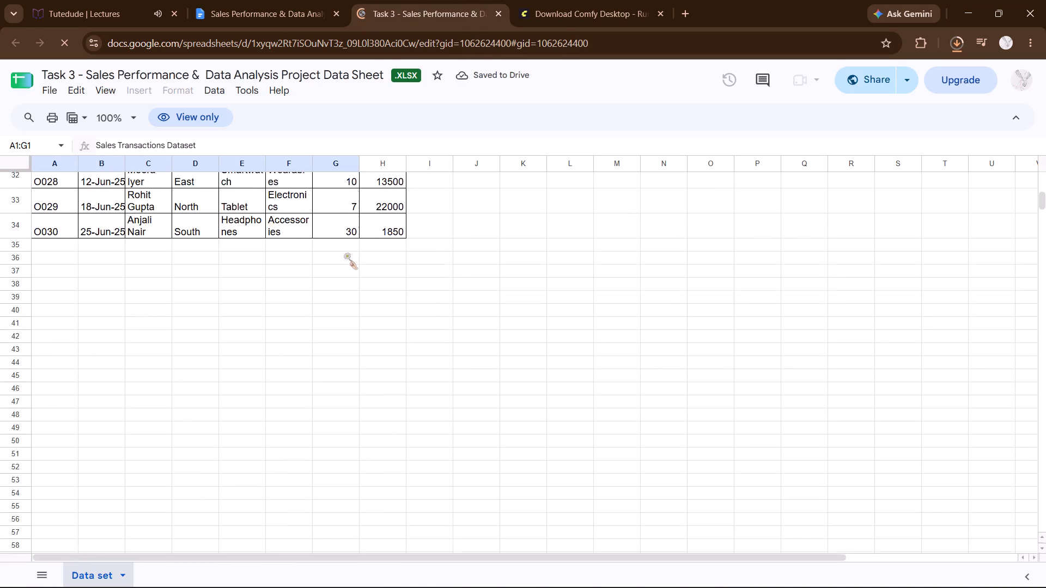
scroll(344, 254, down, 6)
scroll(344, 264, up, 7)
scroll(247, 265, down, 6)
scroll(118, 254, up, 20)
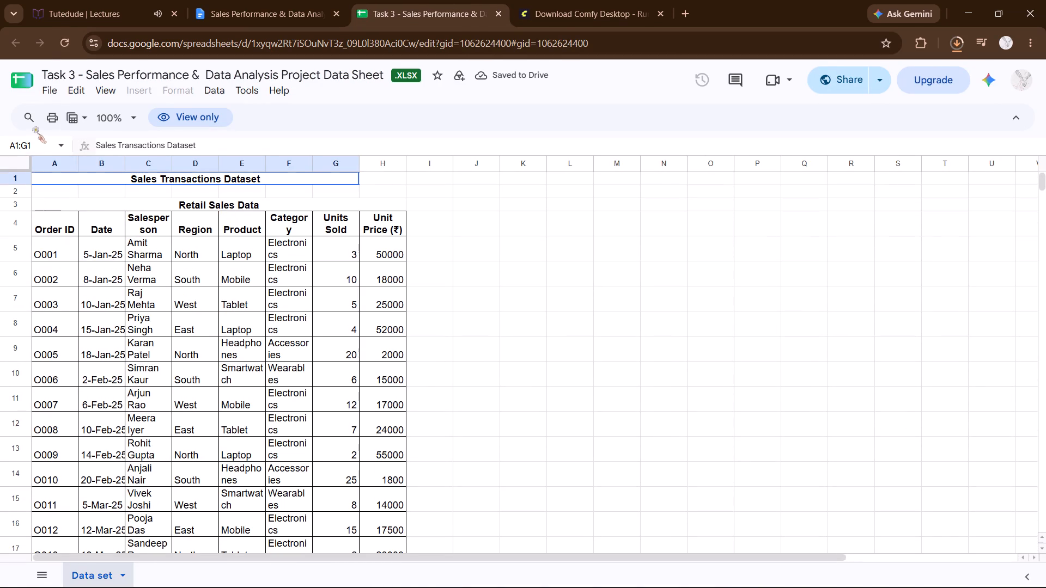
scroll(33, 129, up, 5)
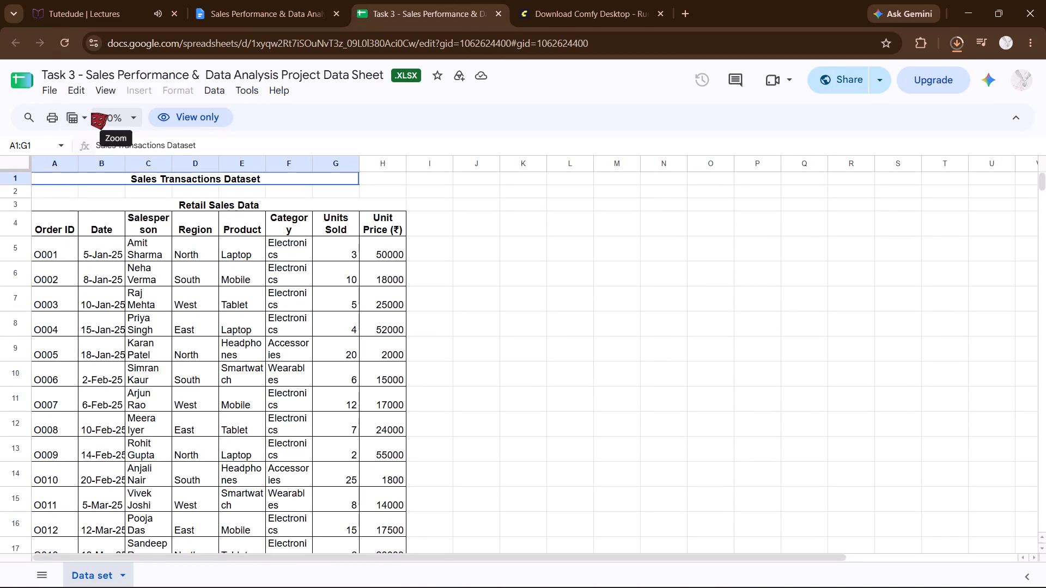
Download the Task 3 data sheet as a Microsoft Excel (.xlsx) file.
click(41, 88)
click(42, 88)
double_click(43, 92)
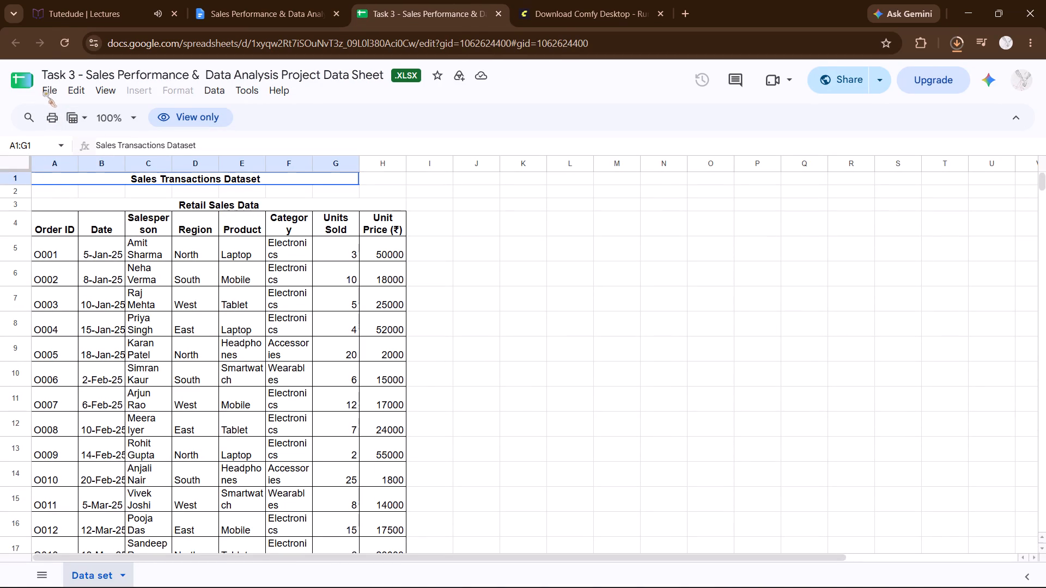
click(48, 93)
click(48, 92)
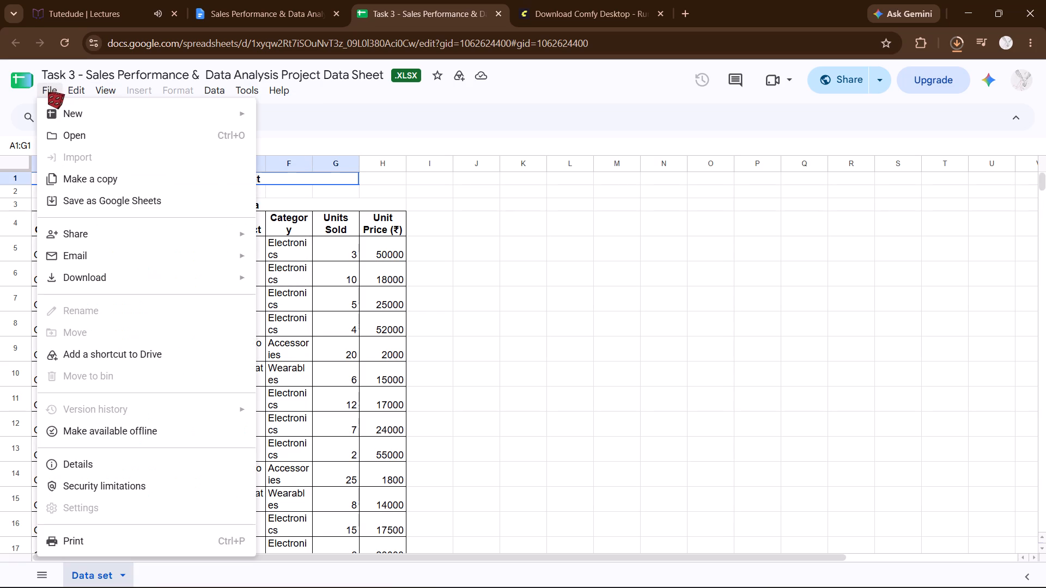
click(118, 273)
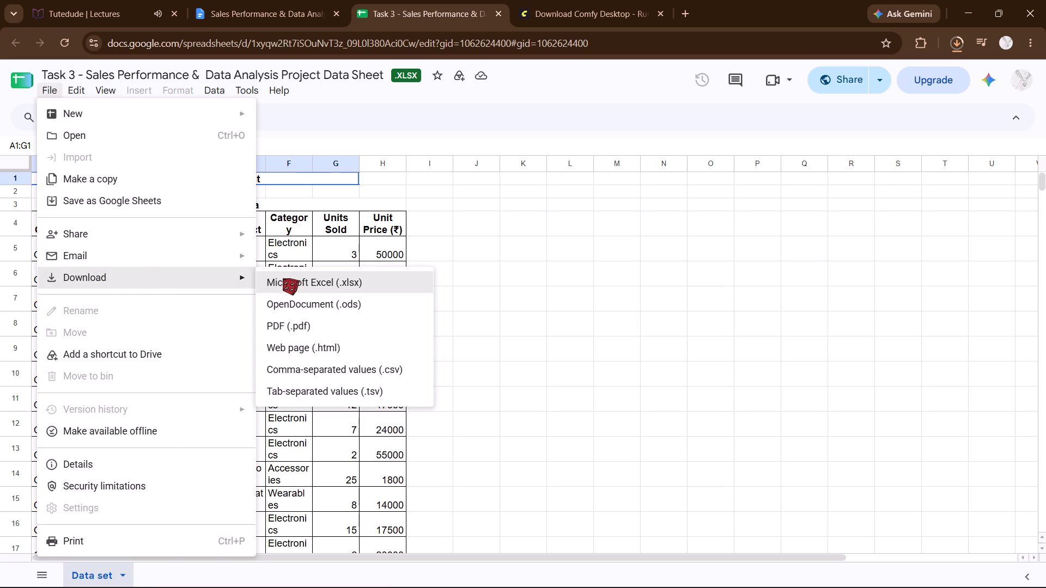
click(283, 278)
scroll(341, 245, up, 5)
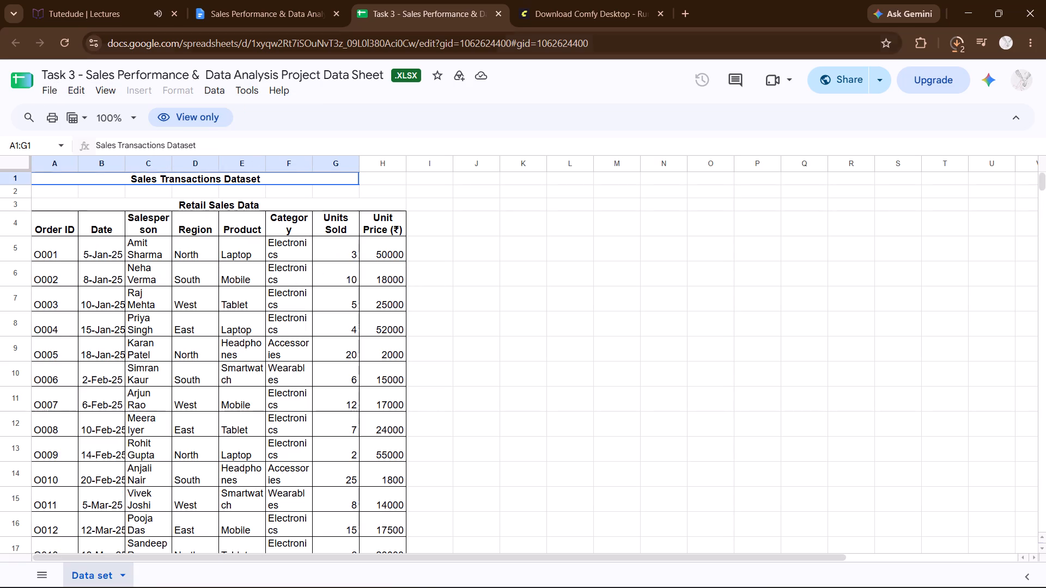
Return to the course page and watch the Intro to Data Tables lecture, replaying the table setup and skipping ahead to the later part.
click(122, 11)
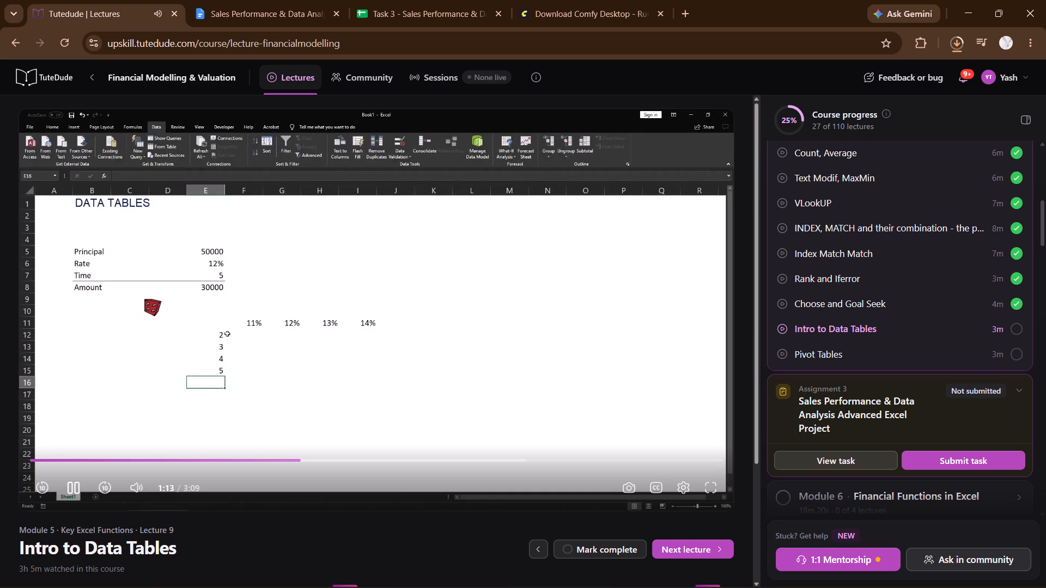
drag(223, 462, 62, 465)
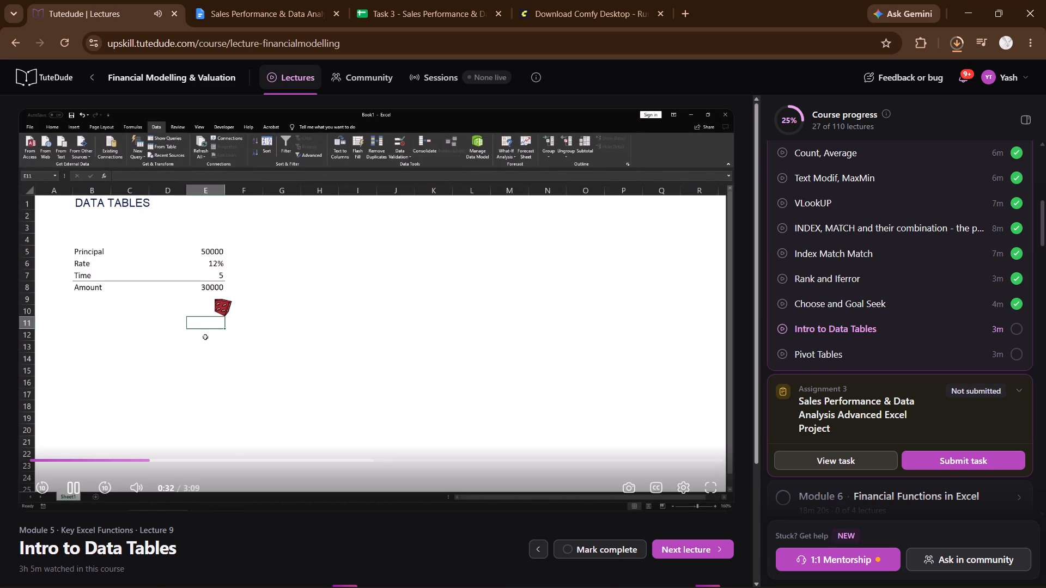
click(192, 457)
click(226, 452)
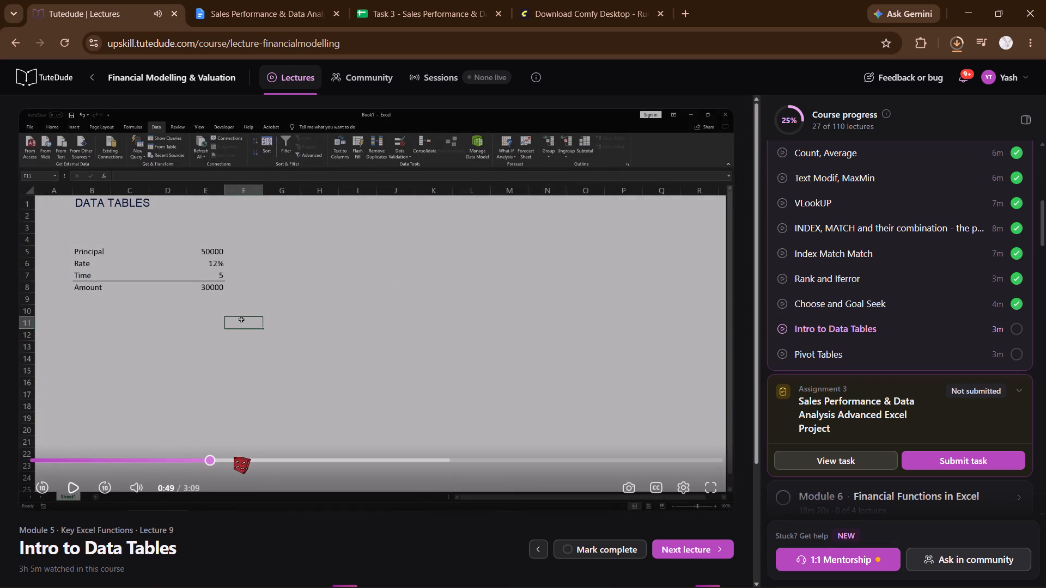
click(234, 457)
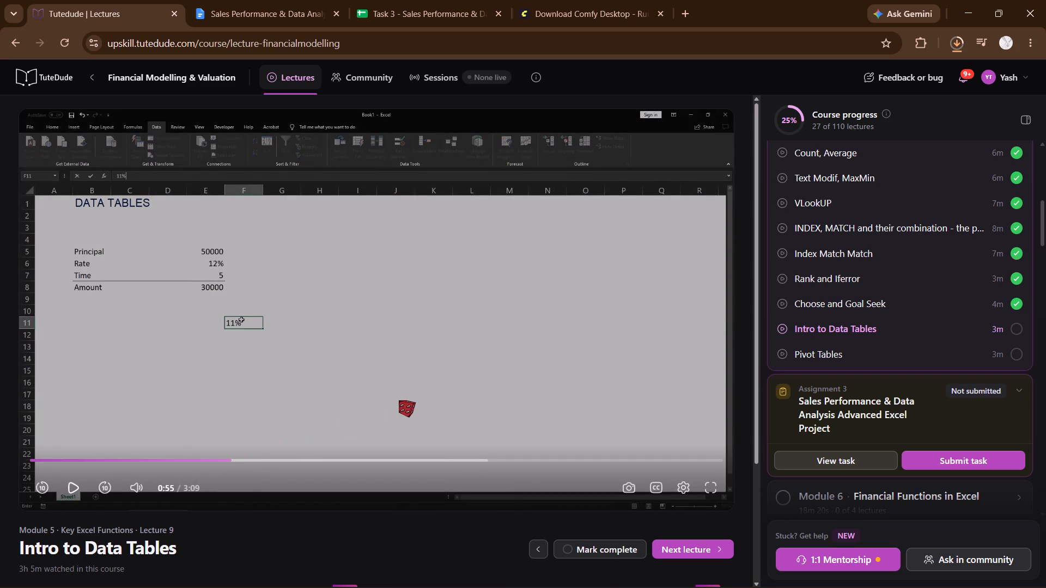
click(399, 400)
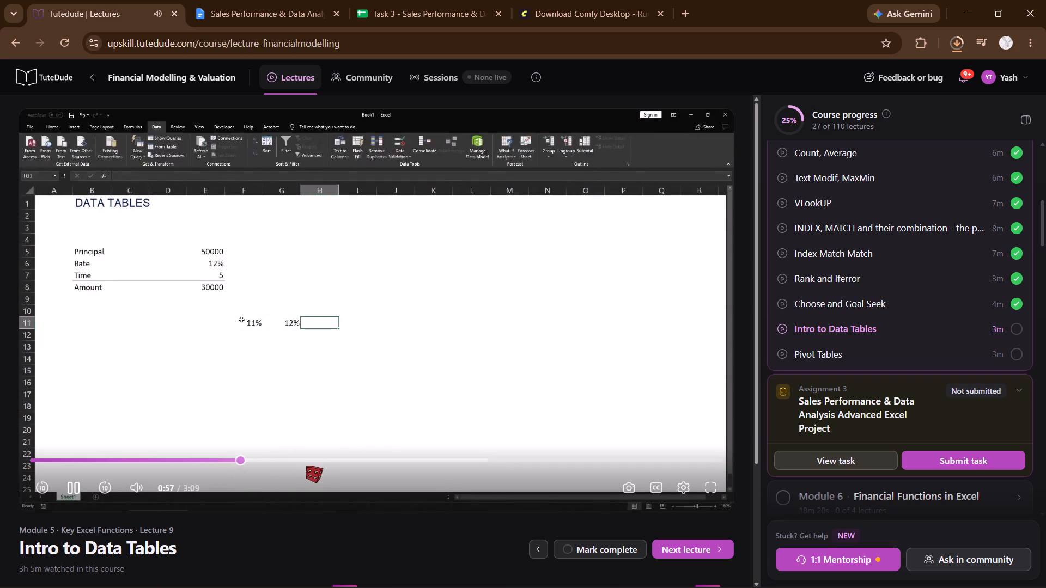
click(353, 459)
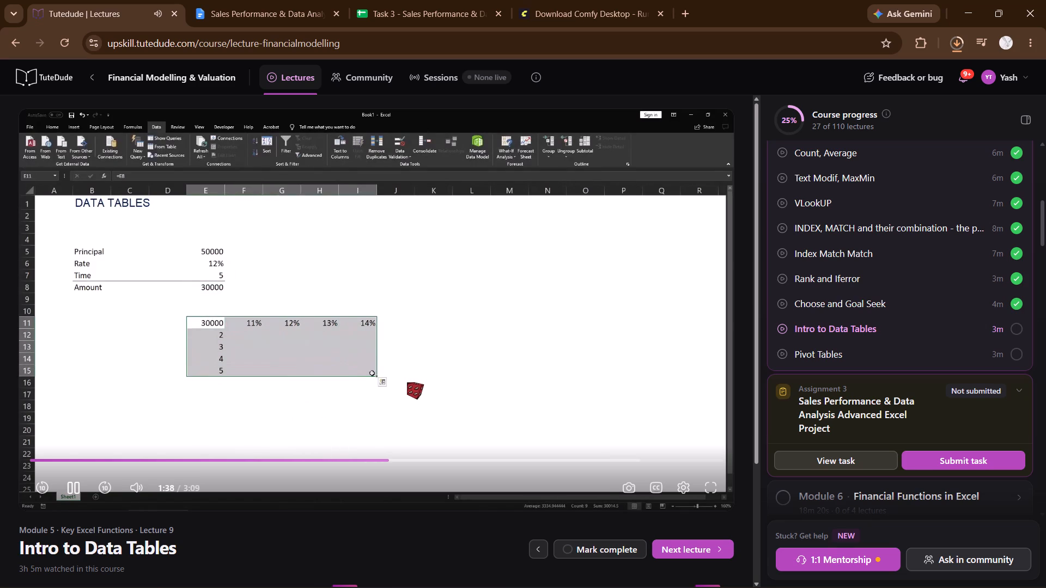
click(385, 462)
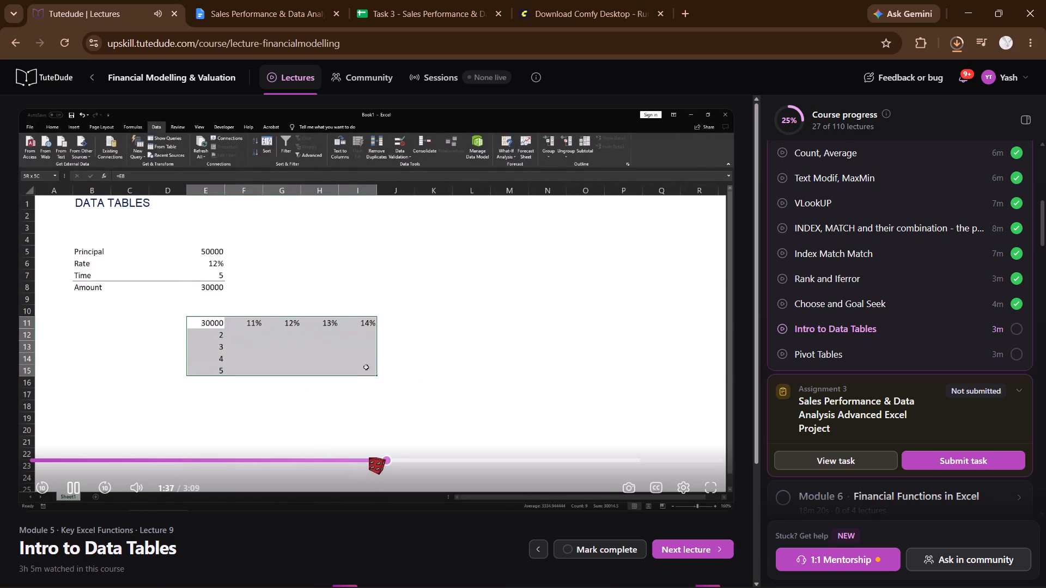
click(351, 455)
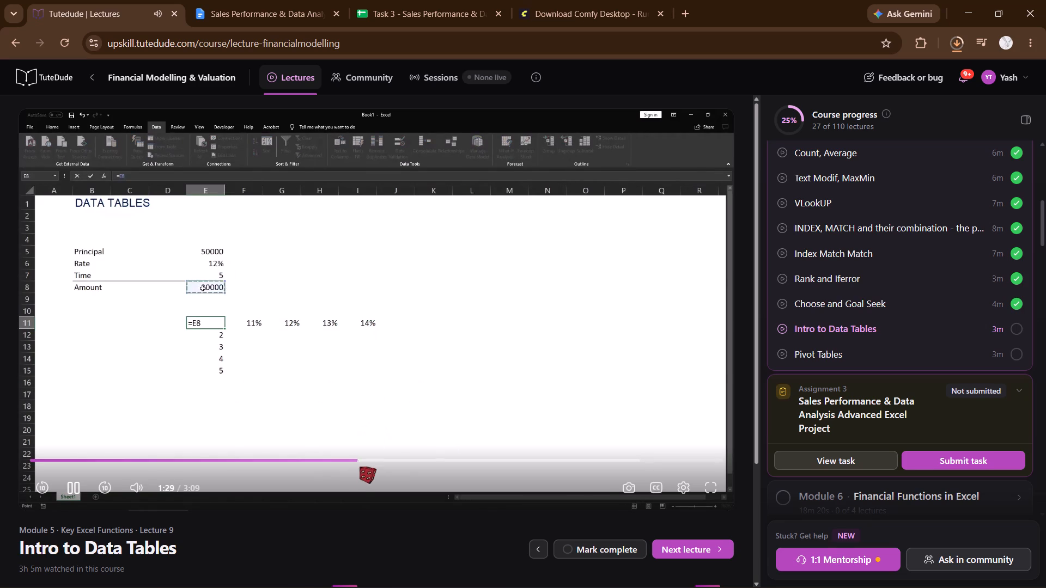
click(331, 460)
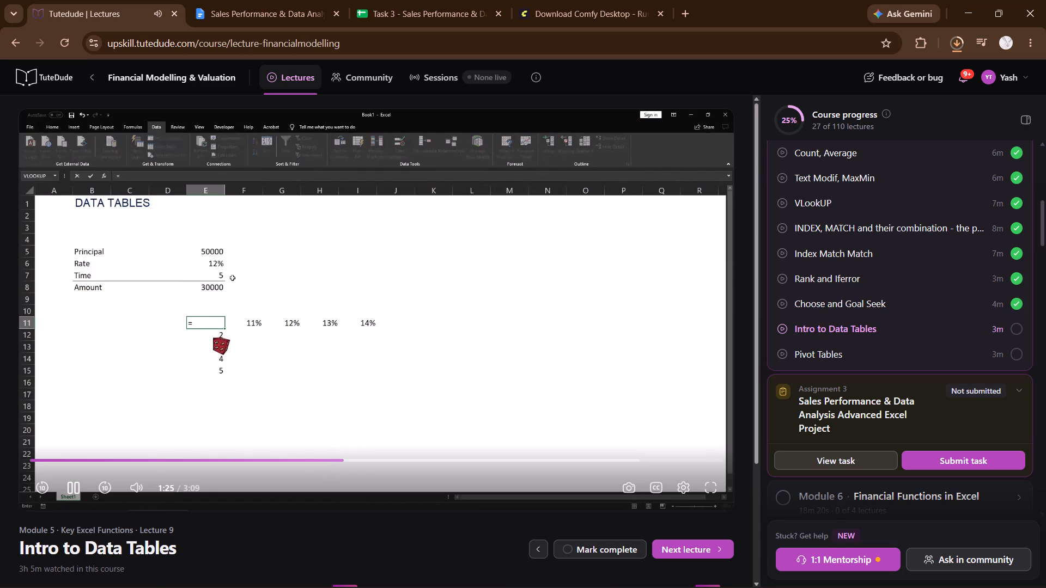
click(326, 460)
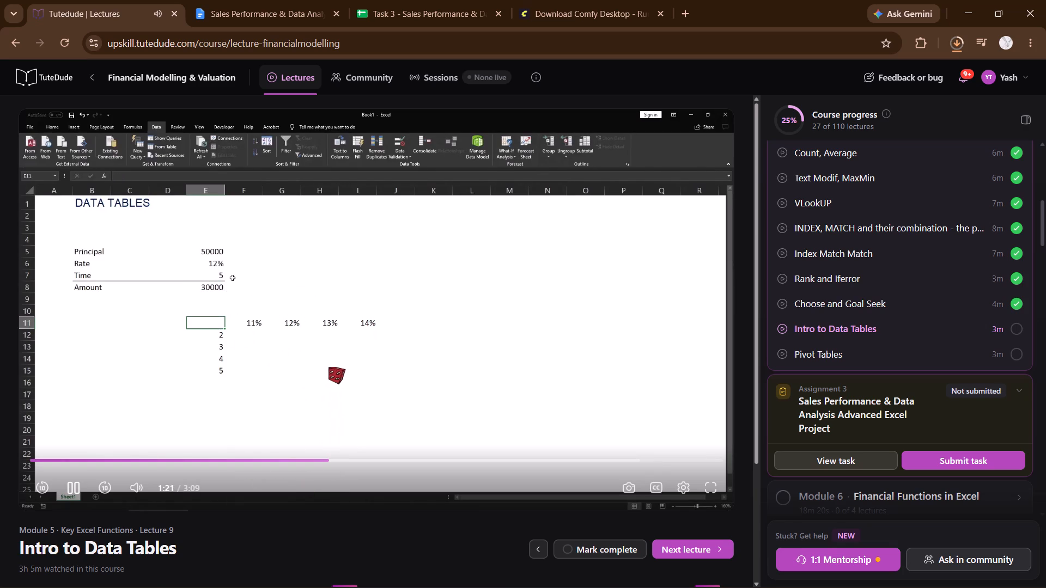
click(280, 460)
click(346, 456)
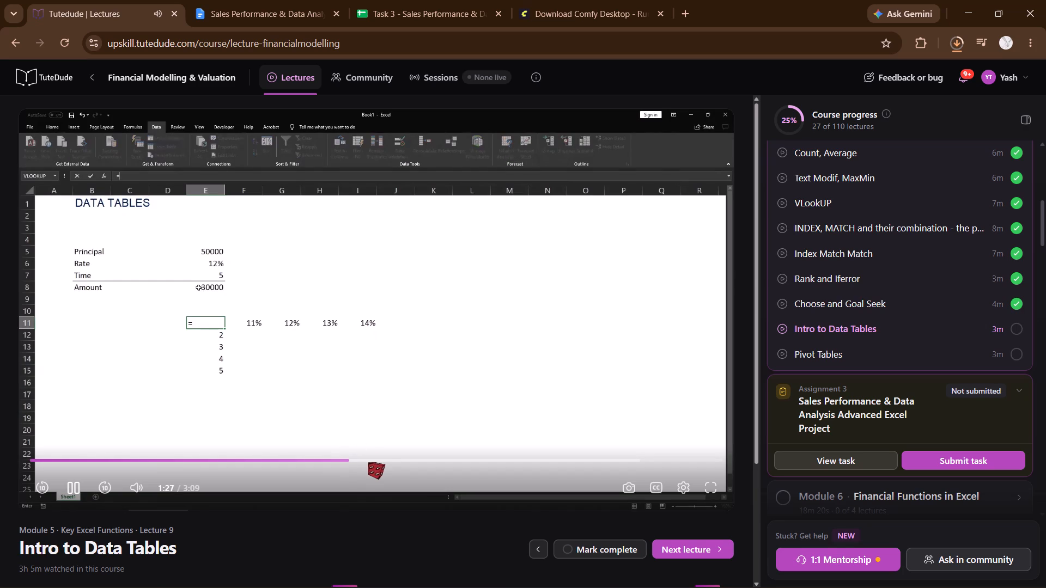
click(370, 457)
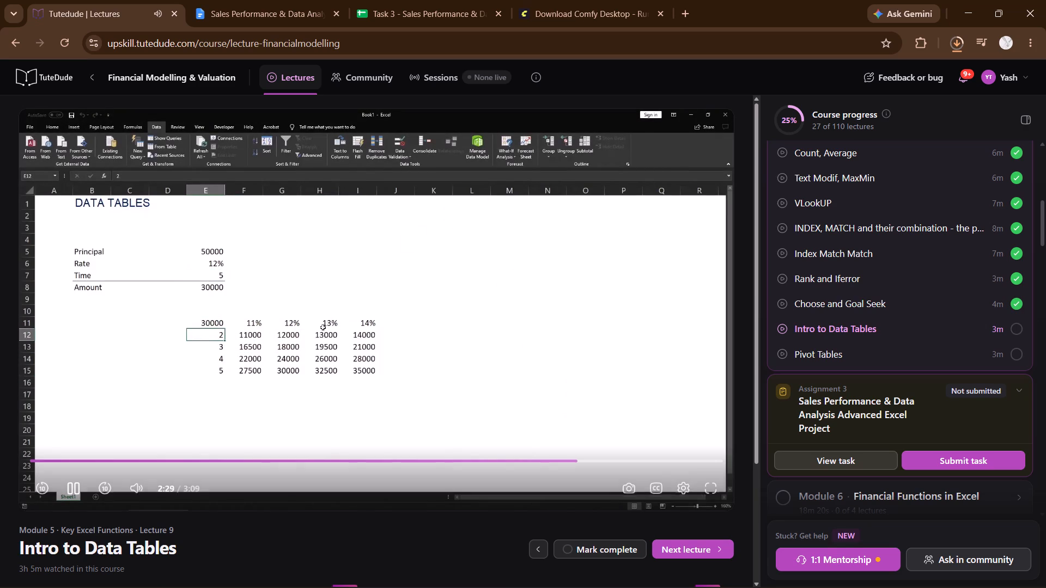
click(627, 459)
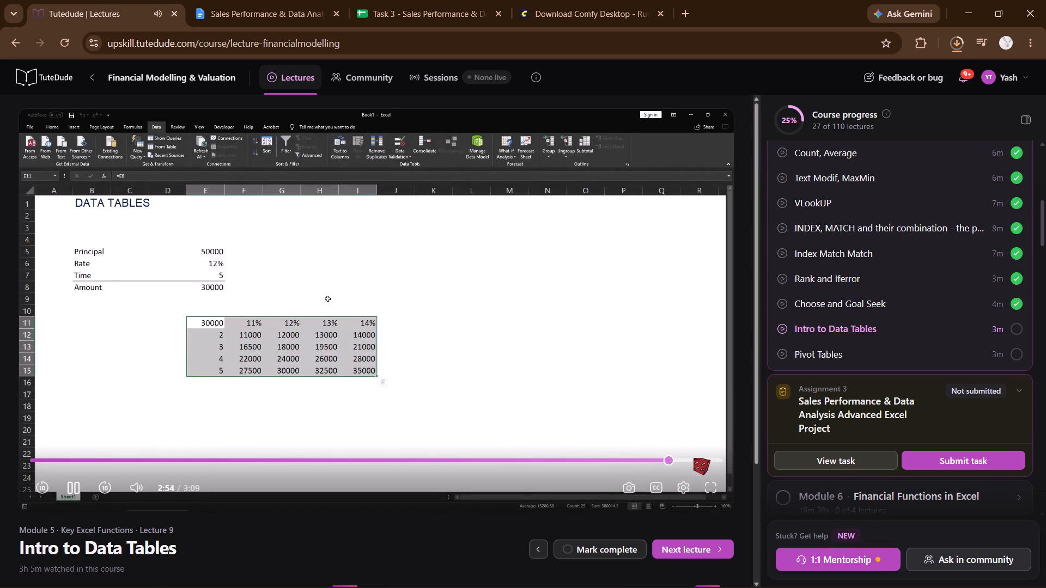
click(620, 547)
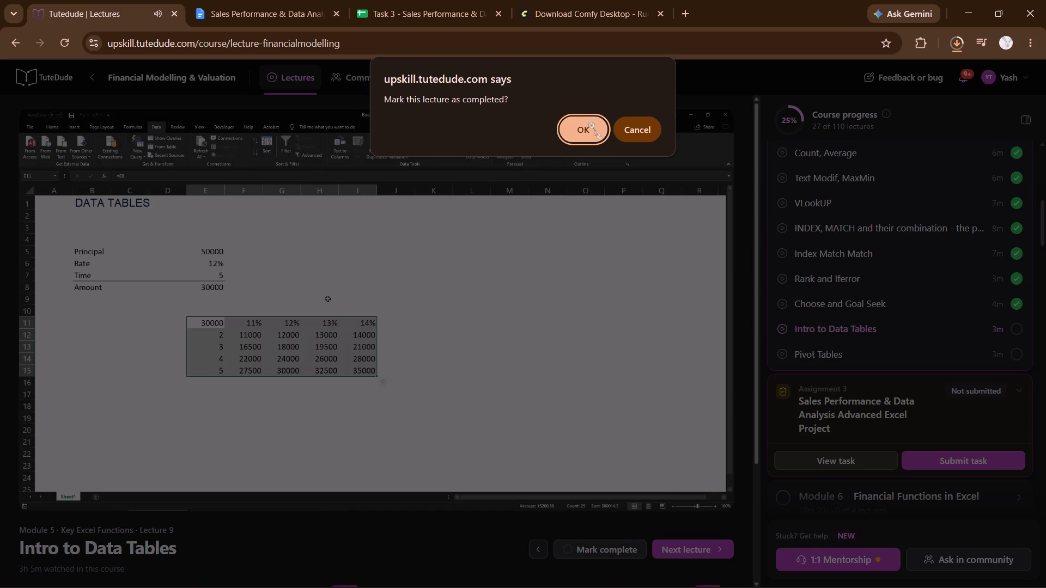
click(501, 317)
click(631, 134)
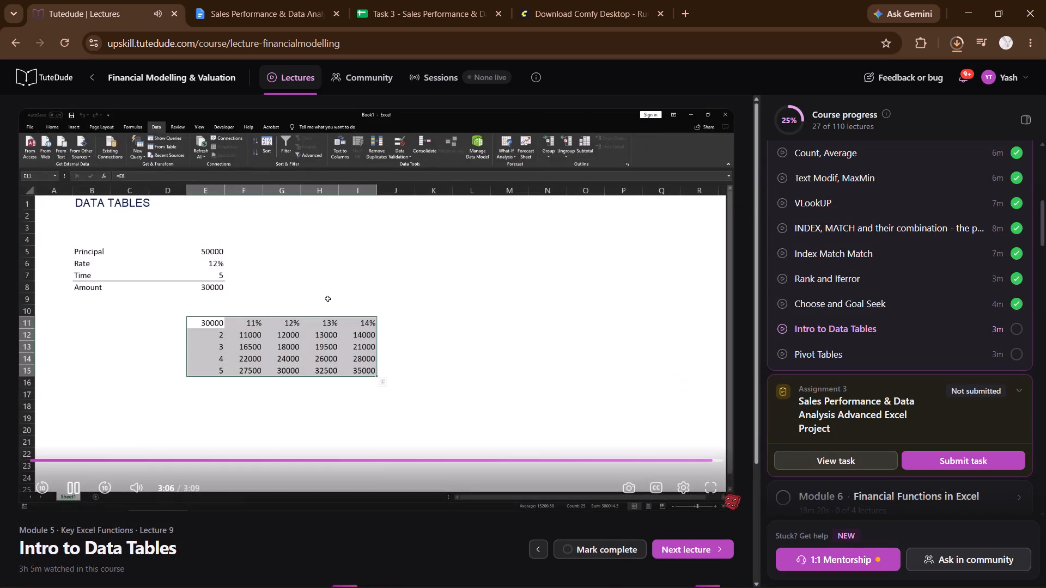
Open the Pivot Tables lecture in Module 5 of the course.
click(880, 340)
click(877, 349)
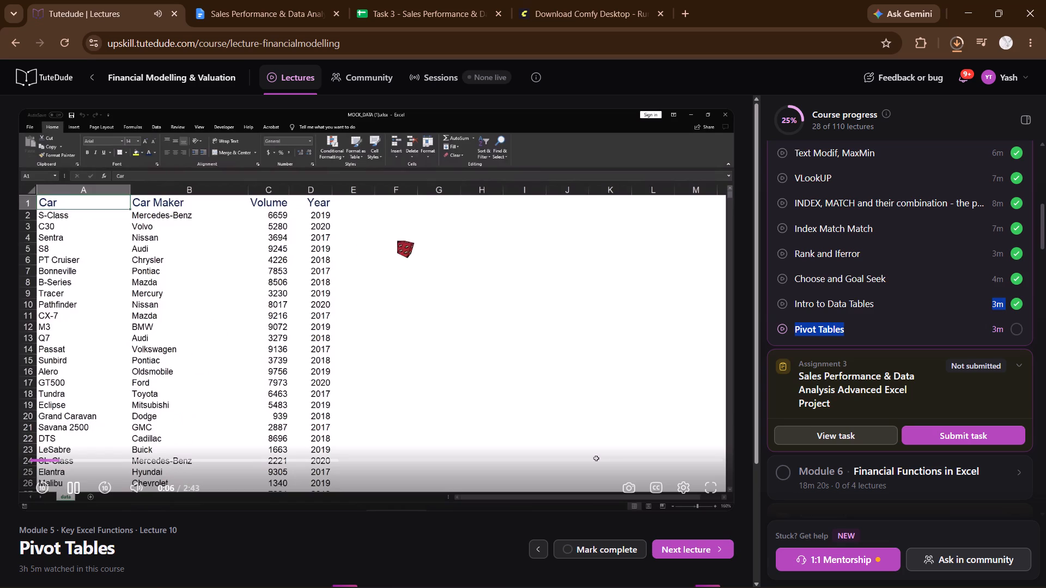
drag(881, 457, 879, 451)
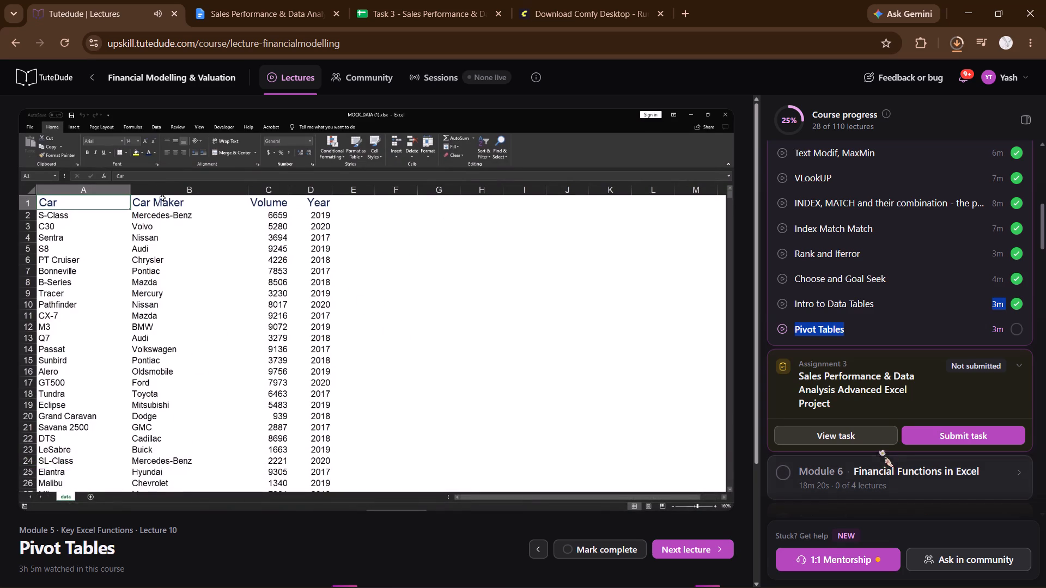
drag(879, 451, 739, 338)
Switch to the assignment brief and read the Part 1, Part 2 and Part 3 requirements for calculations, lookups and advanced analysis.
click(229, 6)
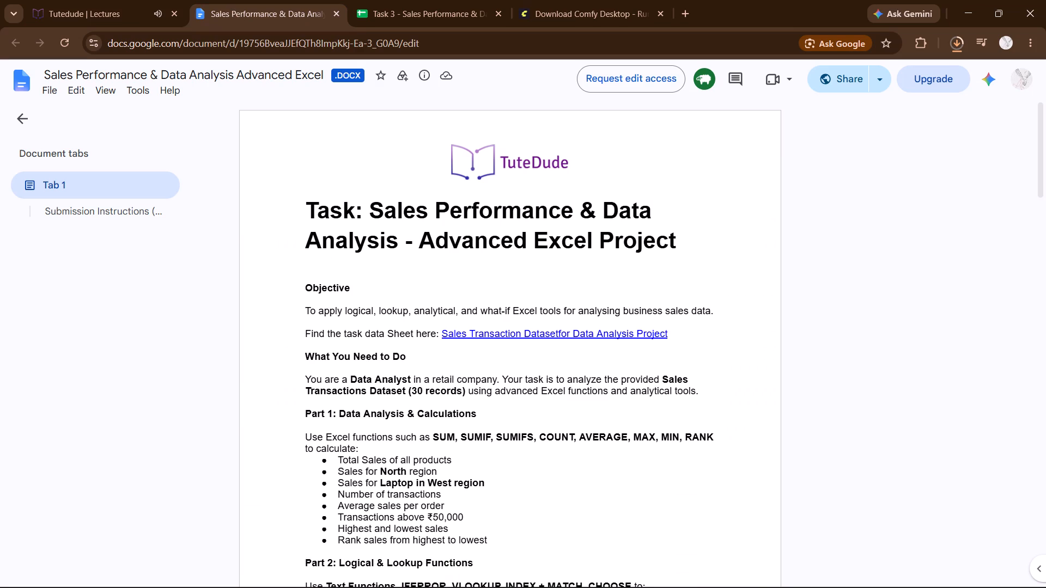
scroll(351, 414, down, 3)
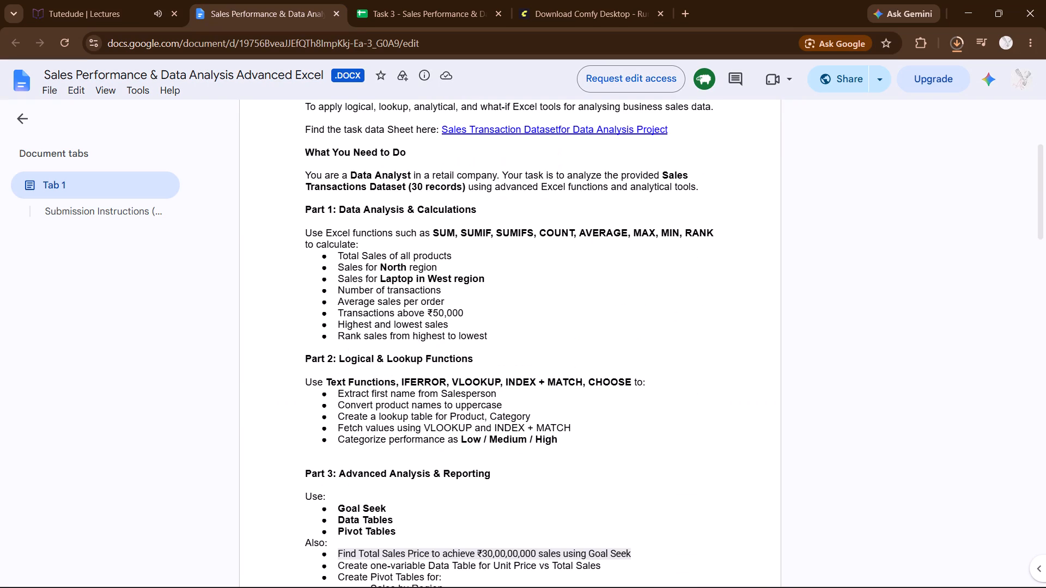
drag(301, 234, 386, 246)
drag(386, 246, 373, 247)
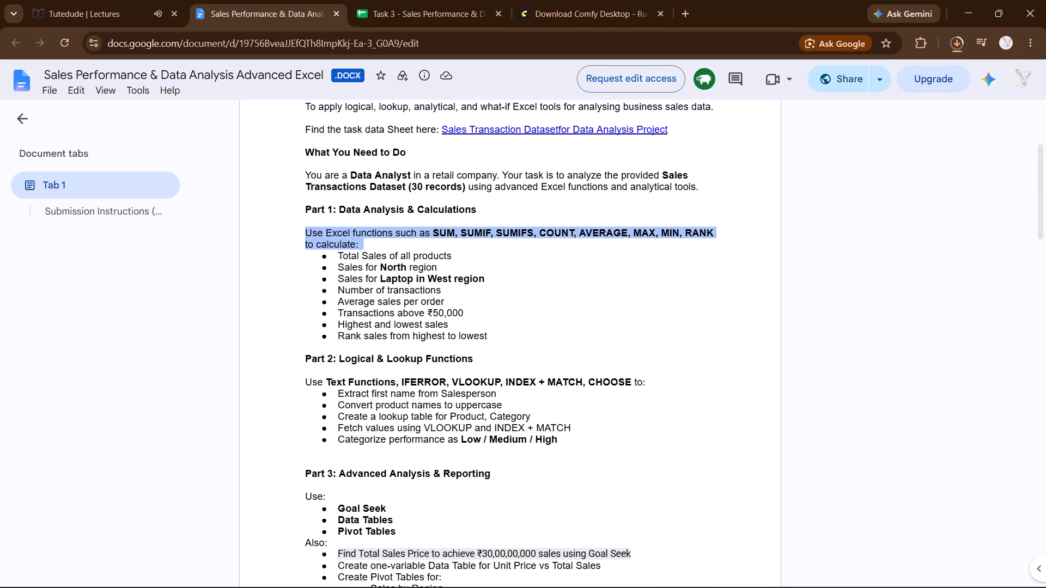
drag(358, 260, 520, 255)
click(373, 265)
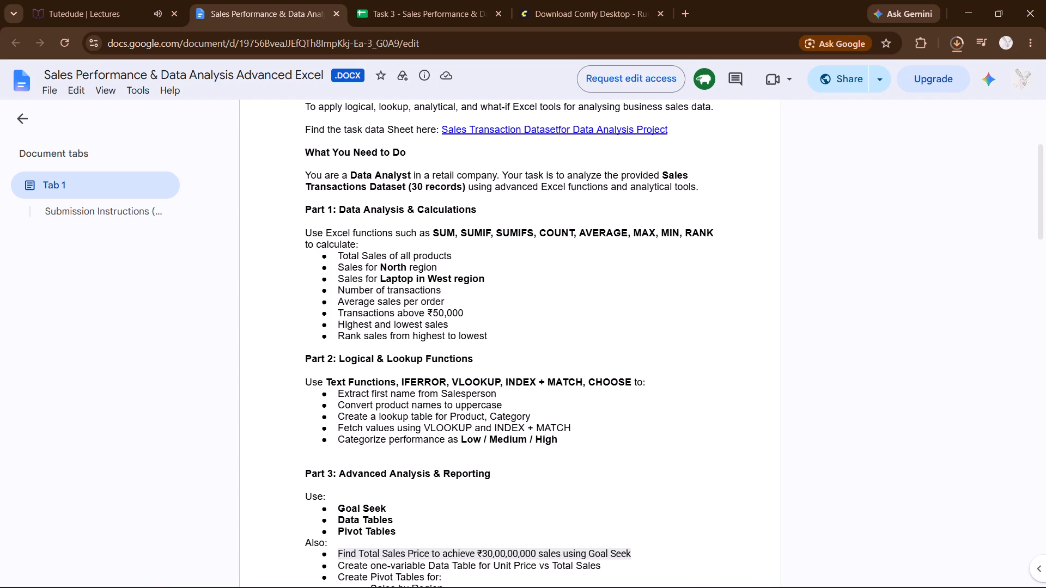
drag(340, 271, 460, 265)
drag(331, 278, 524, 293)
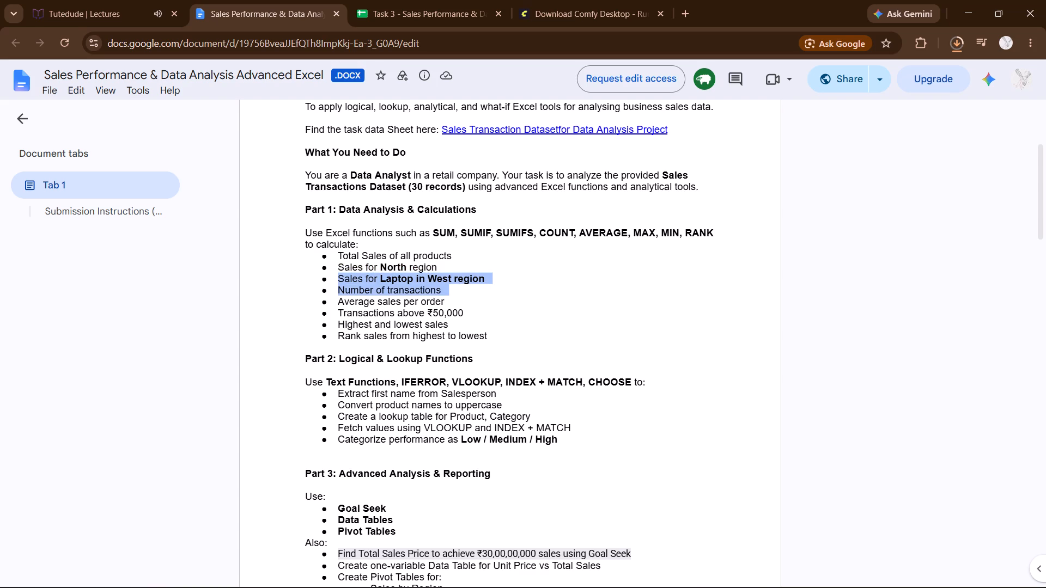
drag(380, 307, 384, 313)
click(421, 409)
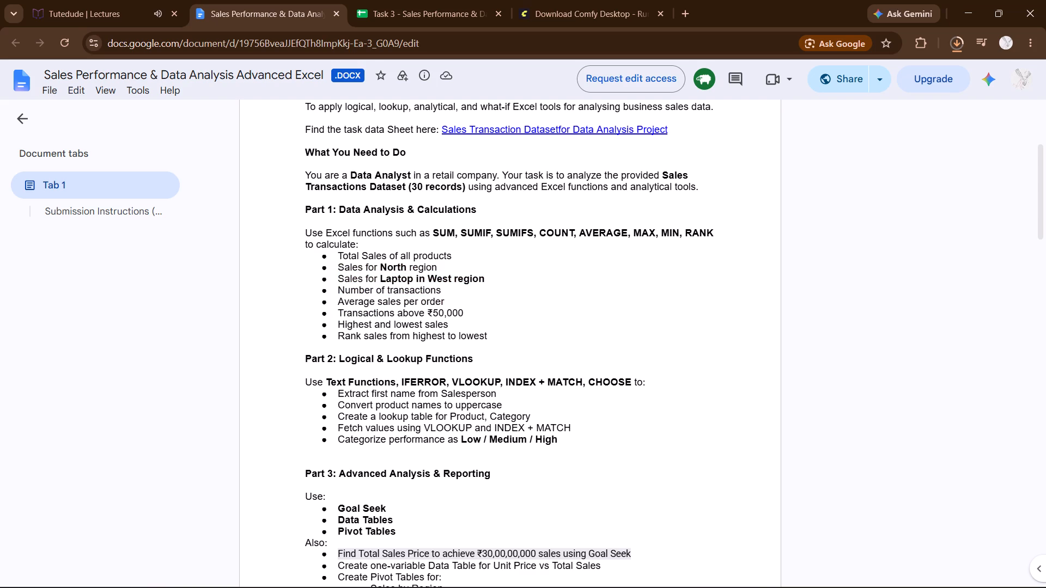
drag(352, 360, 495, 393)
click(395, 422)
drag(338, 389, 498, 388)
click(452, 399)
scroll(351, 435, down, 2)
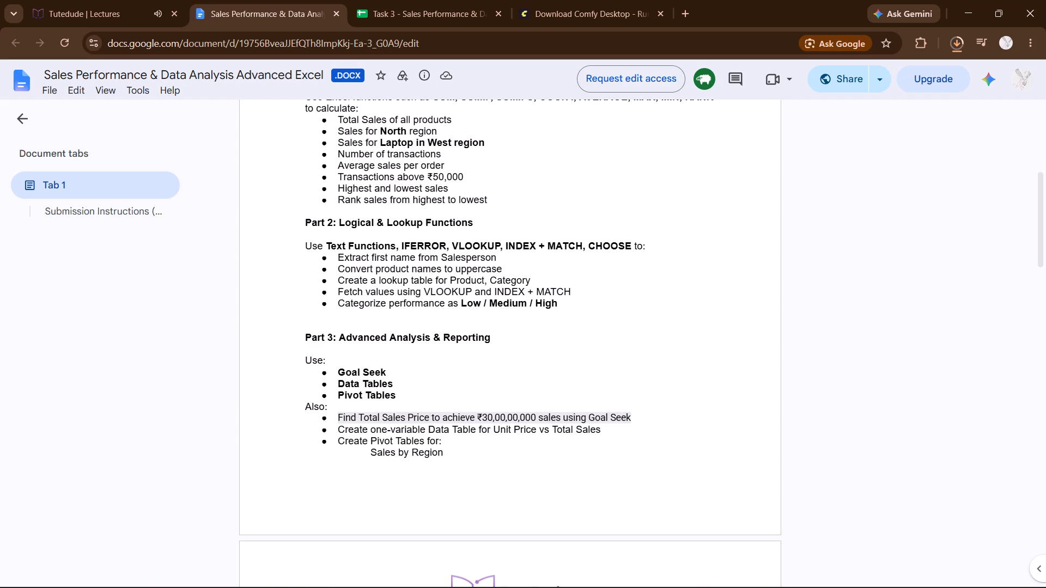
scroll(360, 456, down, 5)
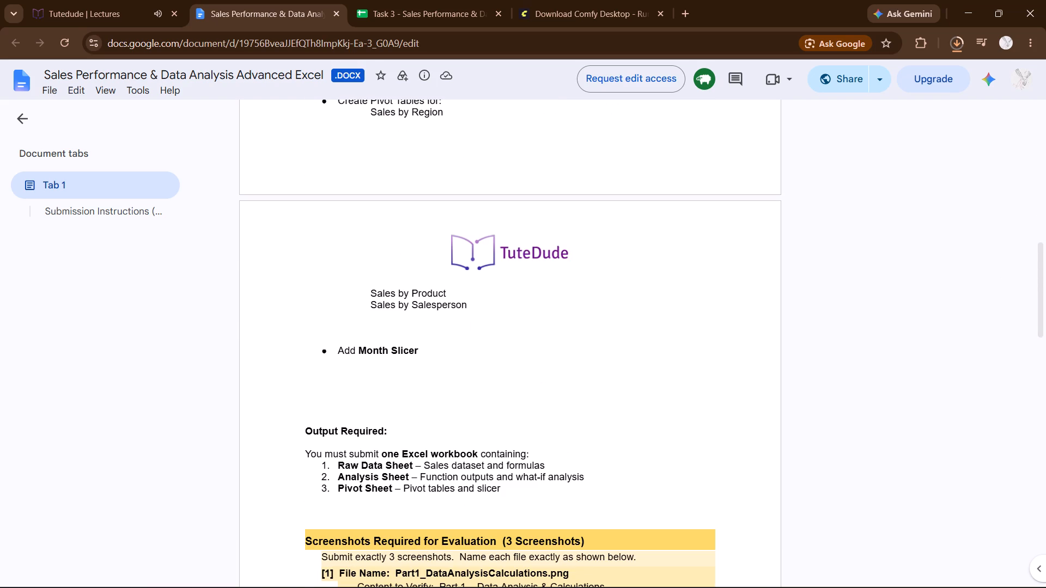
Read the brief's required workbook sheets, screenshot file names, submission output and submission instructions.
drag(413, 463, 330, 472)
drag(367, 476, 388, 474)
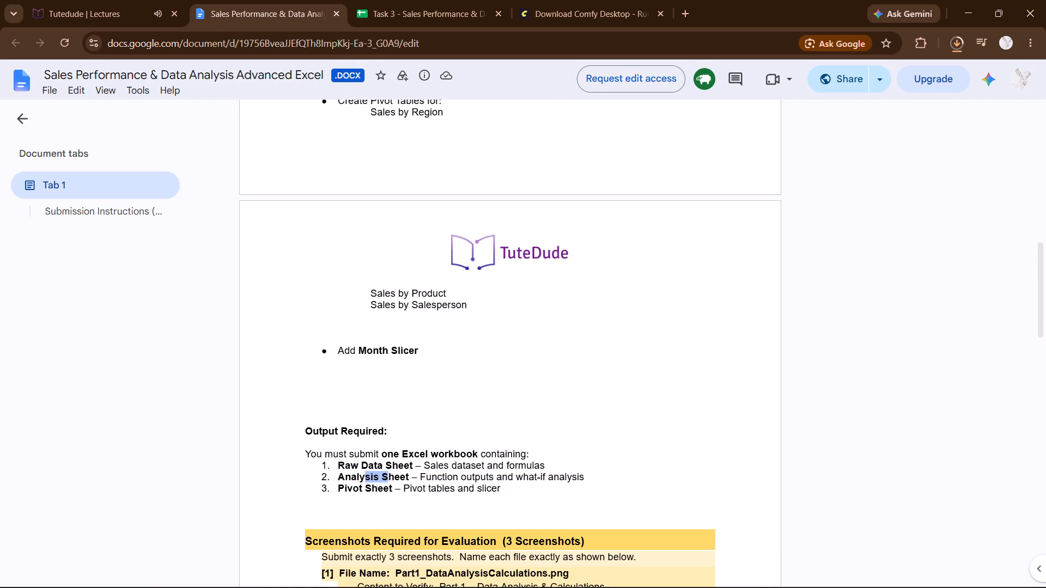
click(409, 471)
drag(408, 474, 272, 476)
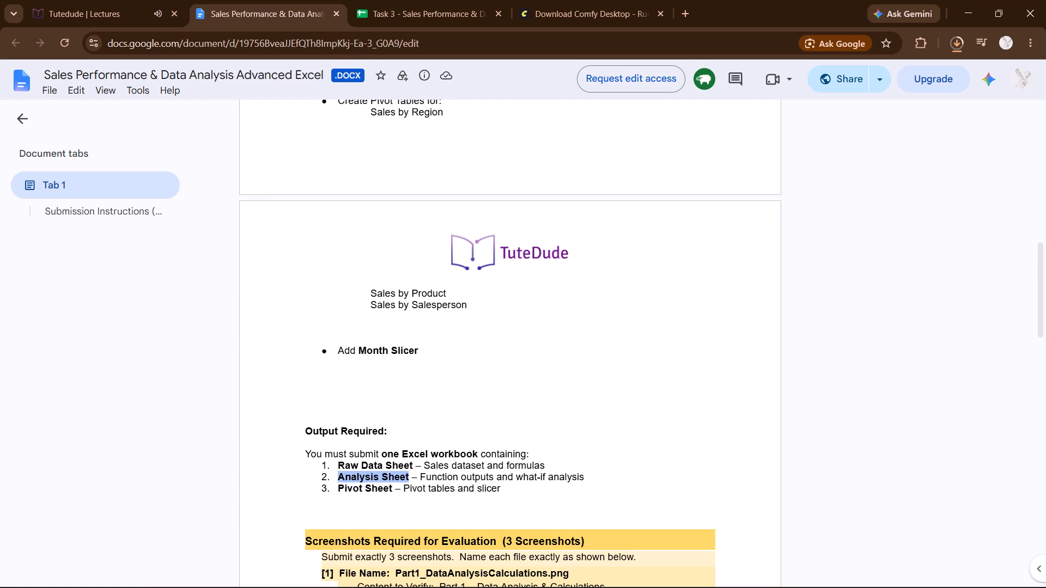
drag(392, 491, 278, 495)
click(490, 482)
scroll(472, 474, down, 7)
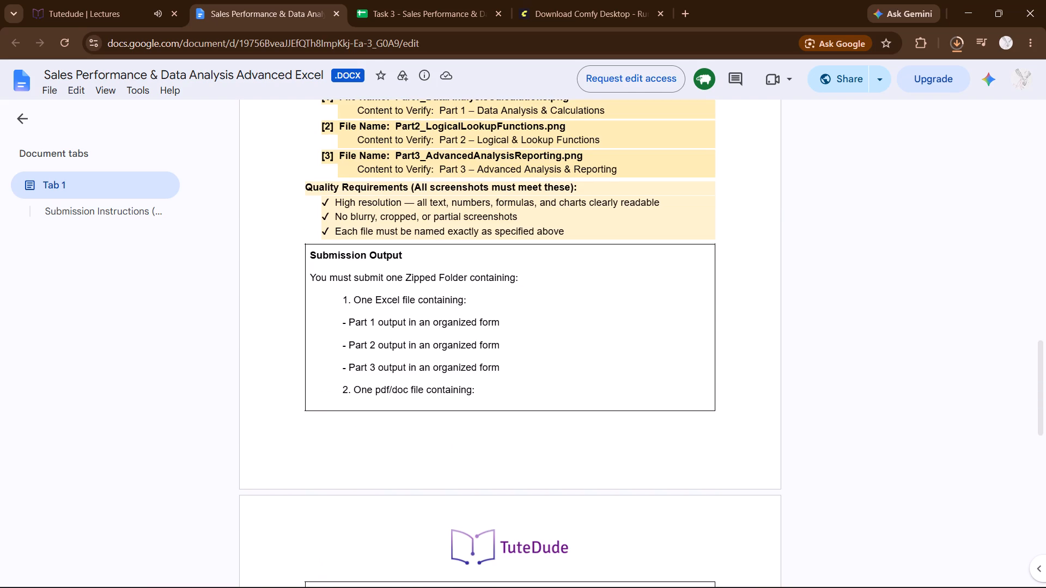
scroll(378, 353, down, 9)
scroll(390, 265, up, 5)
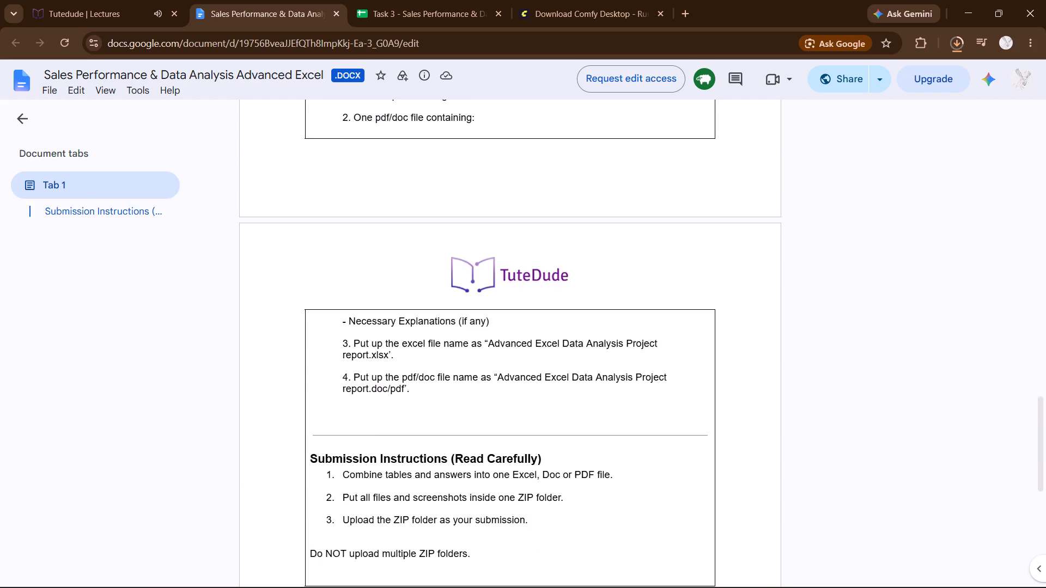
scroll(390, 266, up, 15)
scroll(582, 131, up, 5)
scroll(616, 68, up, 2)
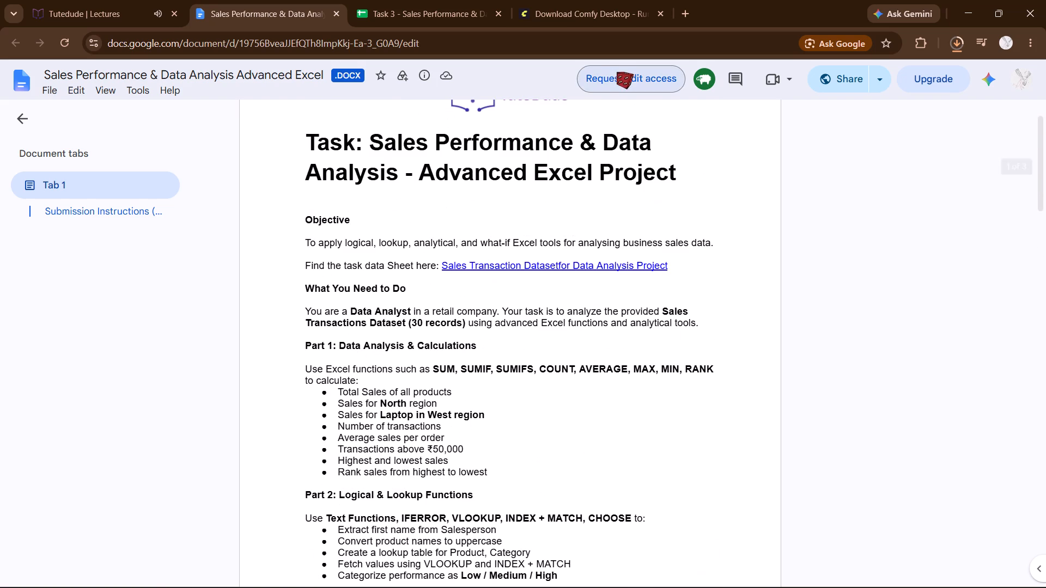
scroll(583, 163, up, 4)
Return to the course page, mark the Pivot Tables lecture as completed and pause its video.
click(135, 3)
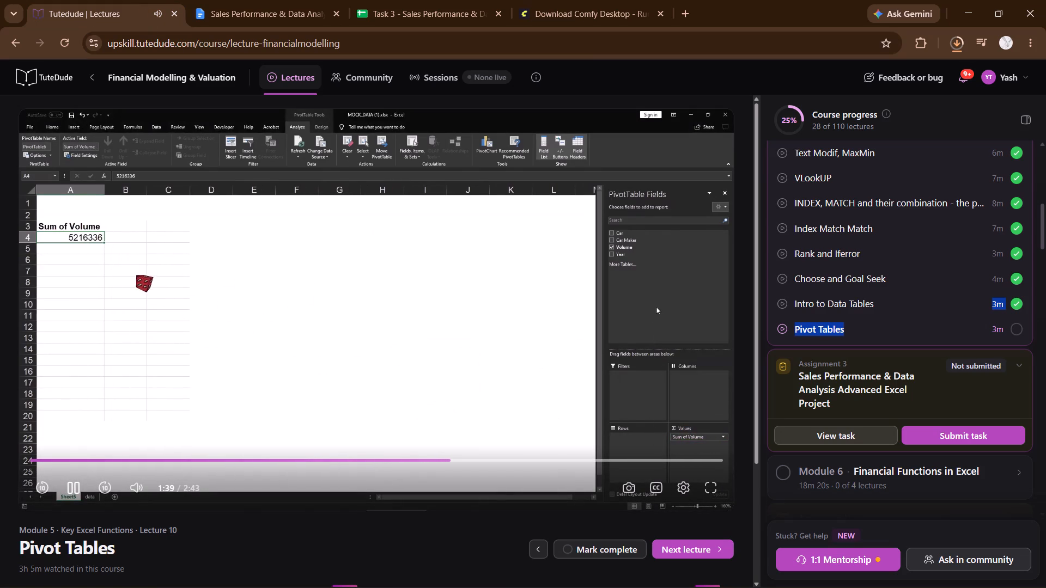
click(598, 548)
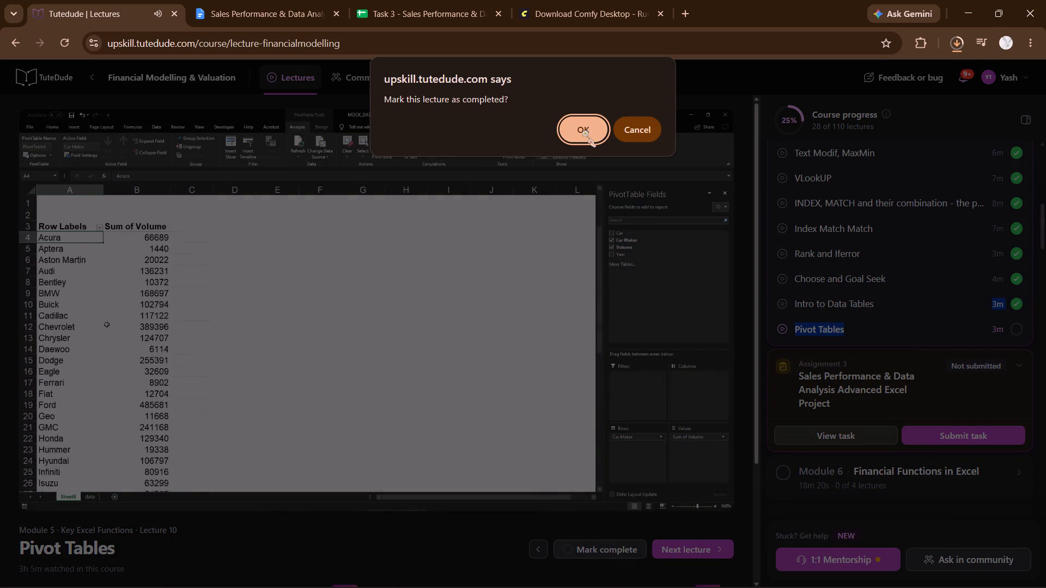
click(582, 132)
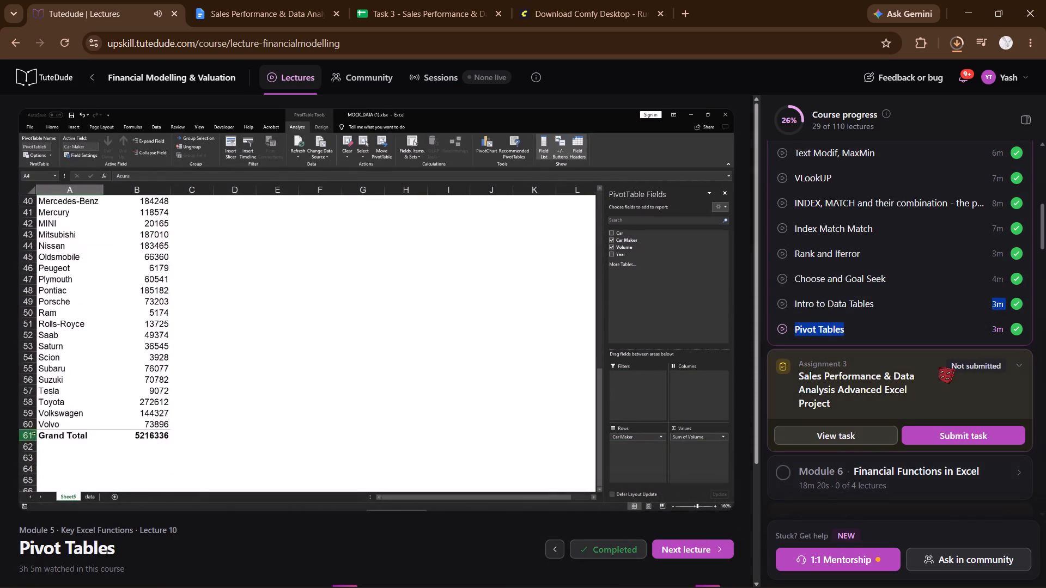
scroll(952, 457, down, 1)
click(399, 329)
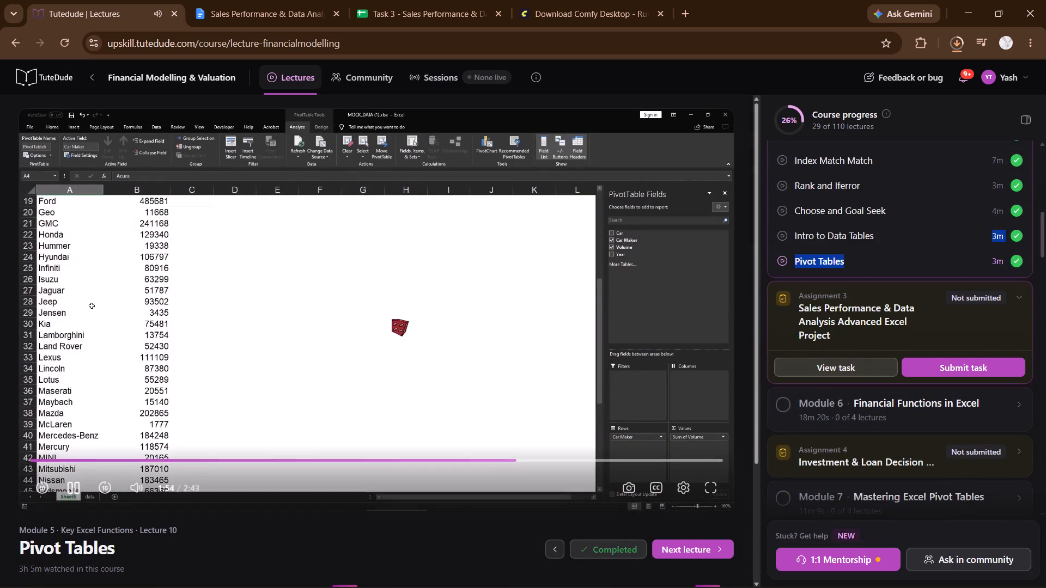
Download the Sales Performance & Data Analysis assignment brief as a PDF document and check the recent downloads.
click(259, 0)
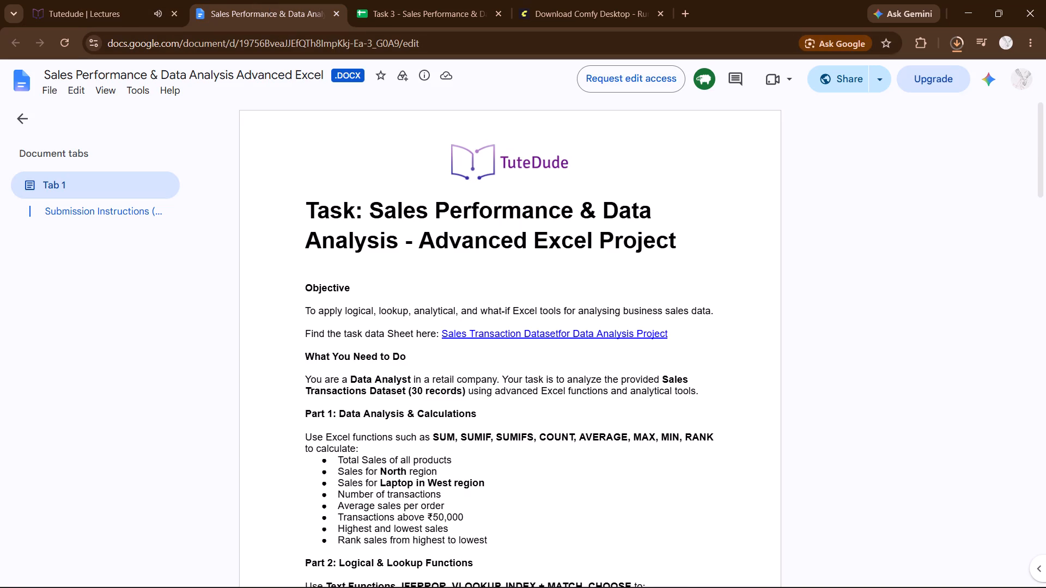
click(45, 91)
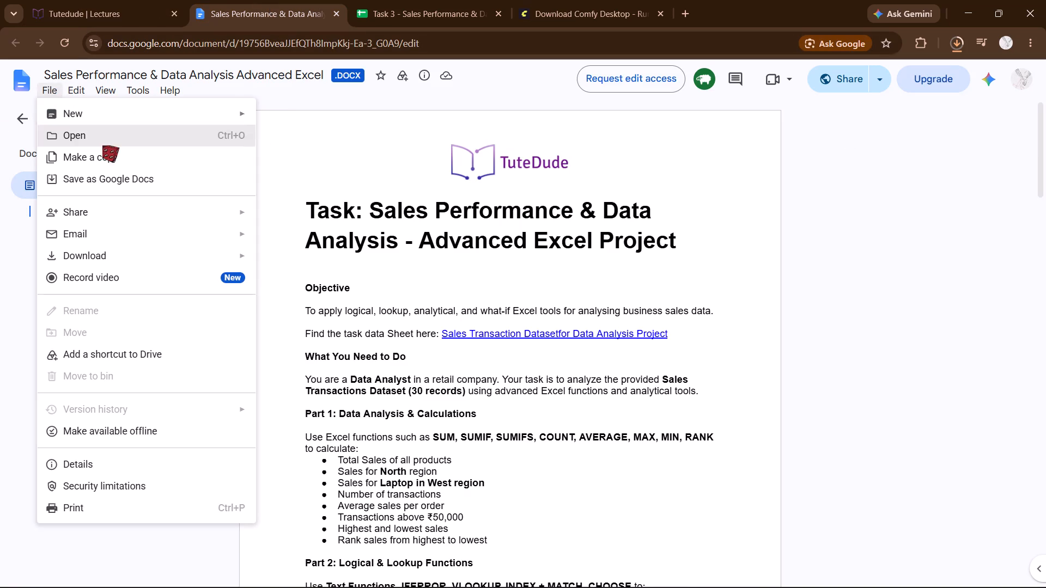
click(104, 250)
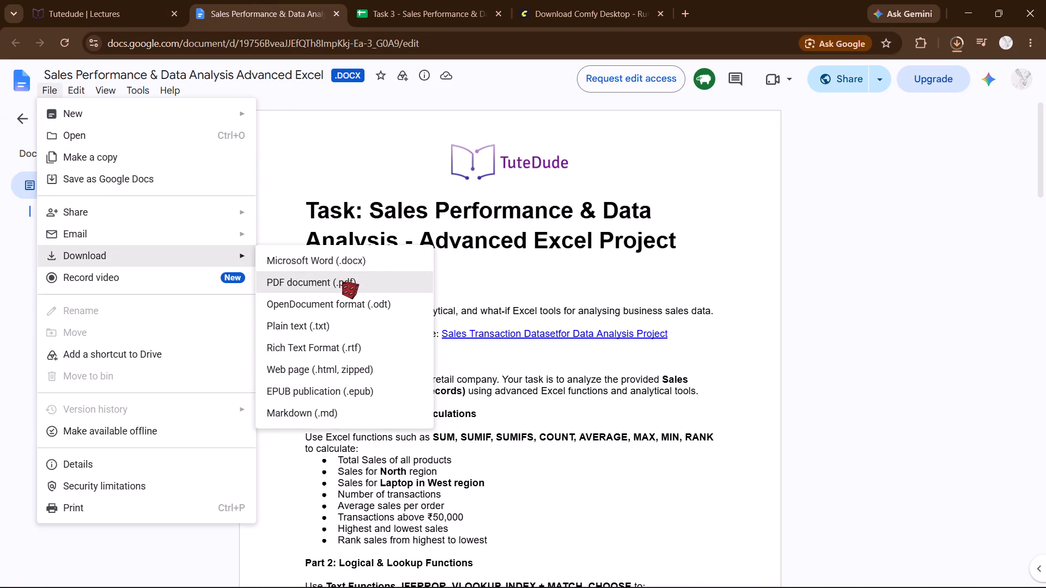
click(342, 282)
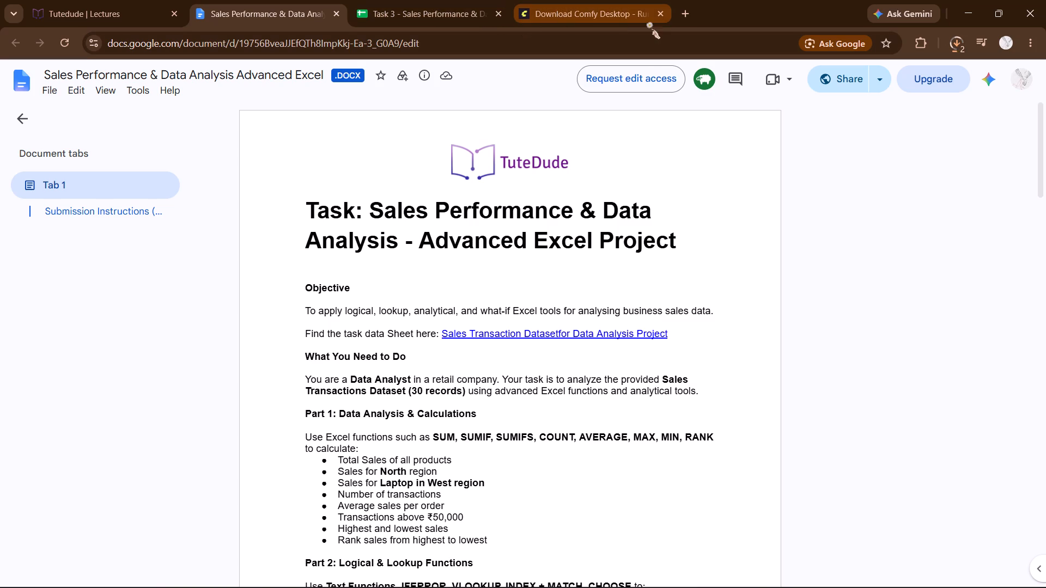
click(959, 56)
click(955, 44)
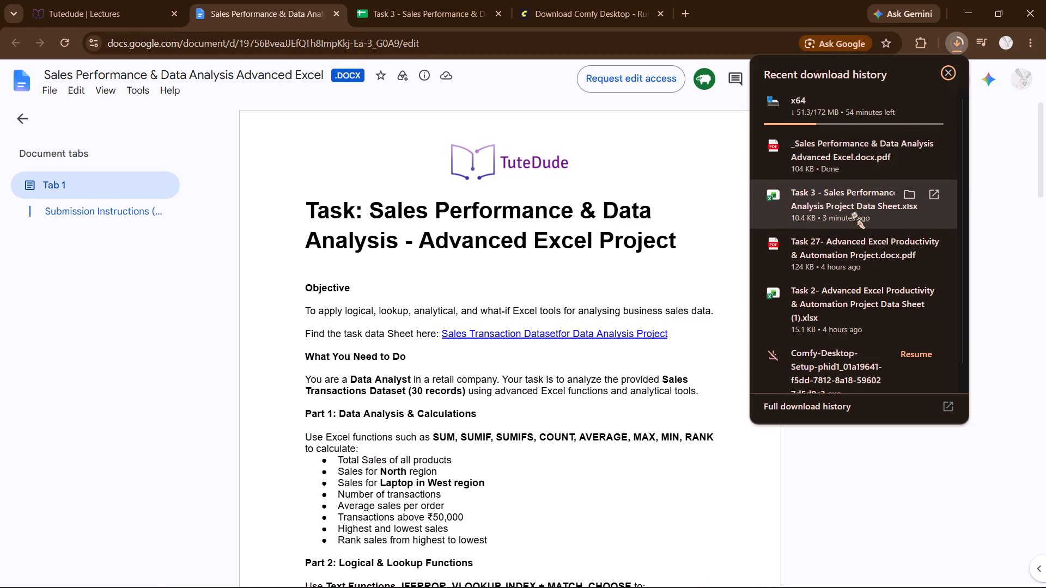
scroll(804, 267, up, 4)
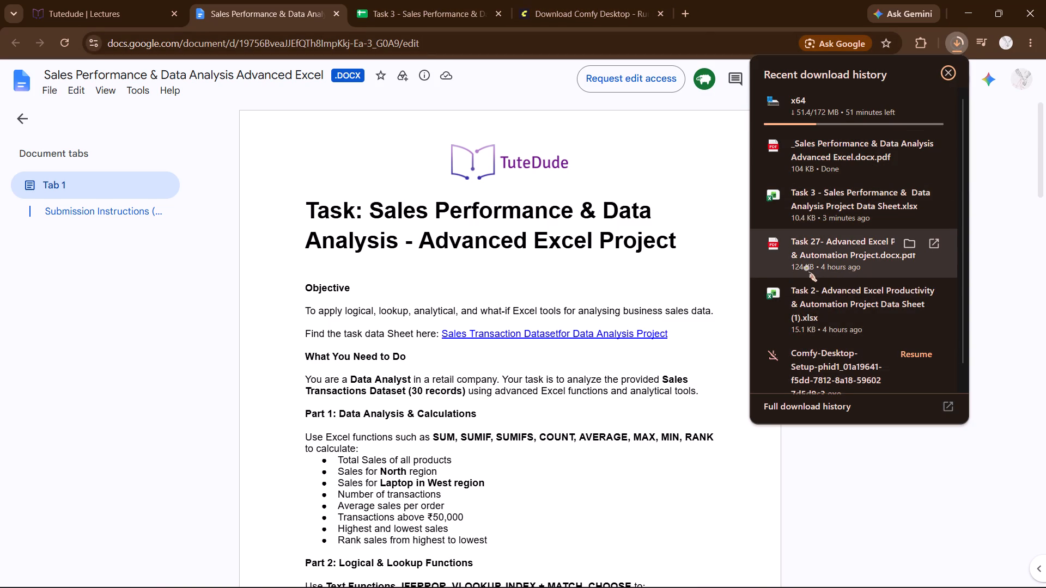
scroll(819, 151, up, 1)
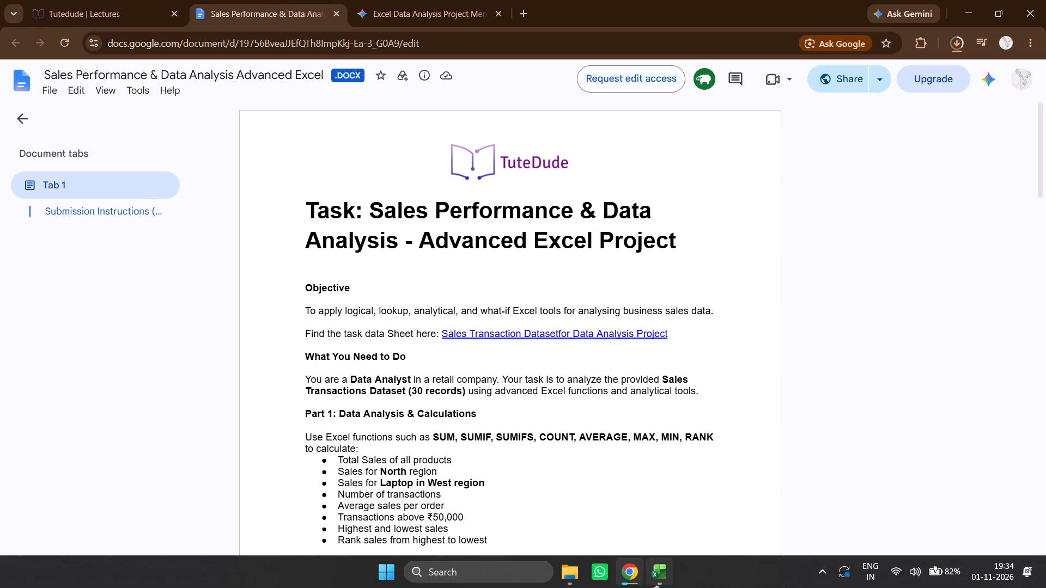
Switch to the Task 3 data sheet in Excel and widen the Unit Price (₹) column to about 10.67 so its header fits.
click(653, 586)
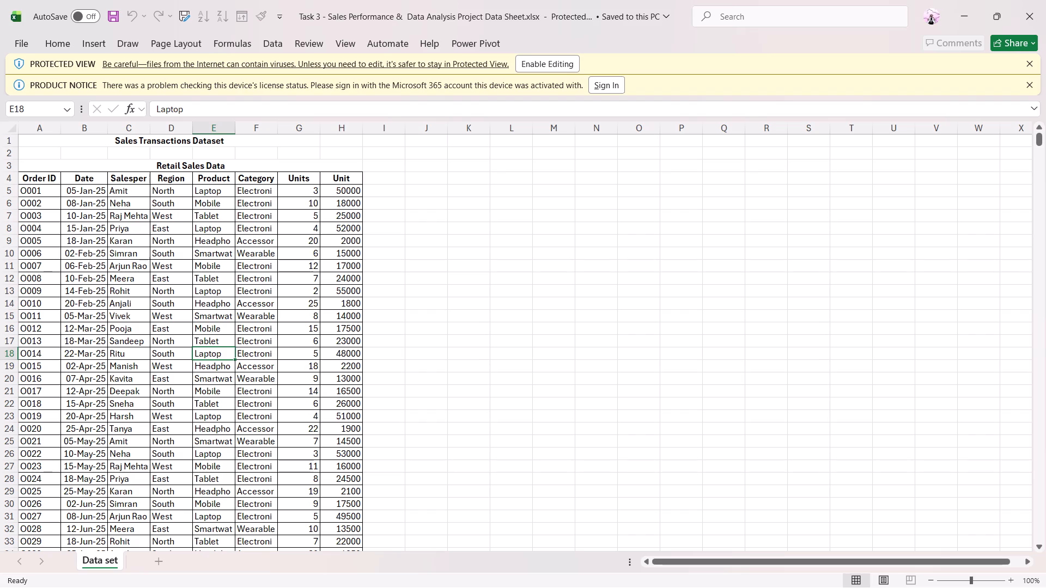
double_click(326, 126)
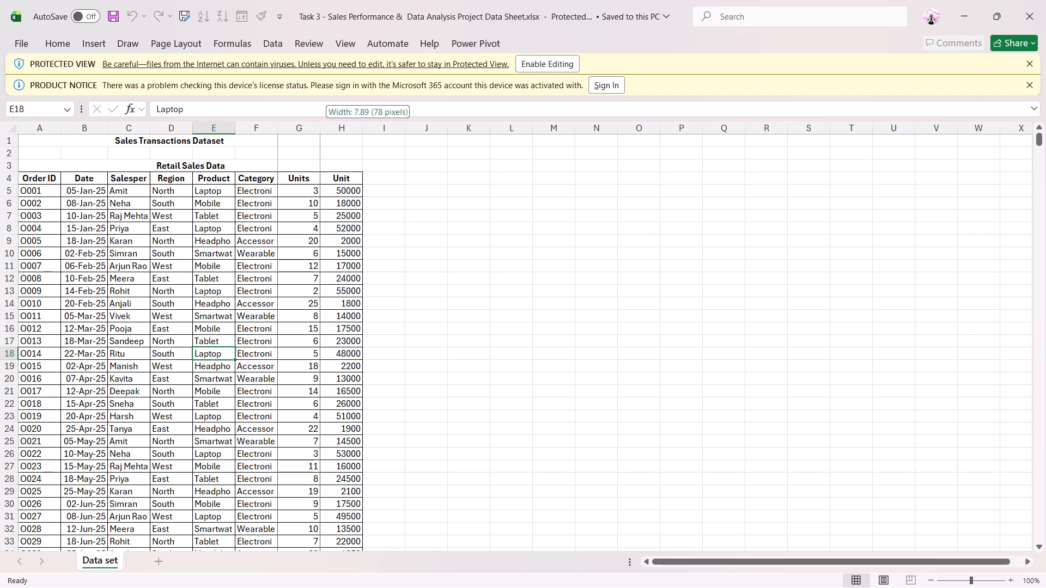
double_click(368, 126)
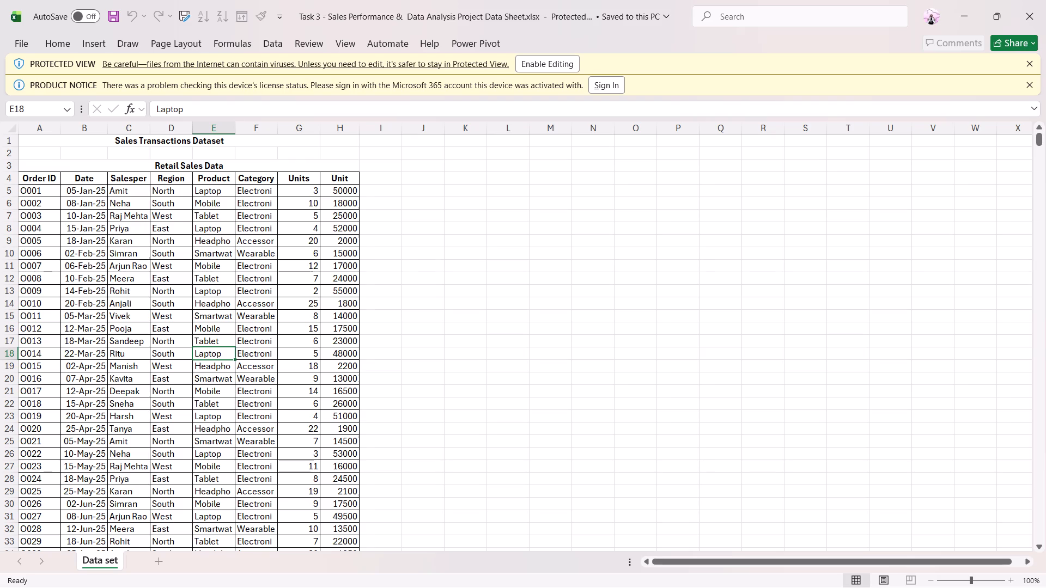
scroll(319, 345, down, 5)
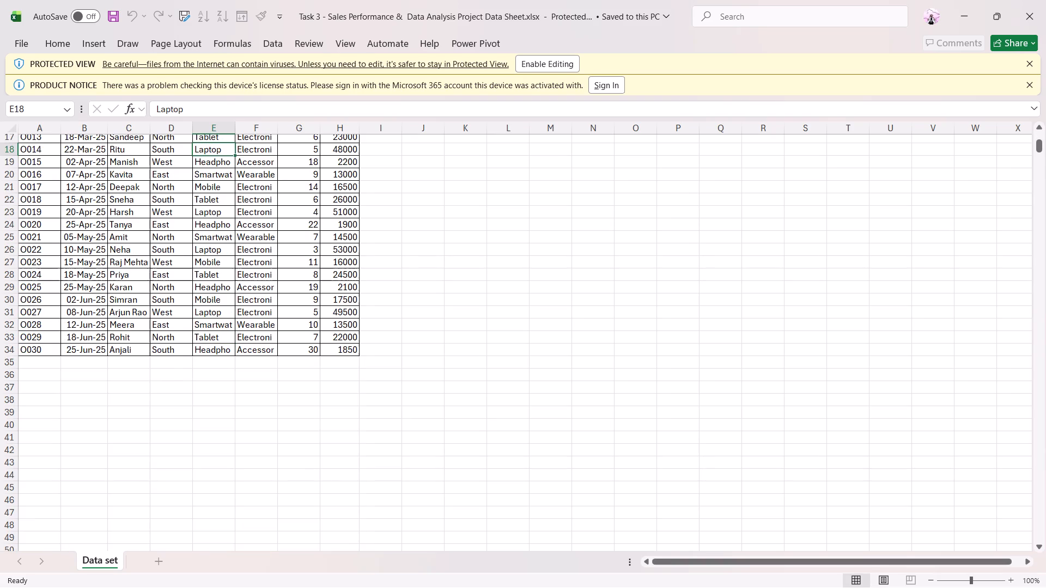
scroll(329, 352, up, 9)
click(343, 192)
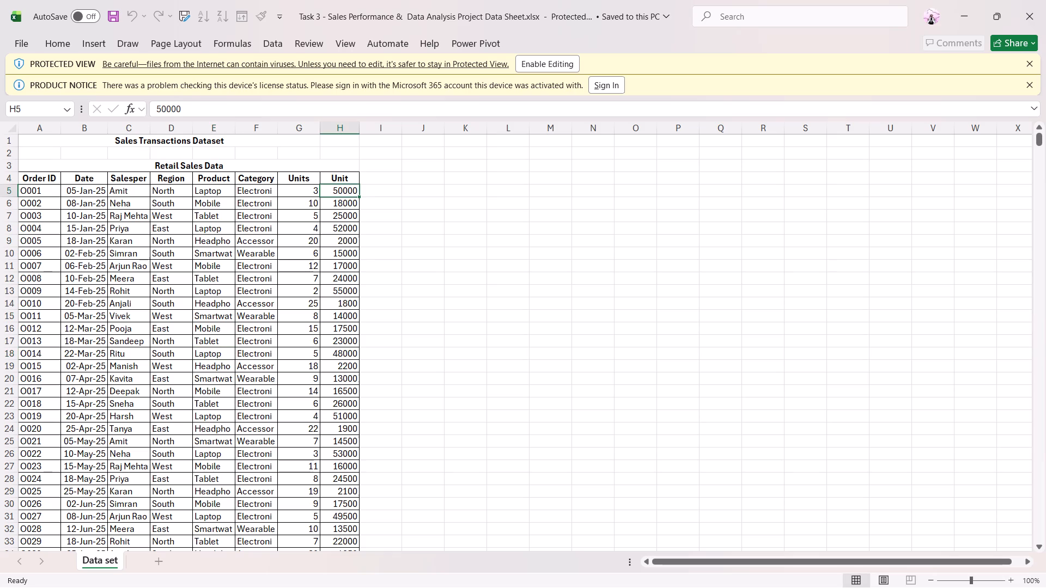
click(346, 182)
double_click(357, 127)
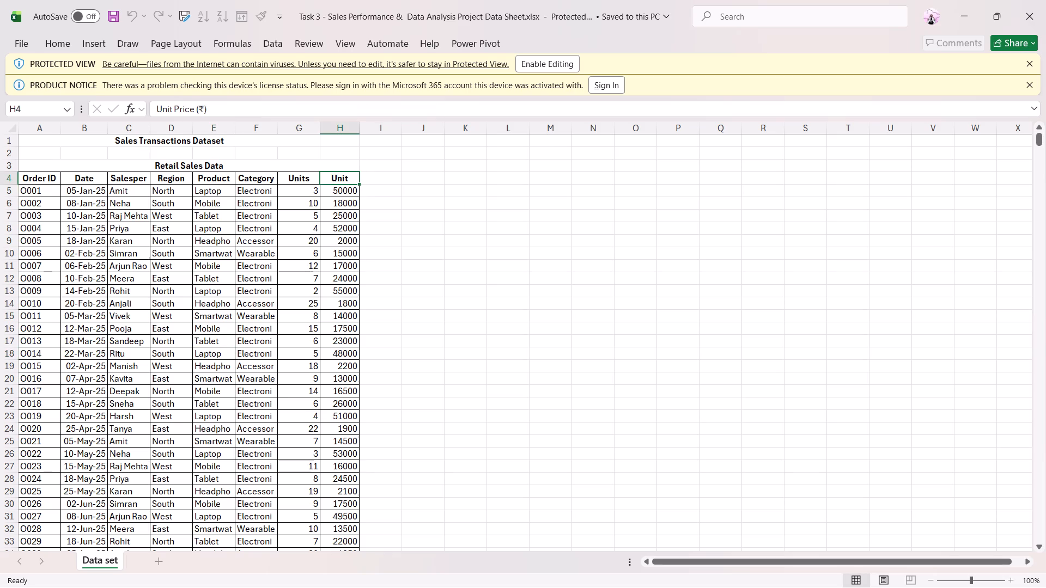
drag(360, 128, 435, 137)
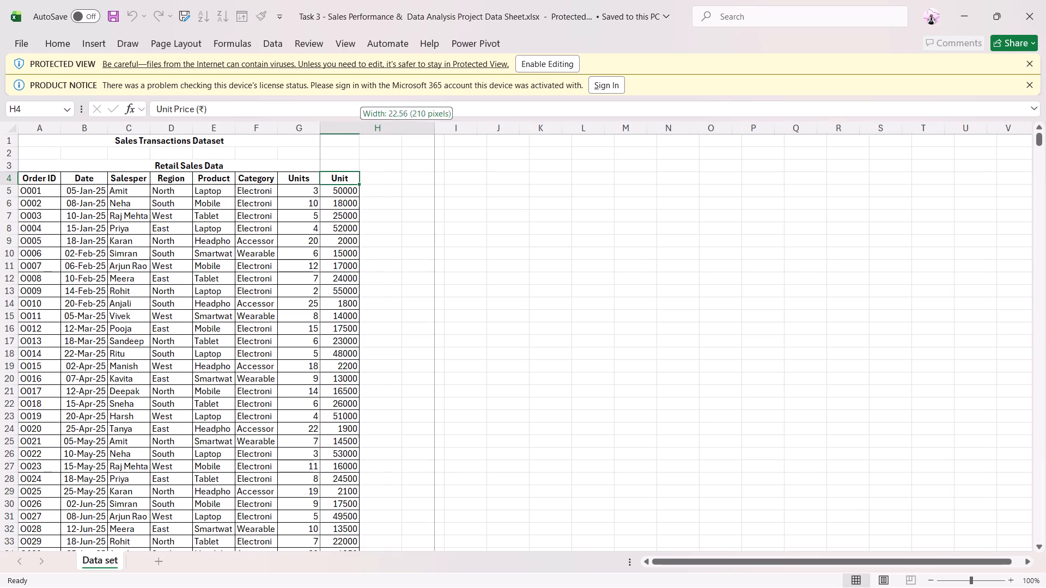
drag(435, 137, 433, 137)
drag(431, 129, 396, 129)
drag(398, 131, 374, 131)
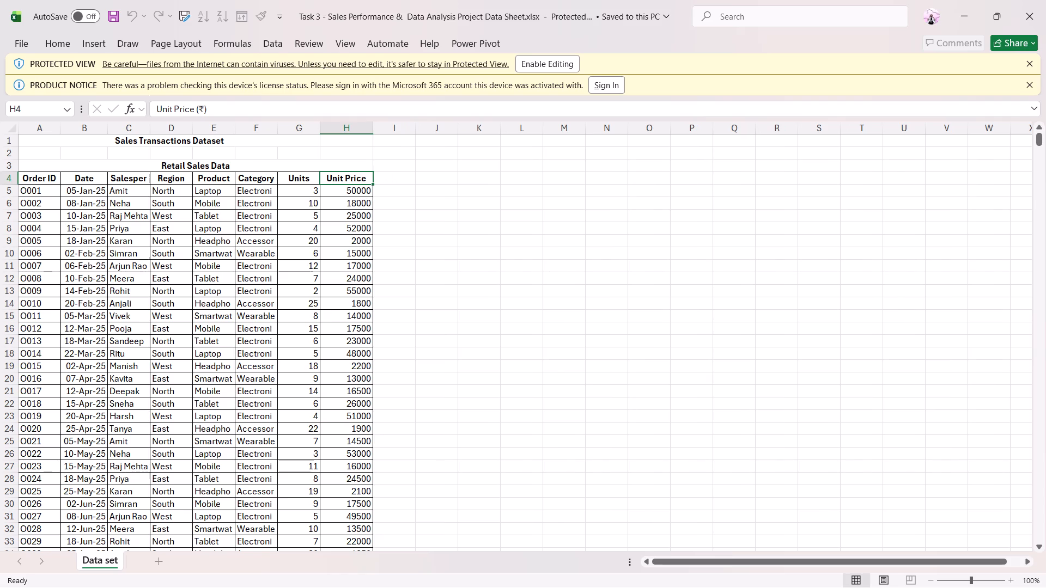
click(374, 131)
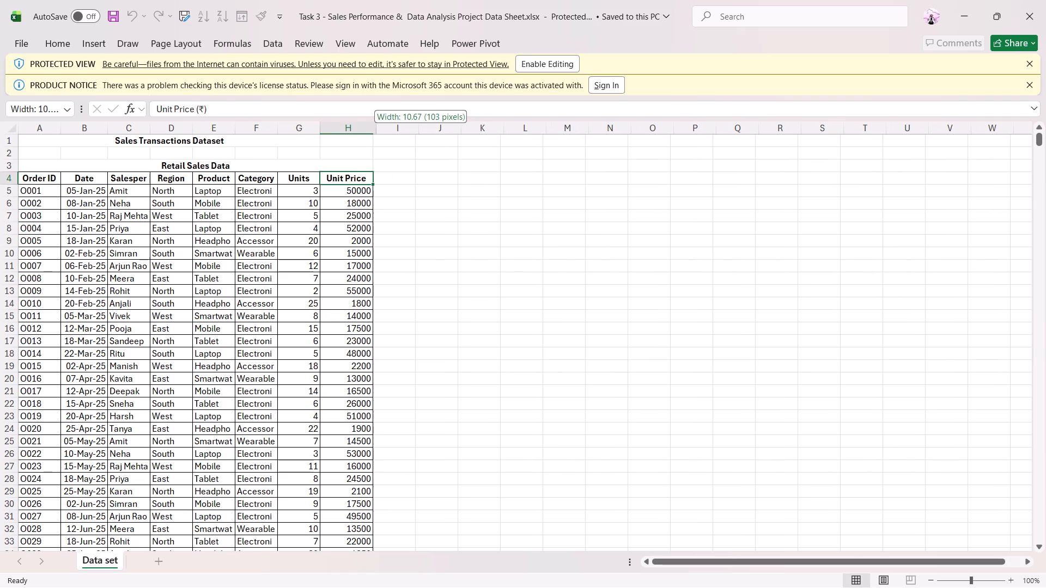
Enable editing of the protected Task 3 sales data workbook.
click(378, 131)
click(435, 230)
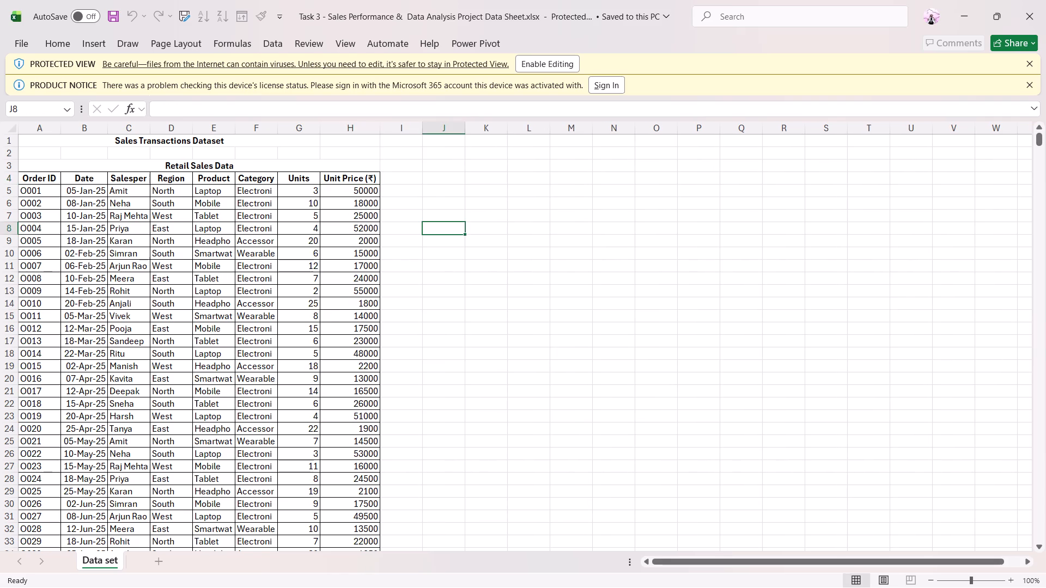
click(398, 181)
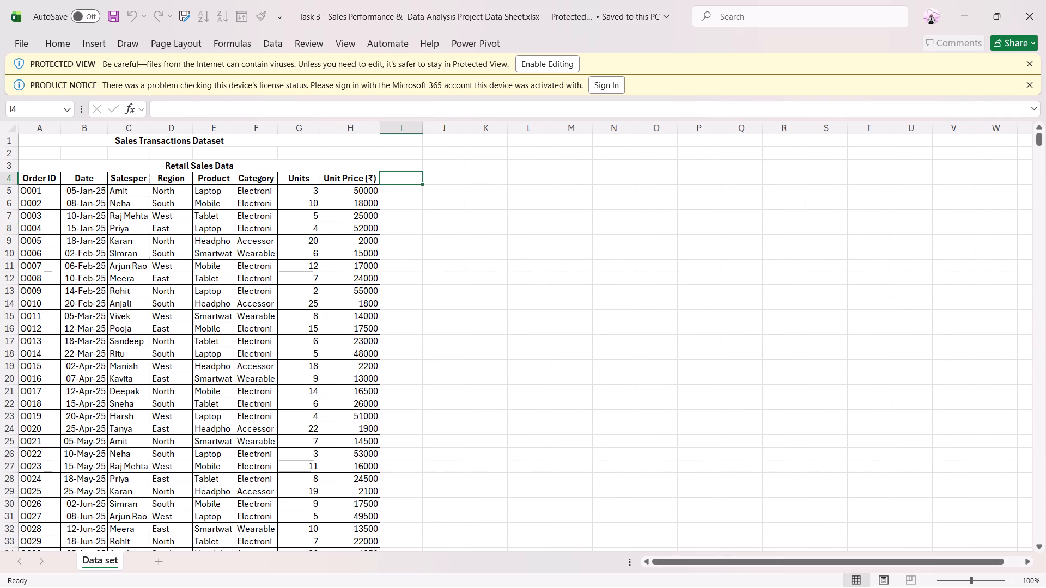
drag(37, 140, 371, 587)
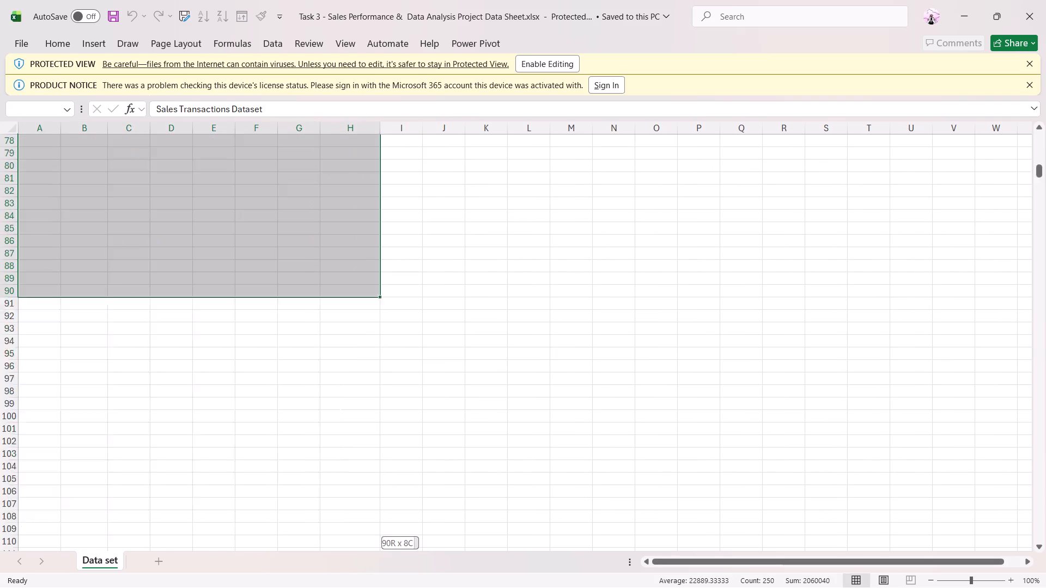
drag(371, 587, 286, 16)
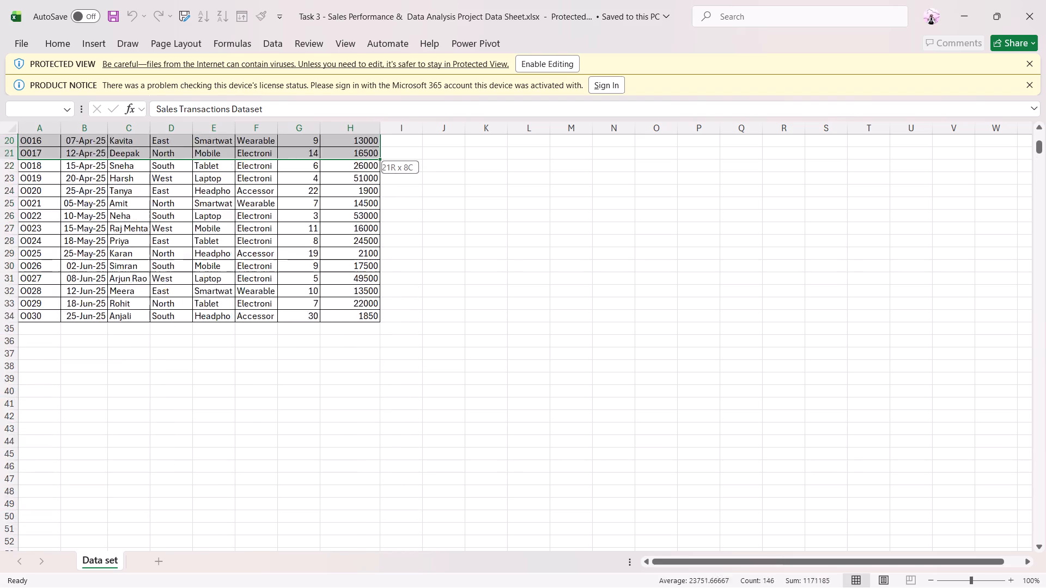
drag(286, 16, 361, 517)
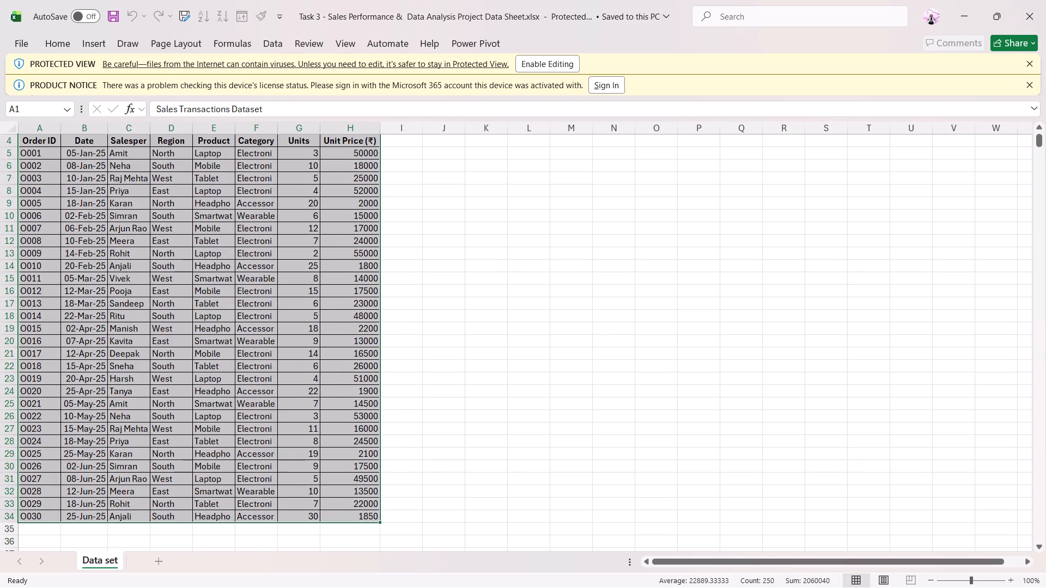
click(545, 68)
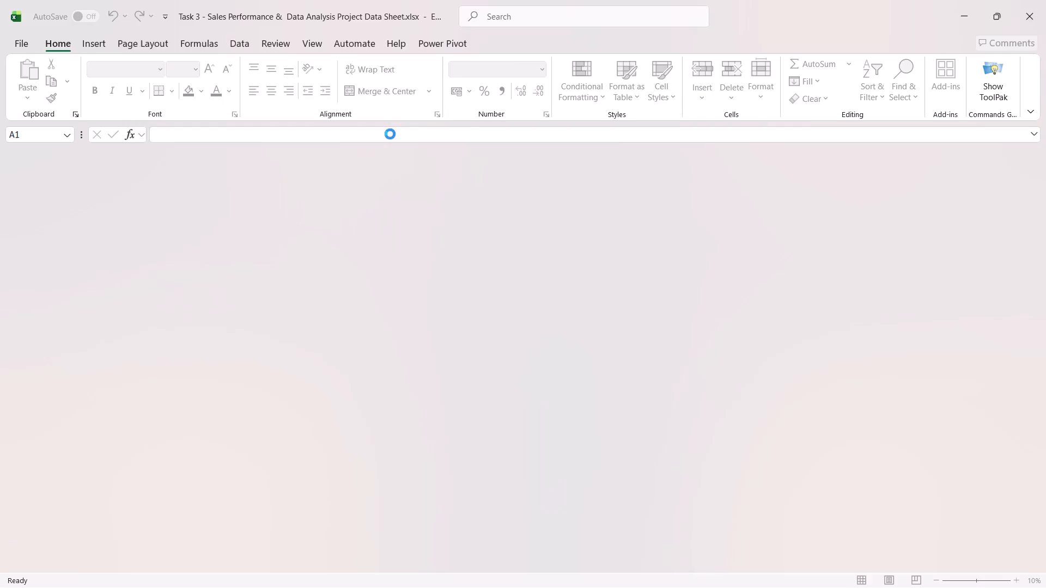
Remove the bold formatting from the whole Retail Sales Data table, including its heading and column headers.
click(168, 283)
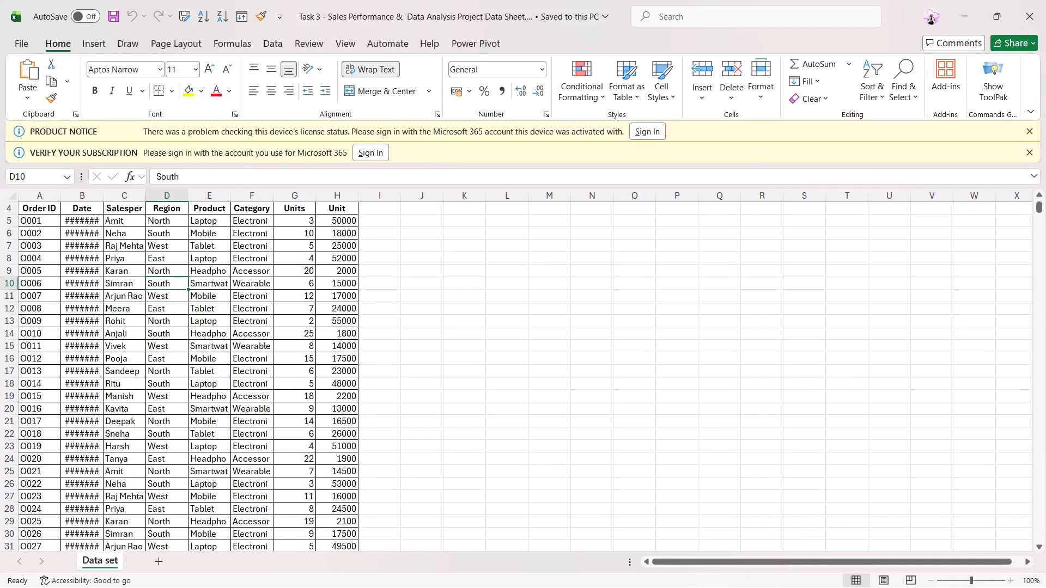
key(ctrl+a)
scroll(191, 283, up, 6)
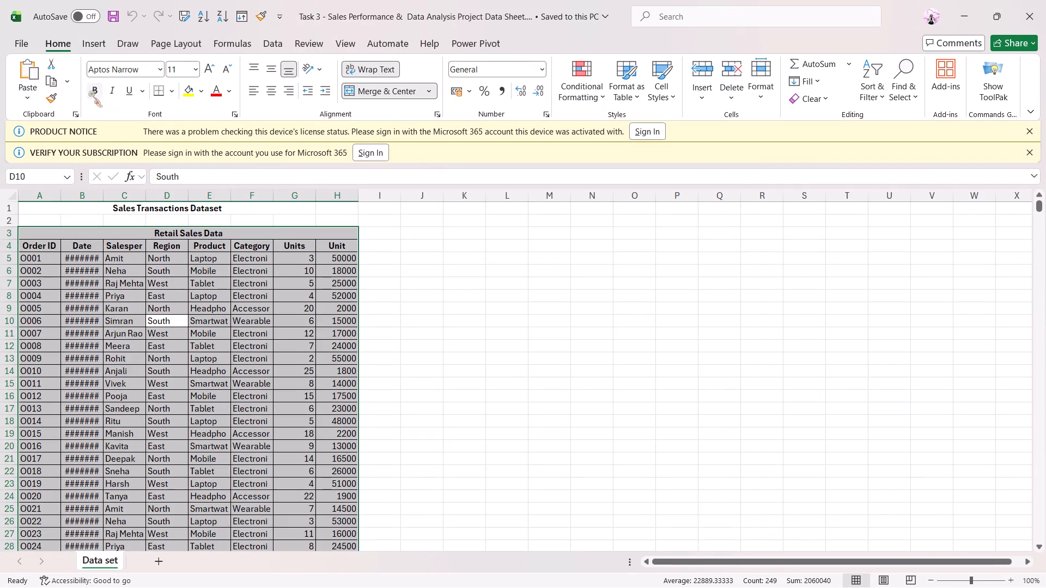
double_click(93, 92)
click(409, 244)
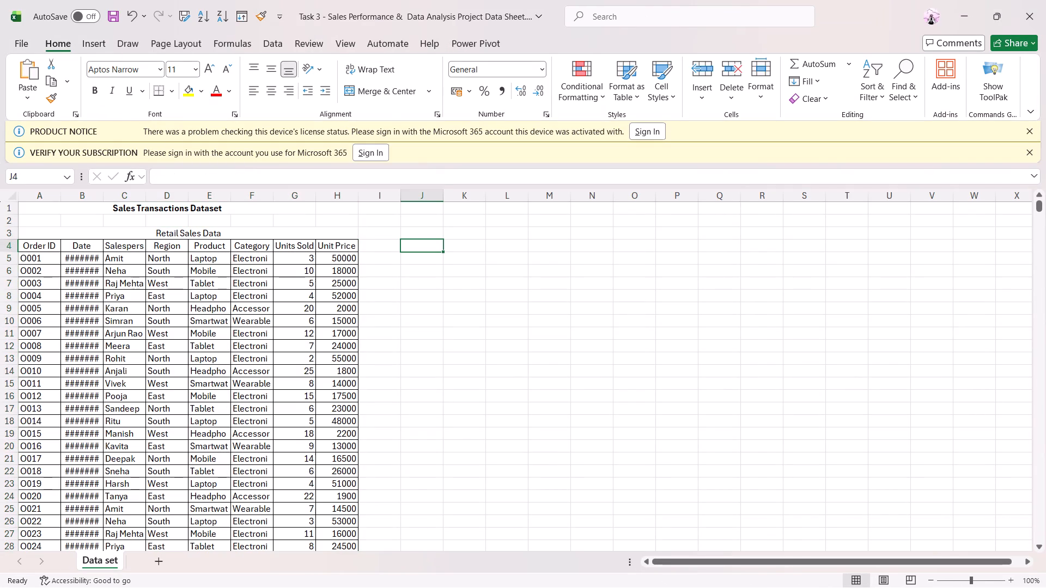
Add the column header "Sales" in cell I4, beside Unit Price.
double_click(382, 247)
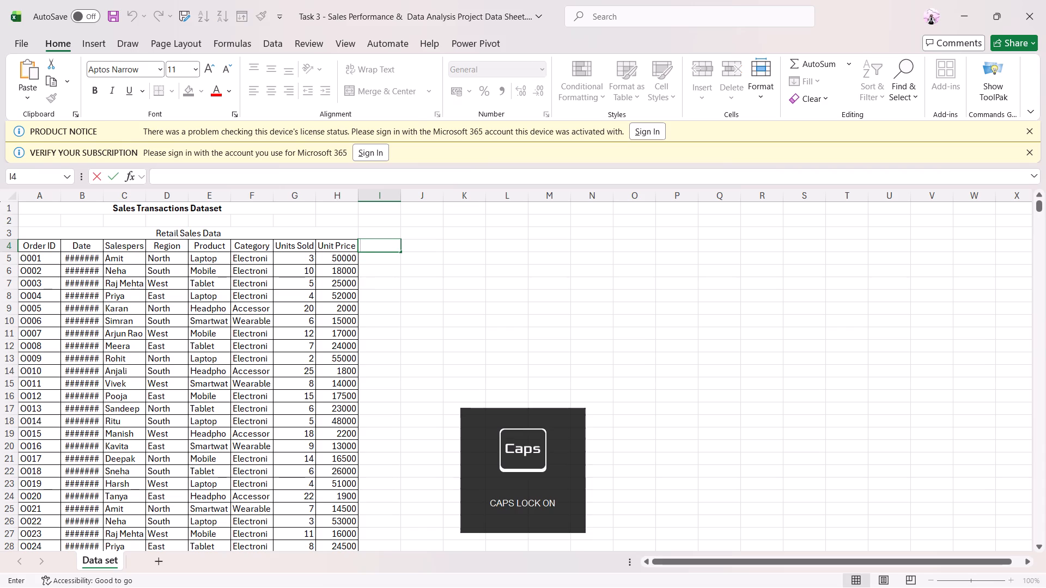
key(s)
text(ales)
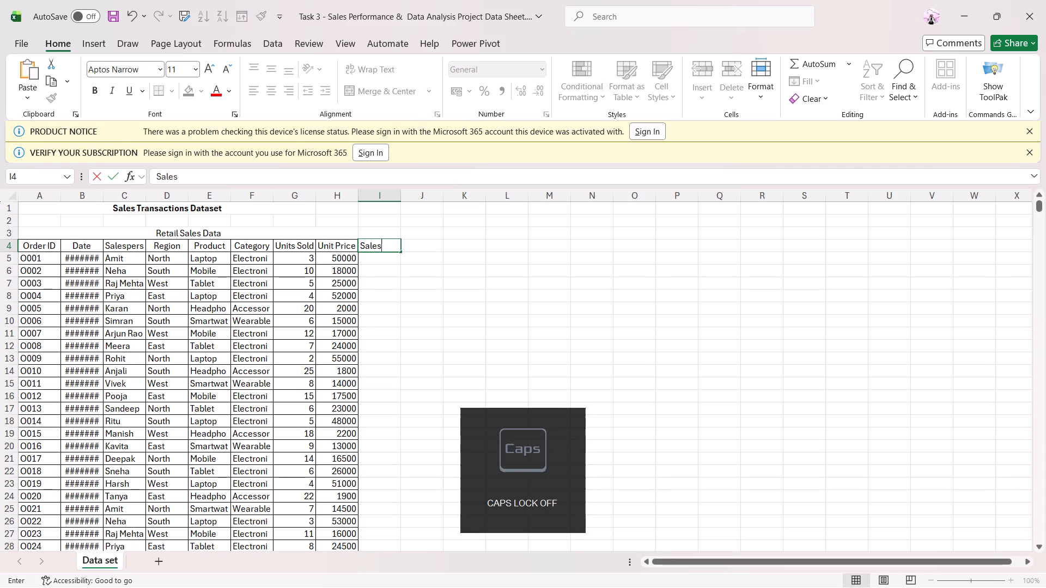
click(386, 258)
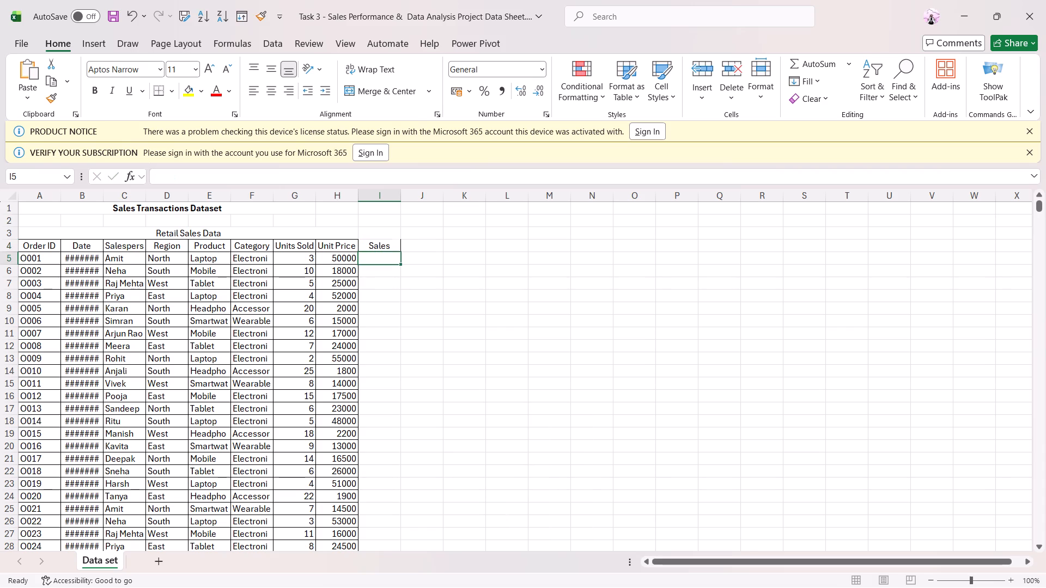
Enter the formula =G5*H5 in cell I5 to multiply units sold by unit price for the first order.
key(equal)
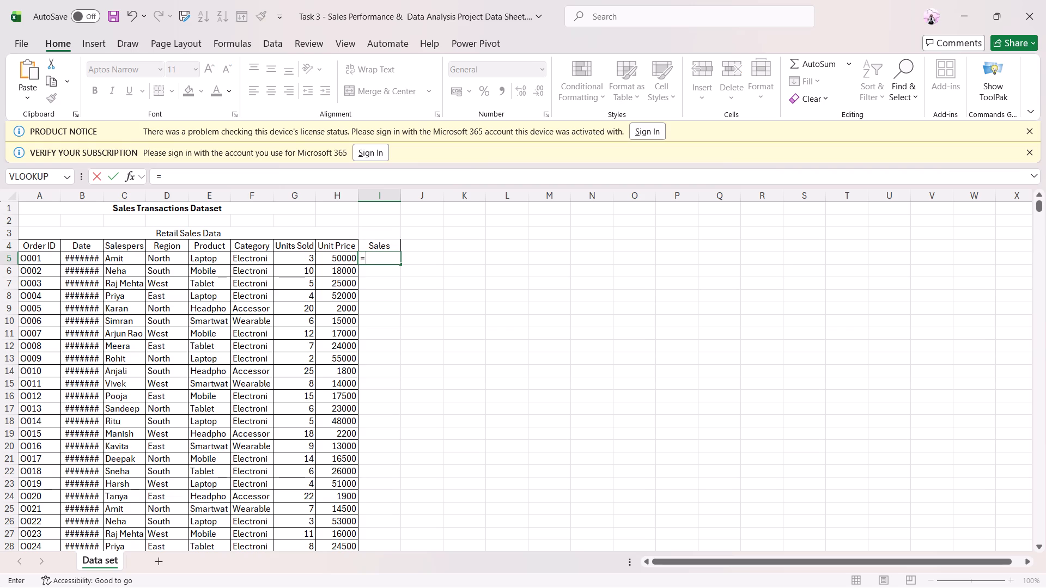
text(sum)
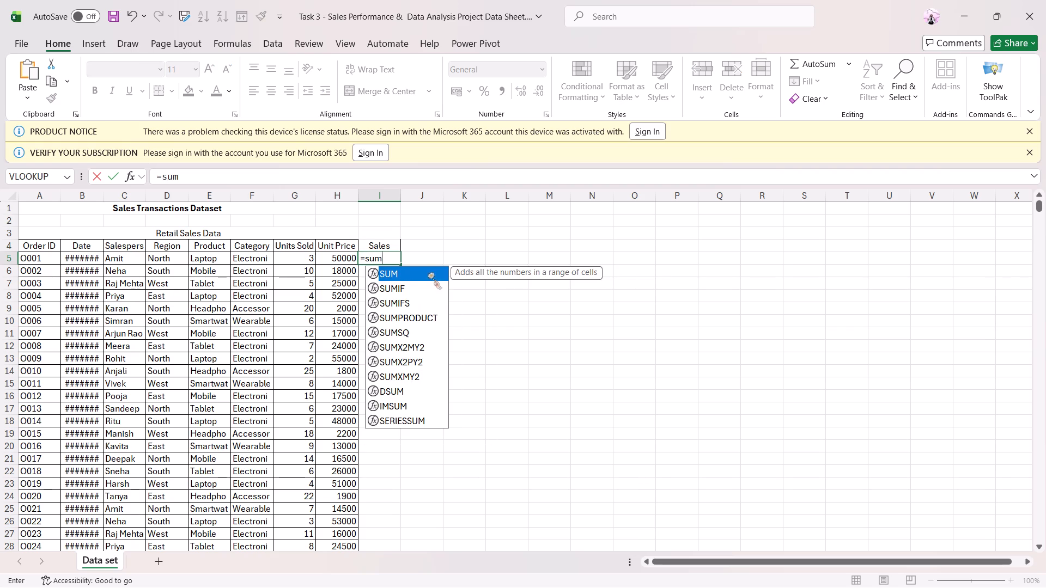
key(BackSpace)
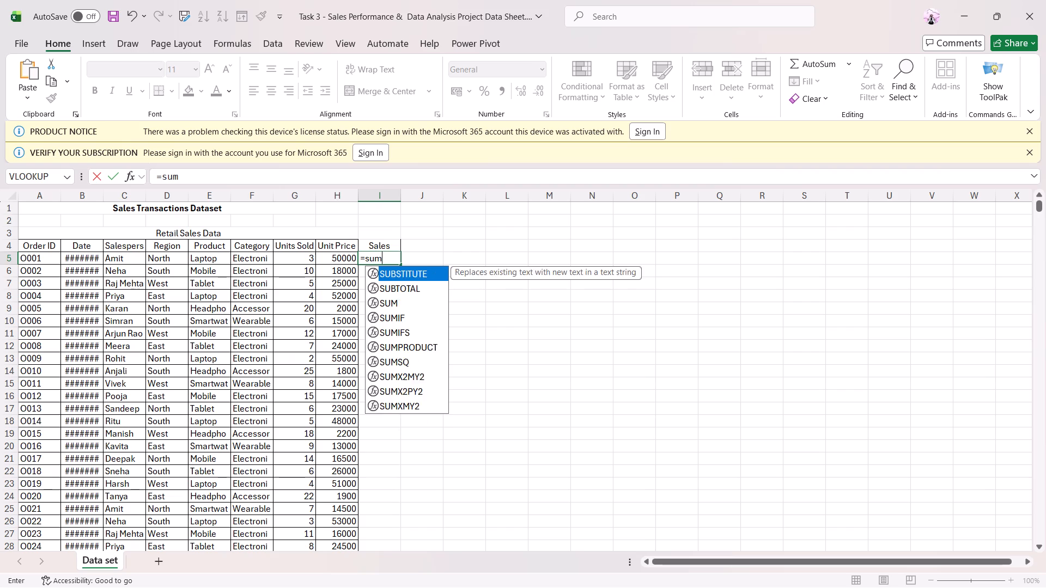
key(BackSpace)
key(BackSpace)
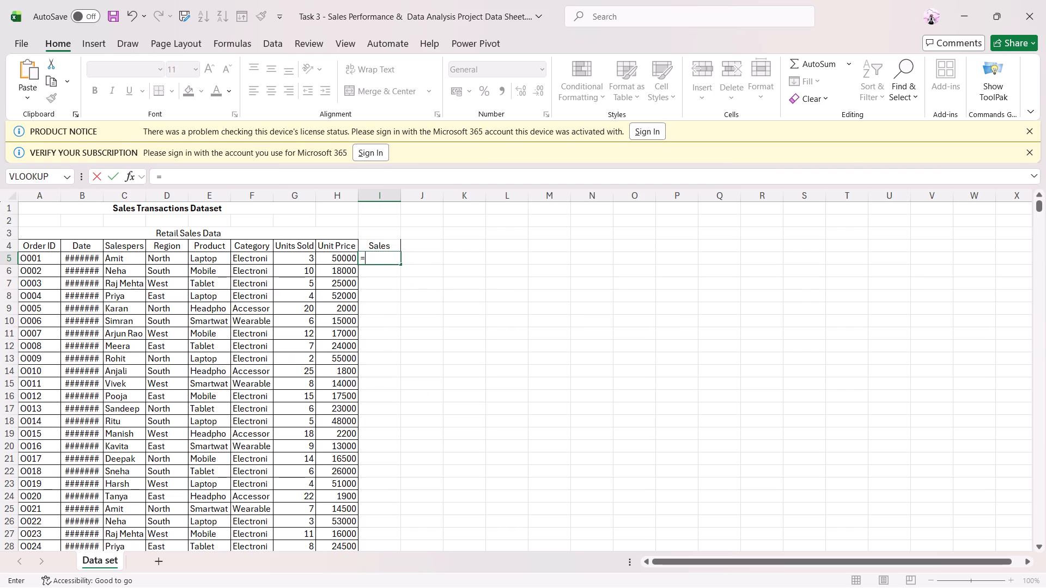
click(303, 256)
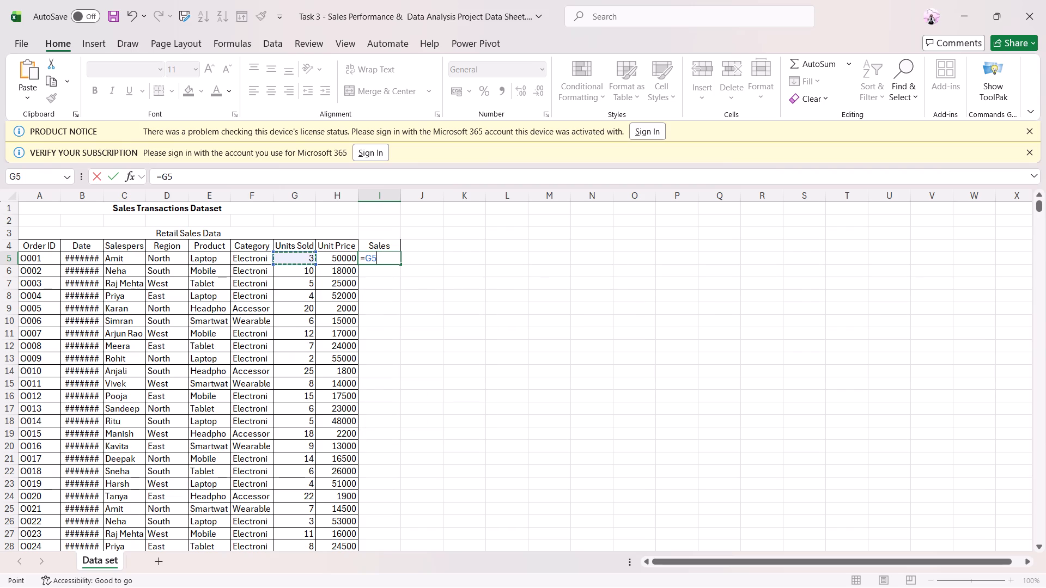
key(shift+asterisk)
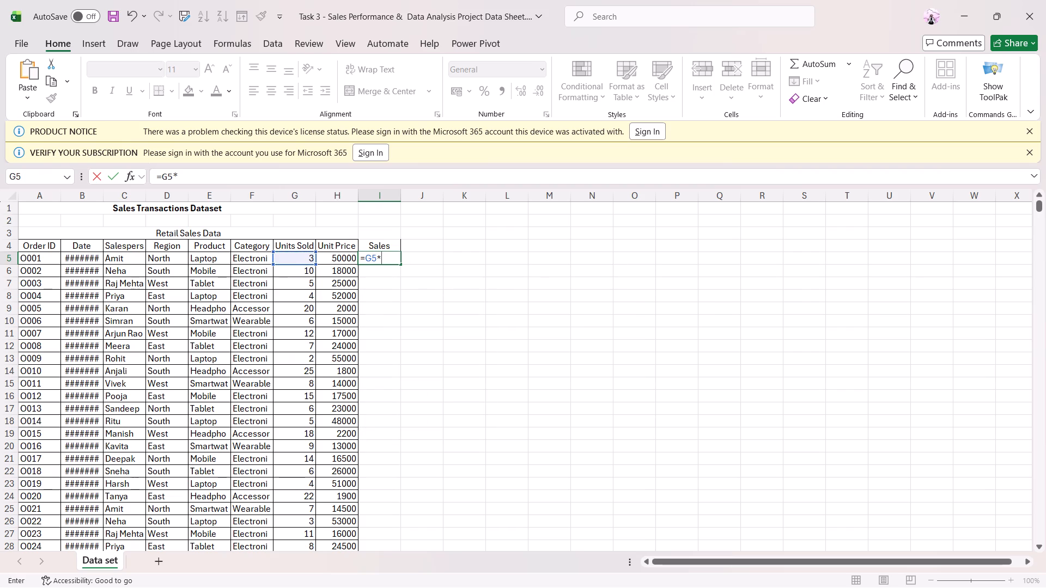
click(343, 262)
key(Return)
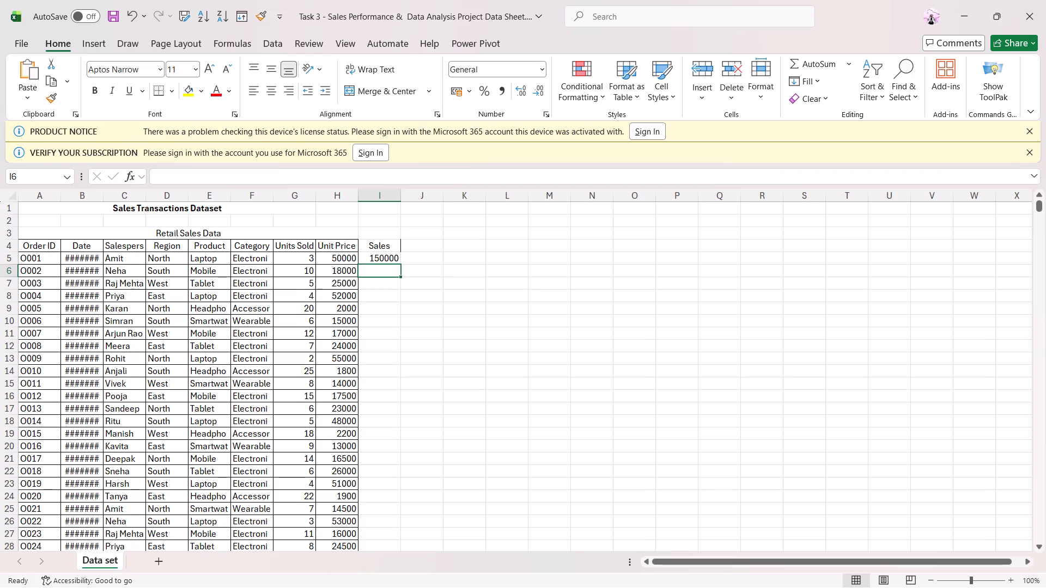
Fill the Sales formula from I5 down to row 34 and check the filled column against the orders.
click(391, 261)
double_click(399, 265)
scroll(425, 308, down, 5)
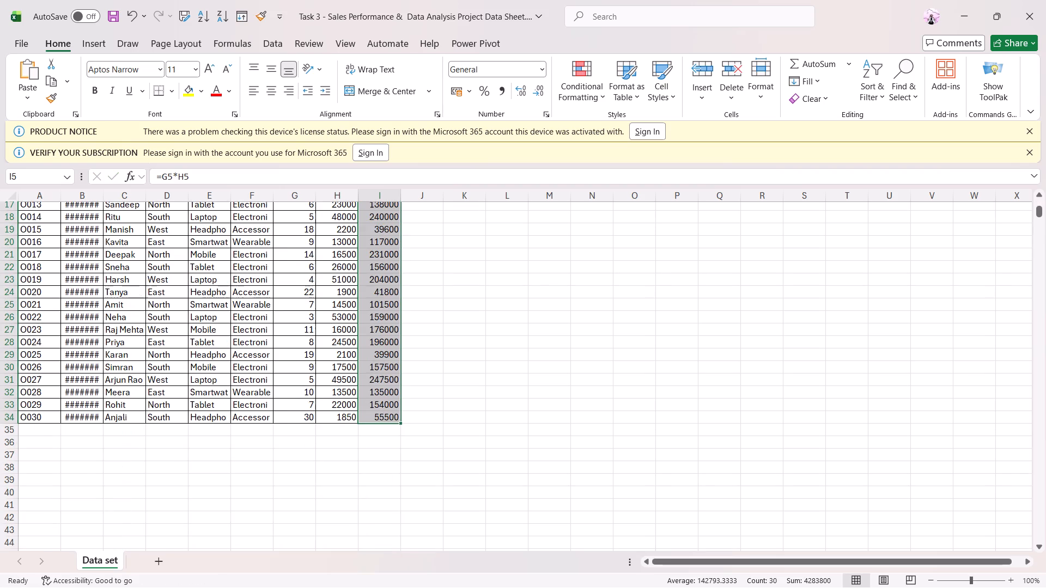
scroll(33, 427, up, 3)
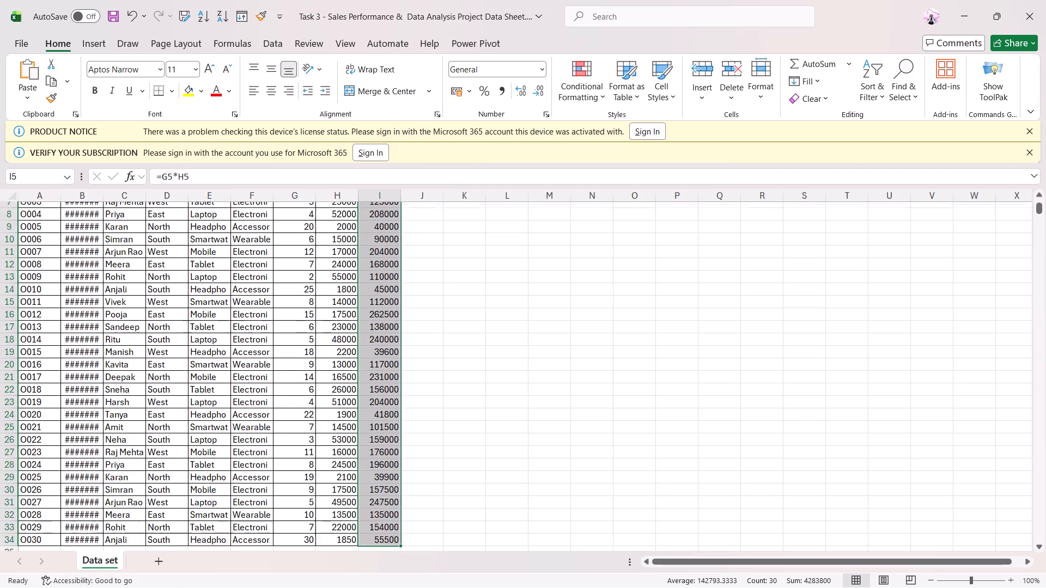
scroll(150, 436, down, 4)
scroll(413, 404, up, 9)
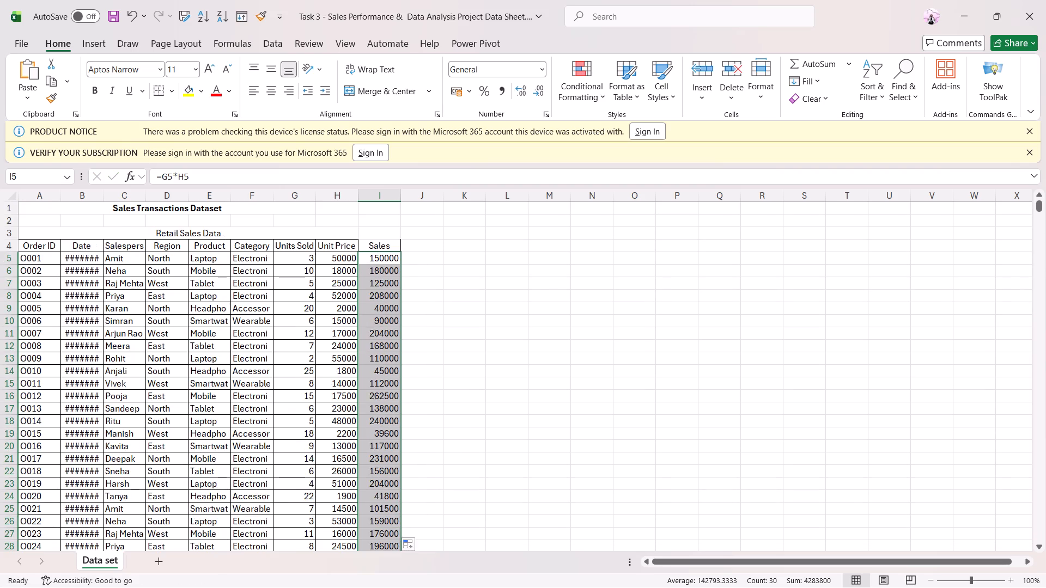
scroll(413, 290, down, 5)
scroll(364, 416, down, 2)
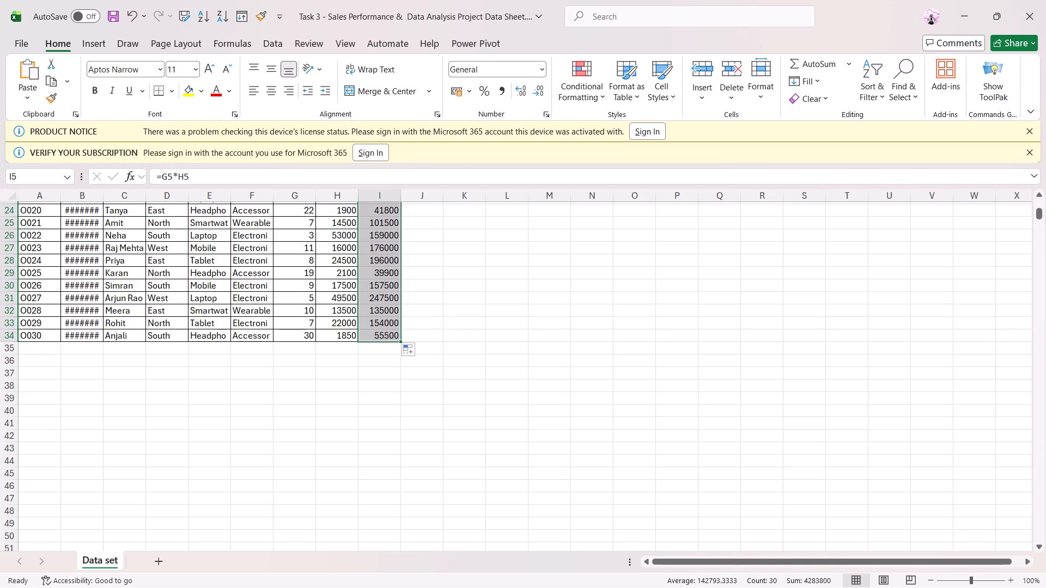
scroll(57, 342, up, 9)
scroll(33, 262, up, 1)
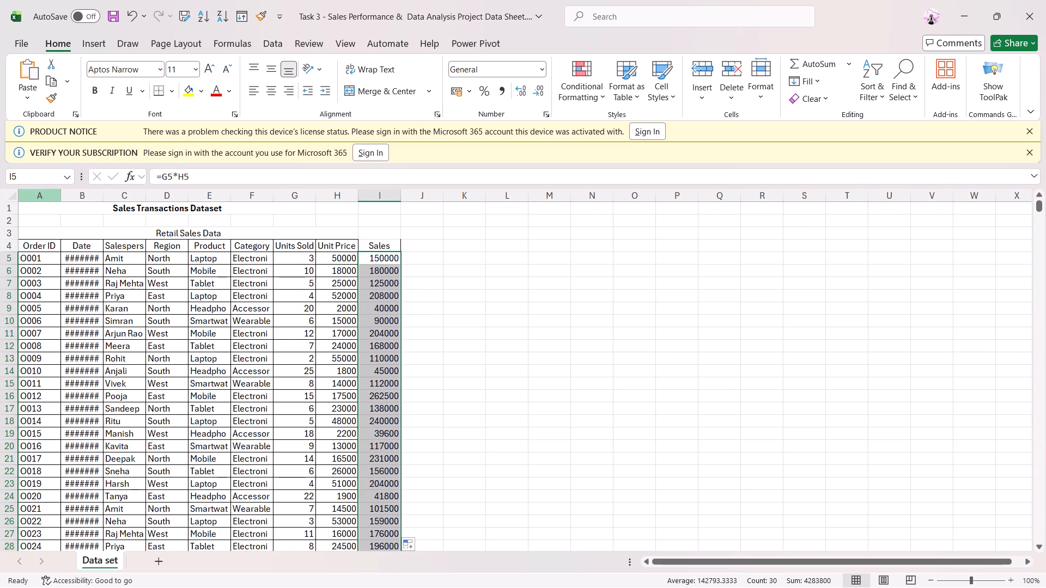
Insert a blank column before the Order ID column.
right_click(40, 199)
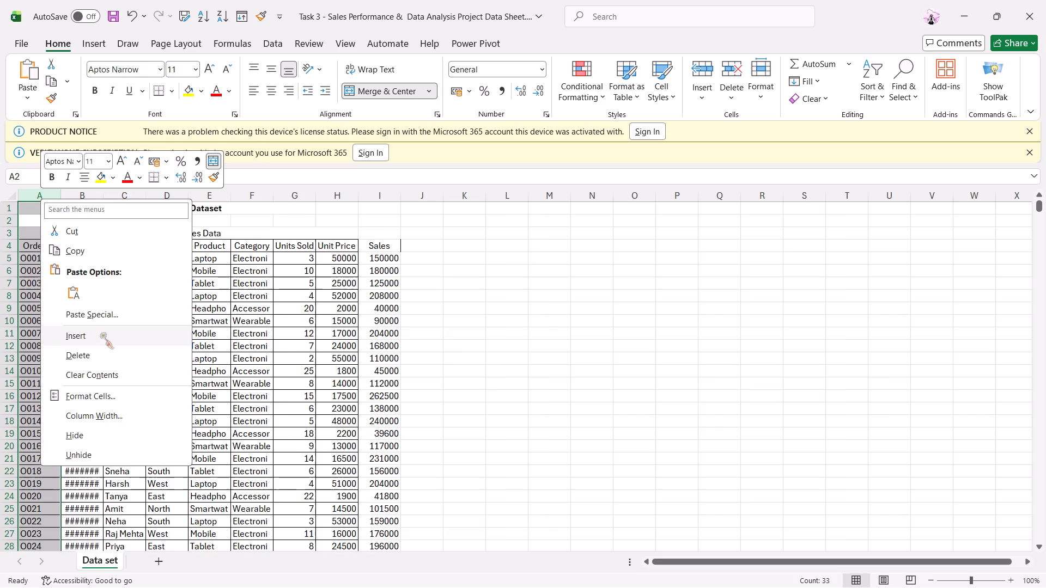
click(100, 334)
Enter the row label "Total" in cell A35, just below the last order row.
click(60, 242)
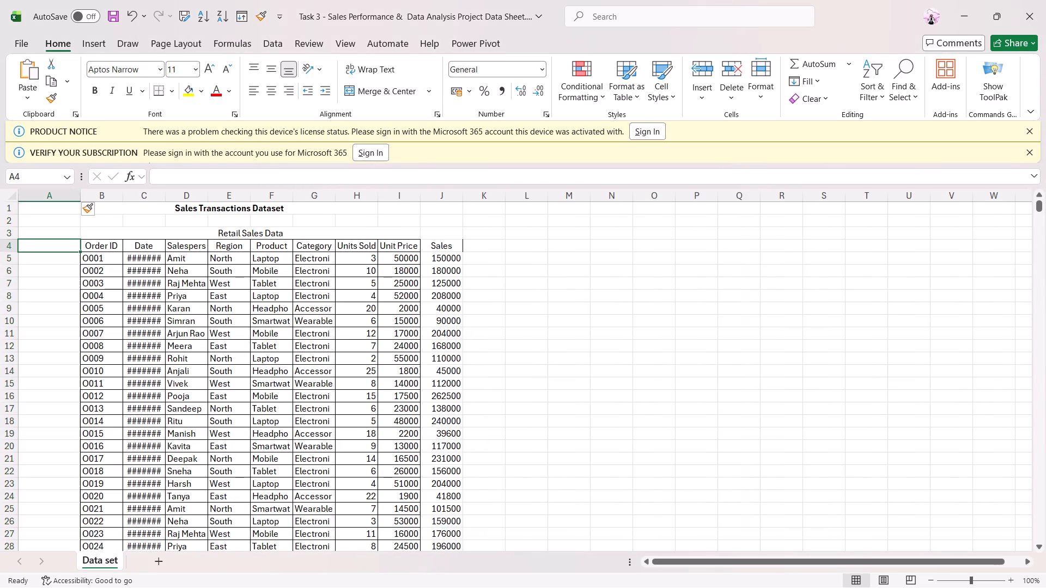
scroll(58, 260, down, 8)
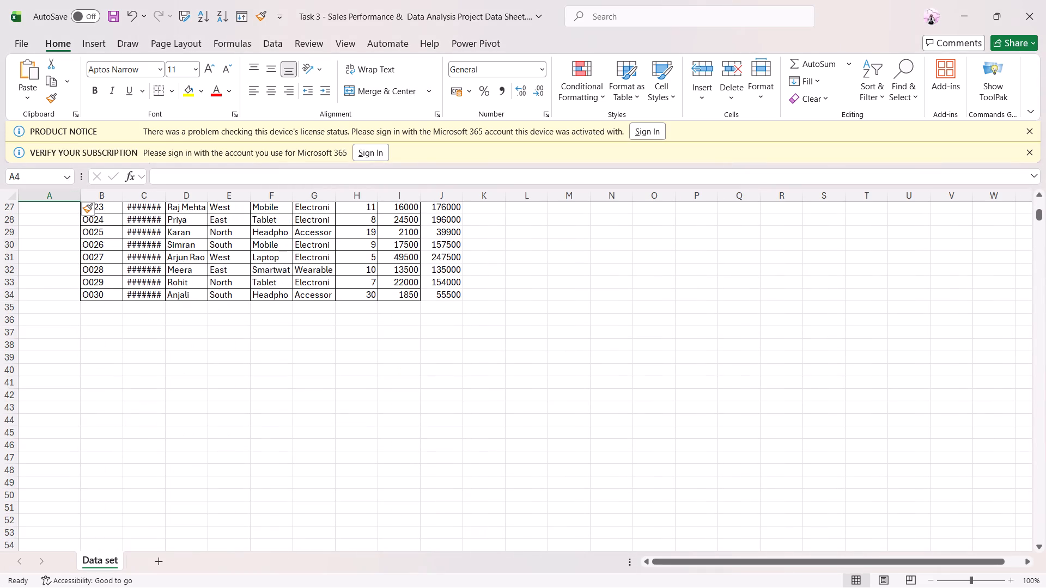
click(57, 305)
click(186, 181)
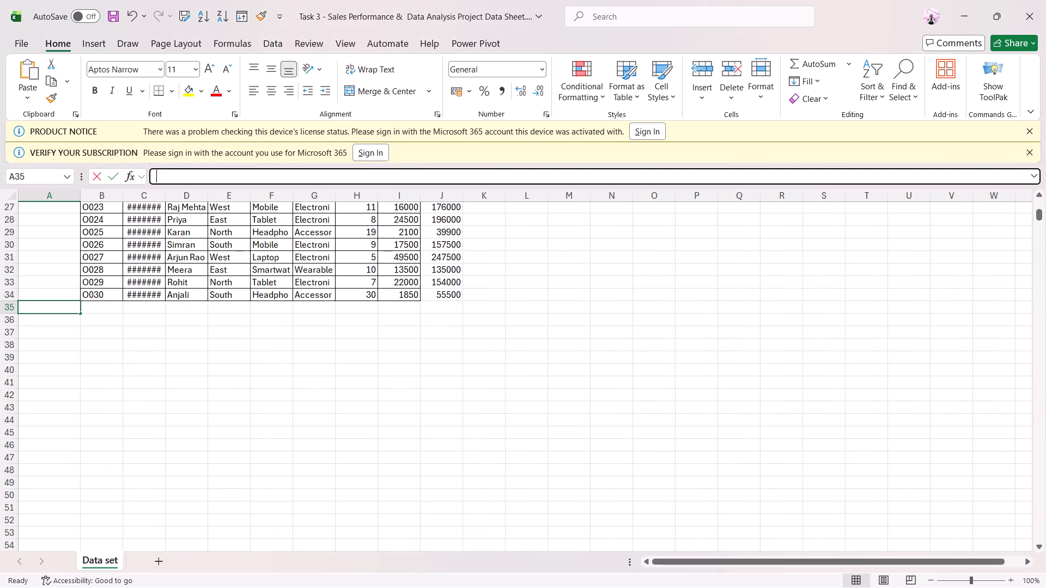
text(ota)
key(l)
key(Return)
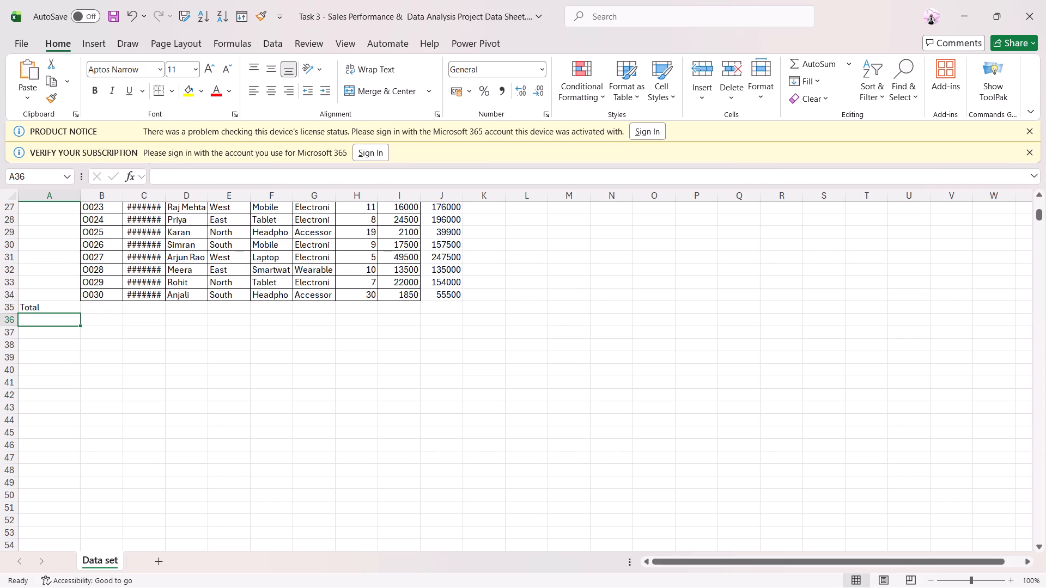
Auto-fit the widths of the table columns from Order ID through Sales (columns B to J).
scroll(77, 246, up, 10)
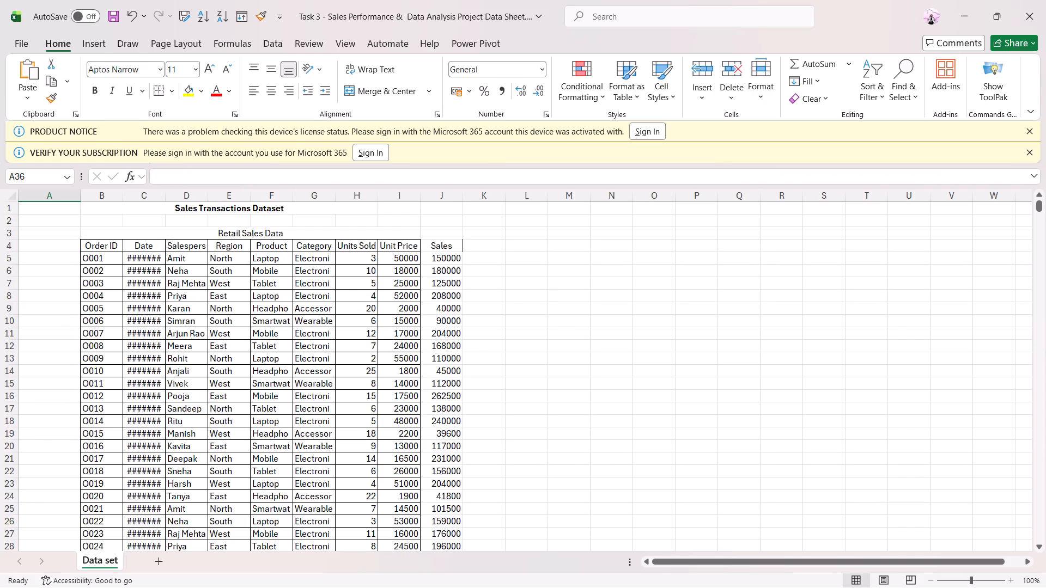
double_click(168, 195)
click(123, 197)
drag(123, 197, 135, 197)
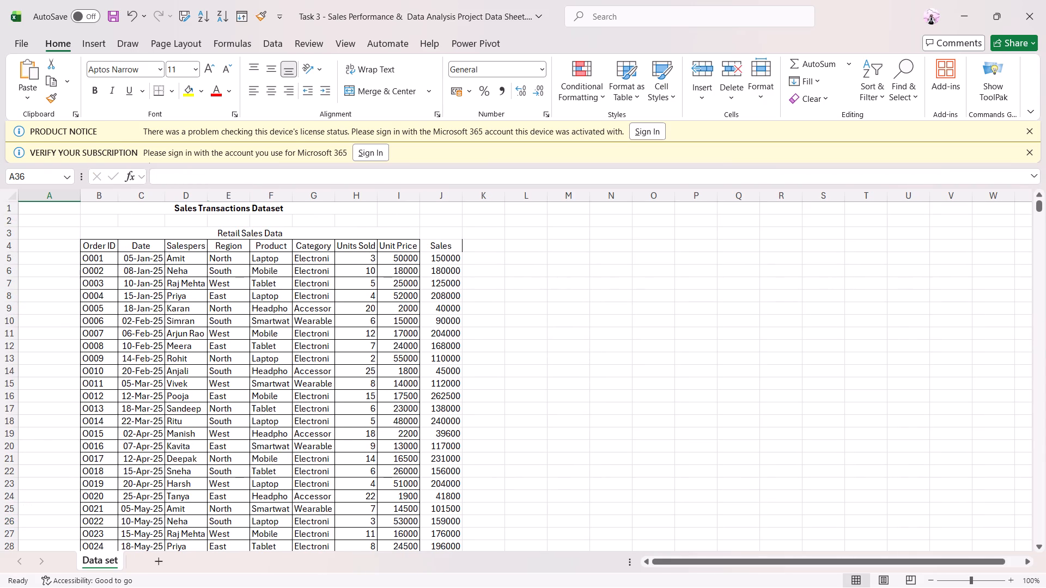
click(208, 197)
drag(208, 197, 227, 197)
click(249, 199)
drag(249, 199, 269, 199)
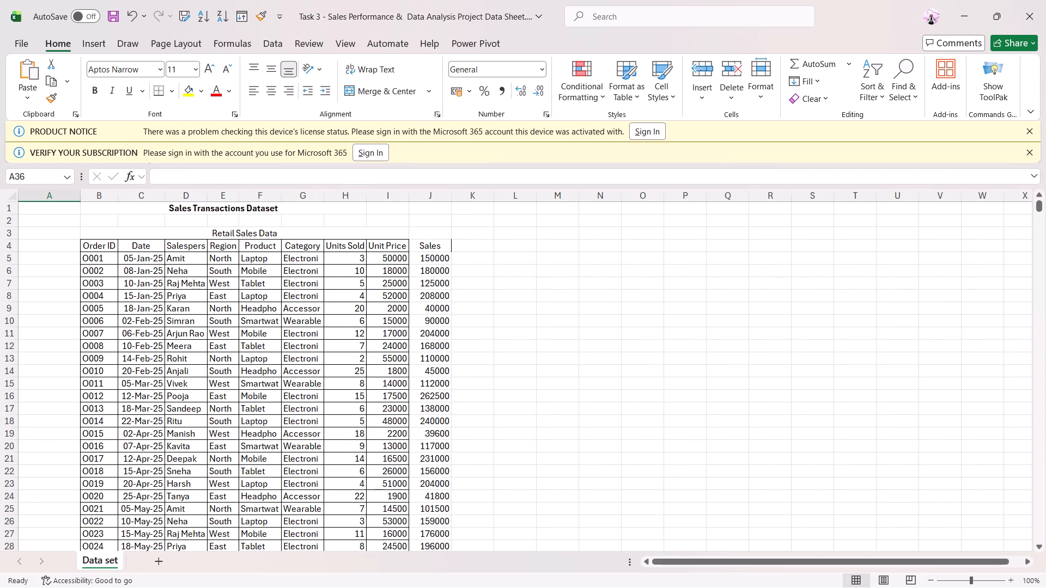
click(282, 200)
drag(282, 200, 325, 198)
click(326, 197)
double_click(362, 197)
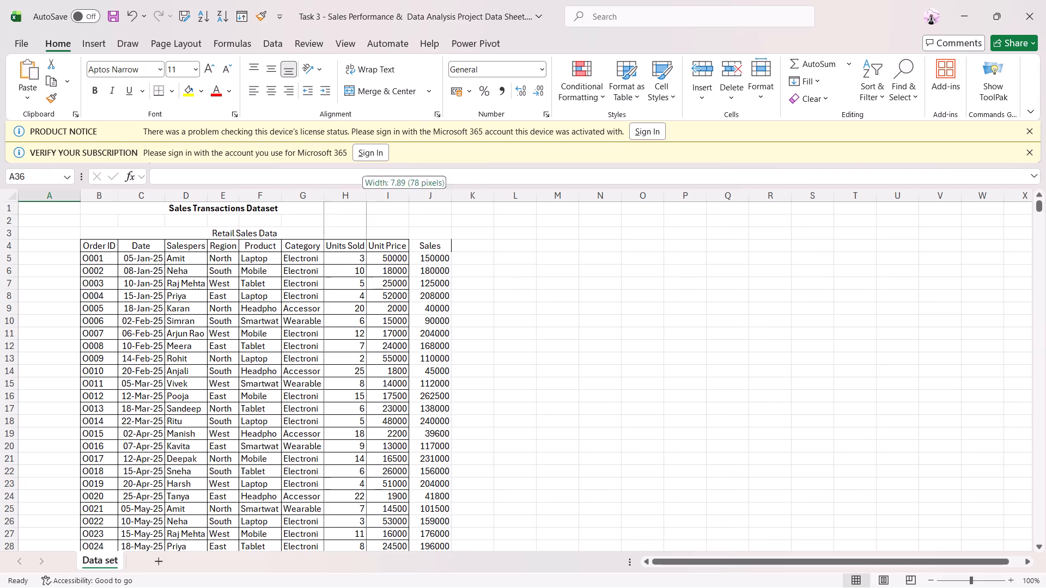
double_click(327, 197)
double_click(390, 198)
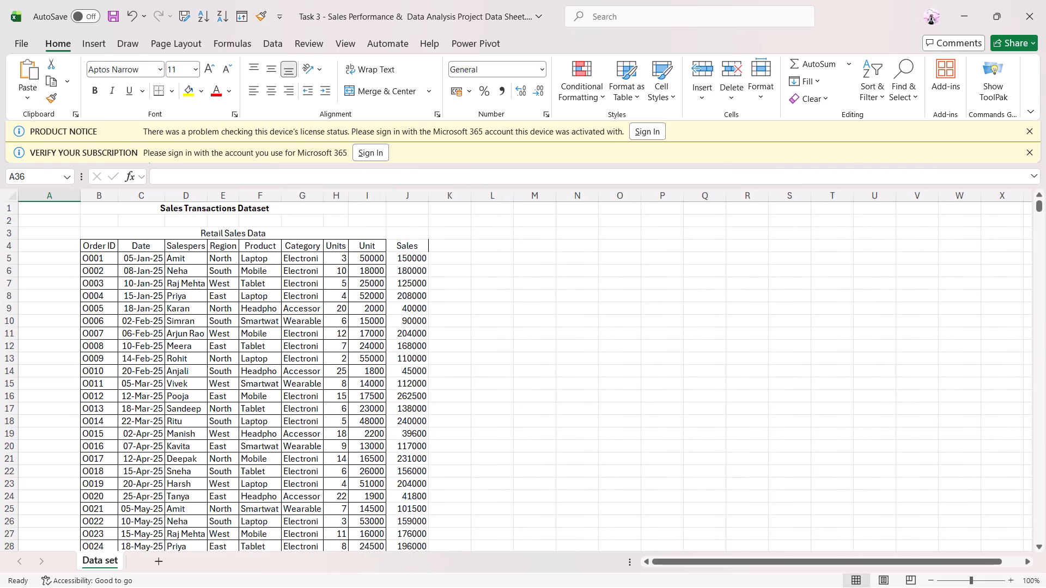
double_click(431, 199)
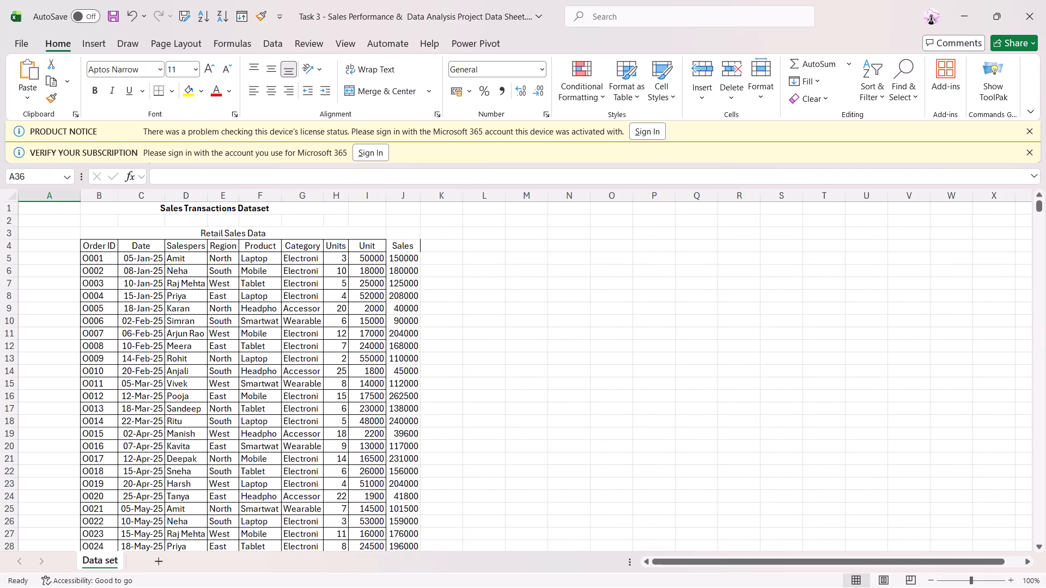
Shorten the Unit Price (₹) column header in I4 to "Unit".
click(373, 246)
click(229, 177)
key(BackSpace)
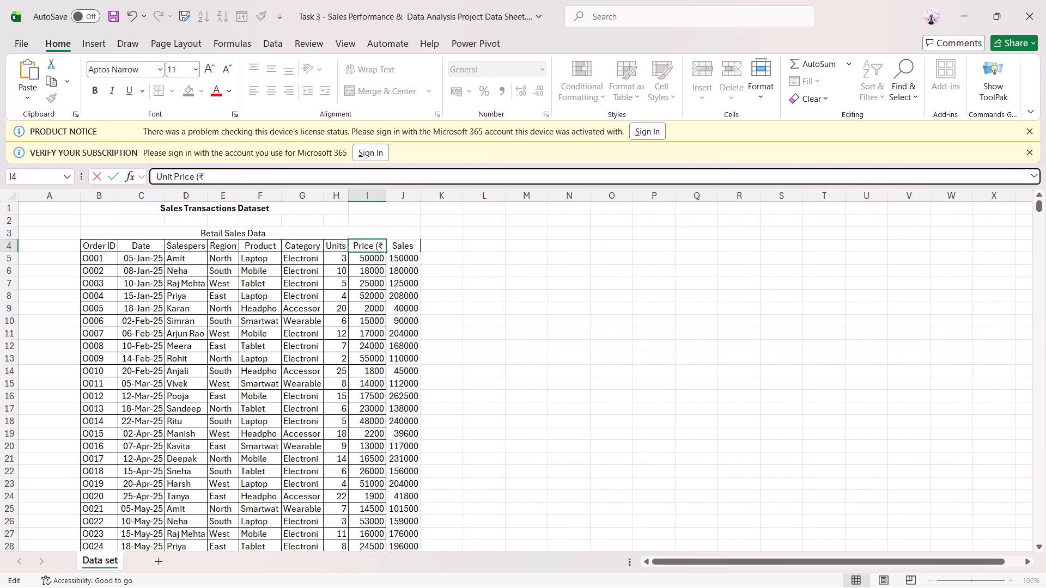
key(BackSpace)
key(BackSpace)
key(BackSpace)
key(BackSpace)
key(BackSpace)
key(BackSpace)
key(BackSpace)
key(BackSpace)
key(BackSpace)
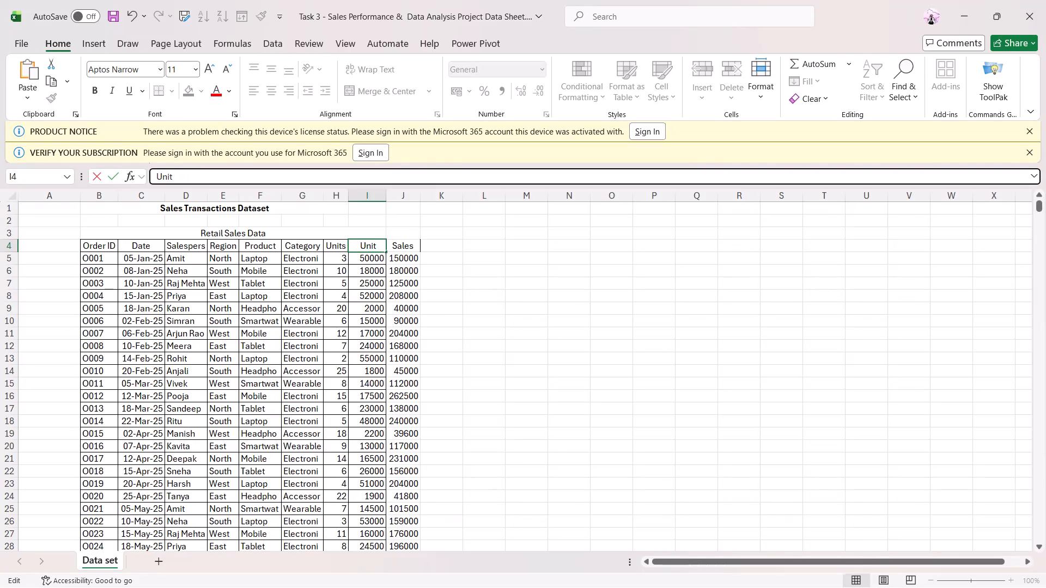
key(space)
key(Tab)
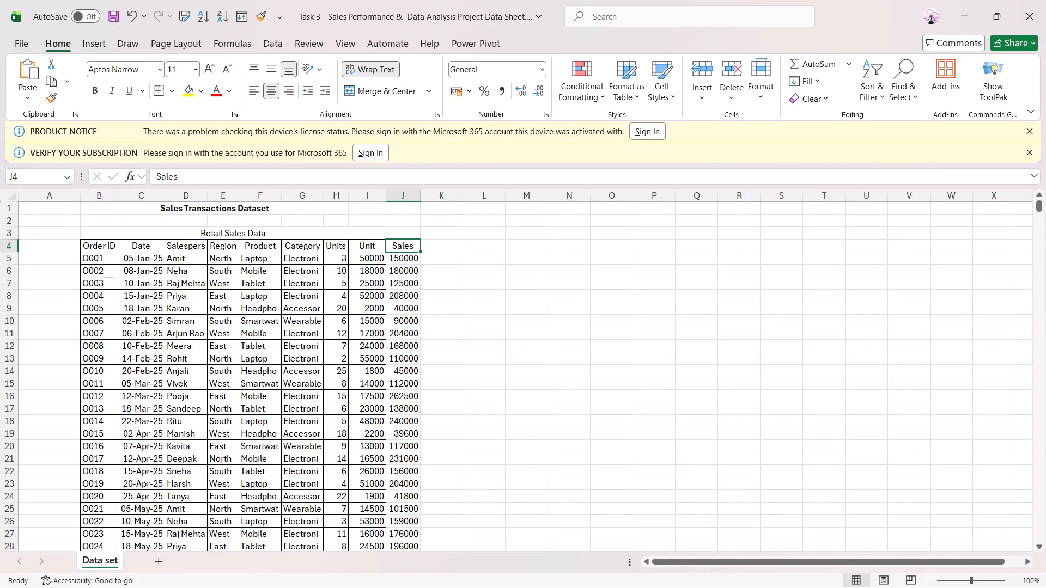
Remove the centre alignment from the table's header cells B4 to I4, leaving them bottom-aligned.
click(374, 247)
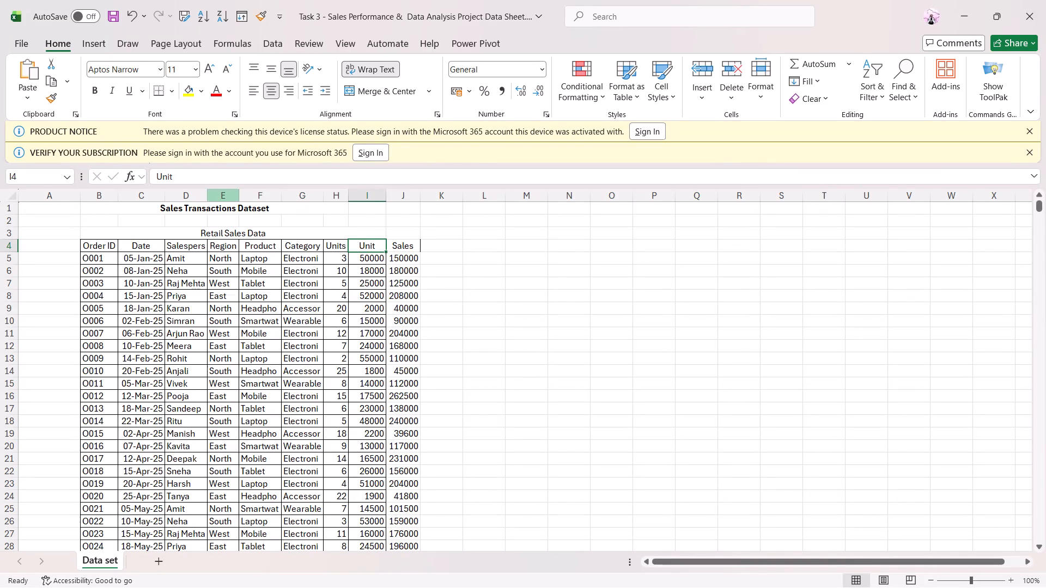
click(283, 70)
click(270, 91)
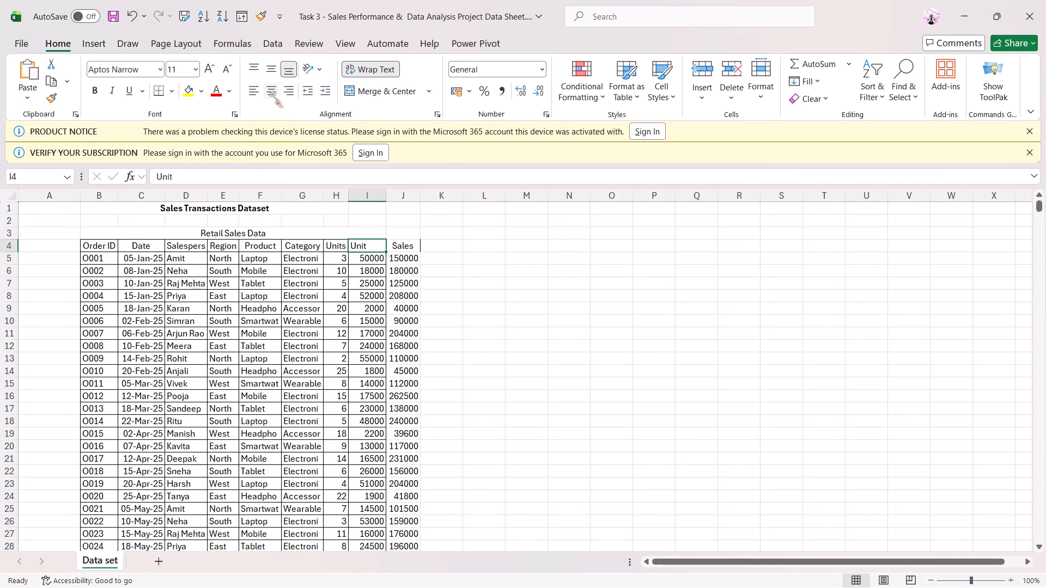
drag(107, 242, 368, 237)
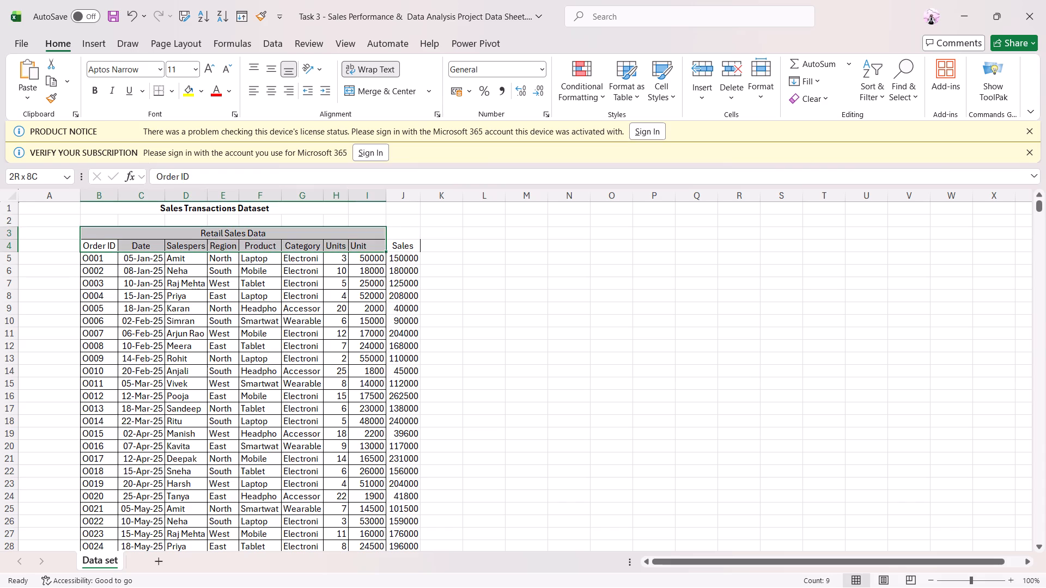
drag(368, 237, 362, 248)
click(273, 88)
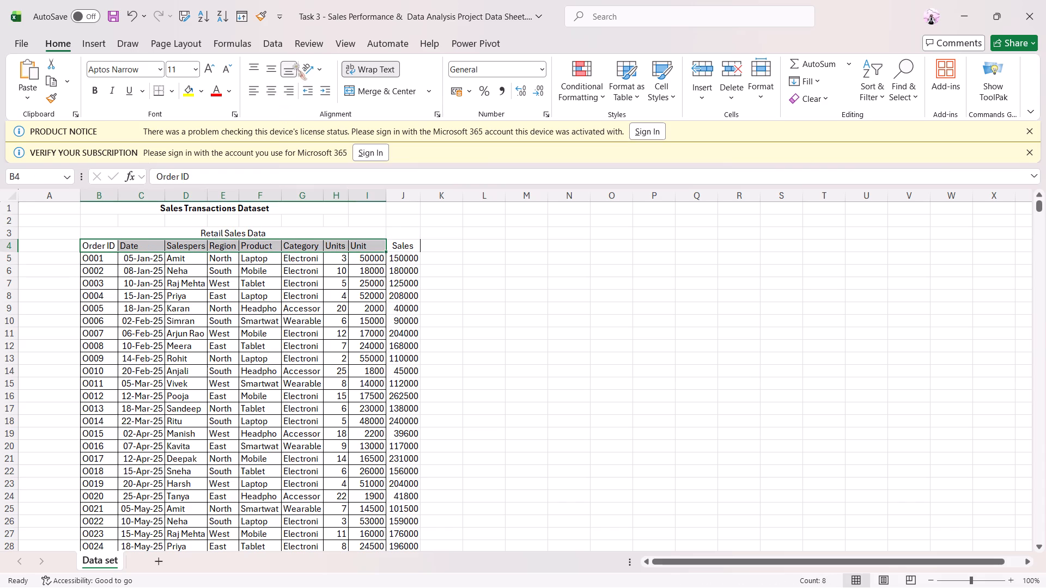
click(290, 65)
Change the header in cell I4 to "Unit Price (₹)".
click(371, 249)
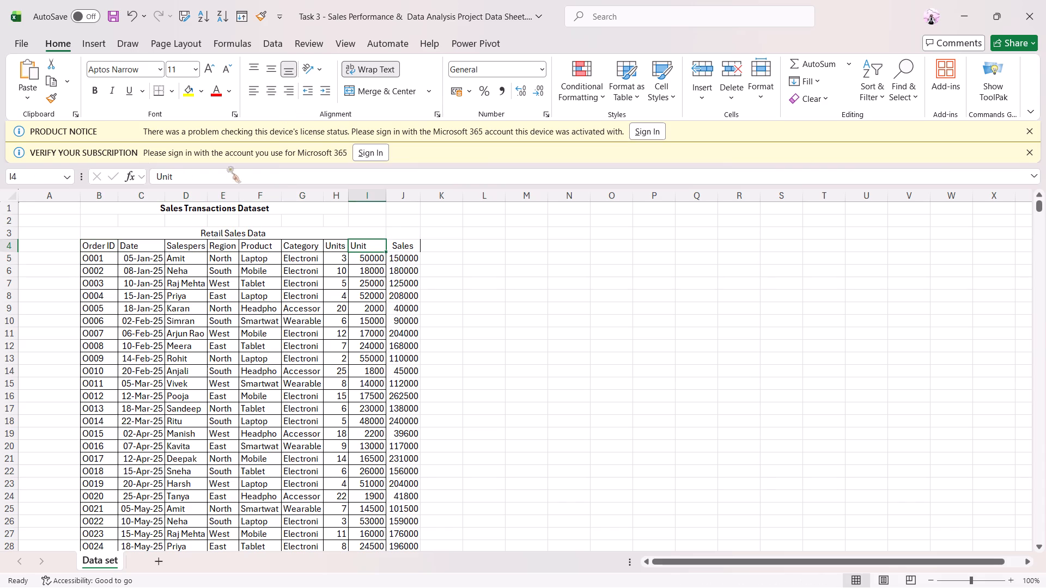
click(223, 173)
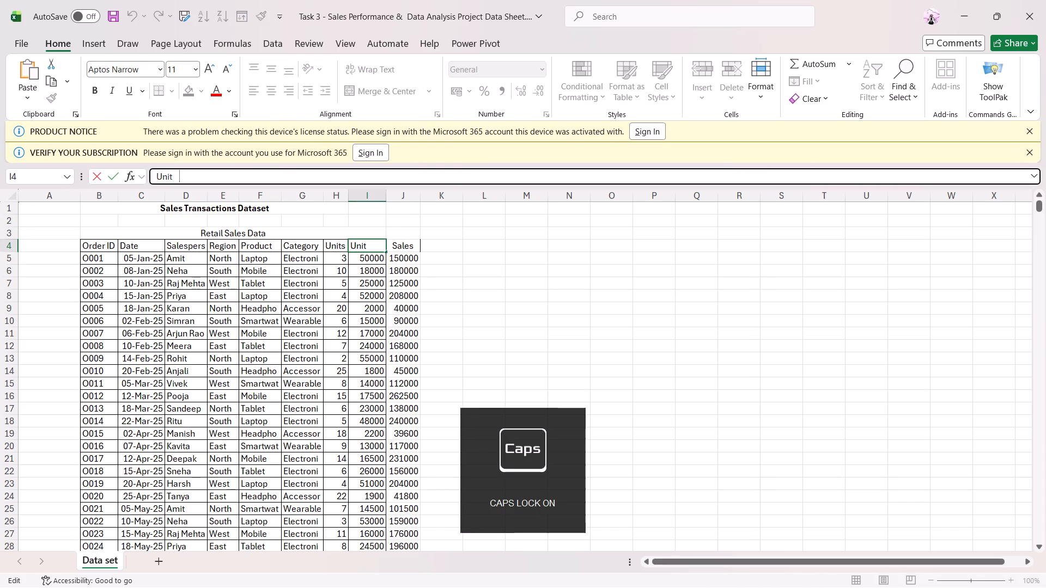
text(rice)
key(space)
text(()
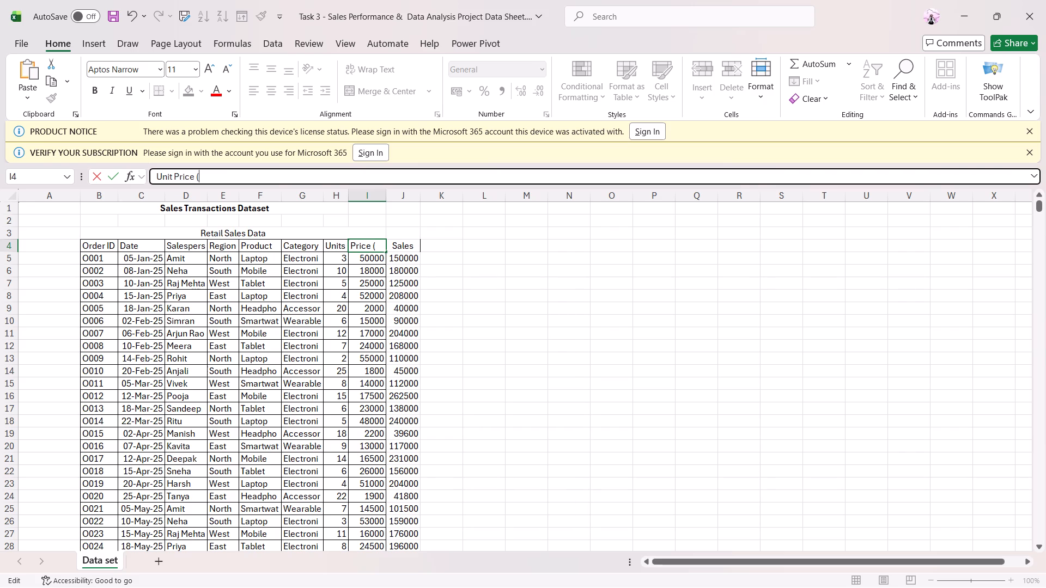
key(alt+shift+4)
key(shift+BackSpace)
key(ctrl+shift+4)
key(shift+parenright)
key(Return)
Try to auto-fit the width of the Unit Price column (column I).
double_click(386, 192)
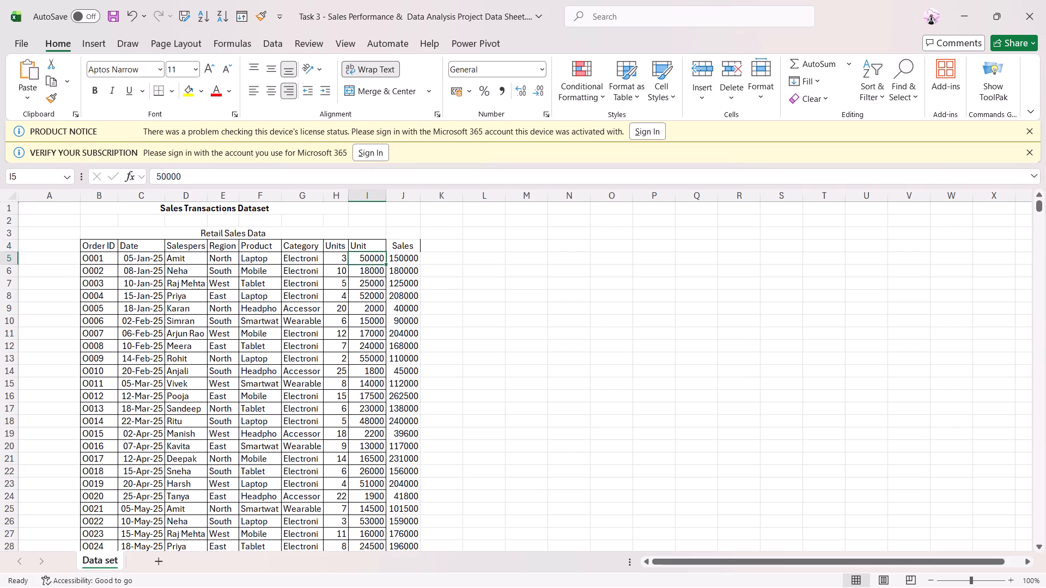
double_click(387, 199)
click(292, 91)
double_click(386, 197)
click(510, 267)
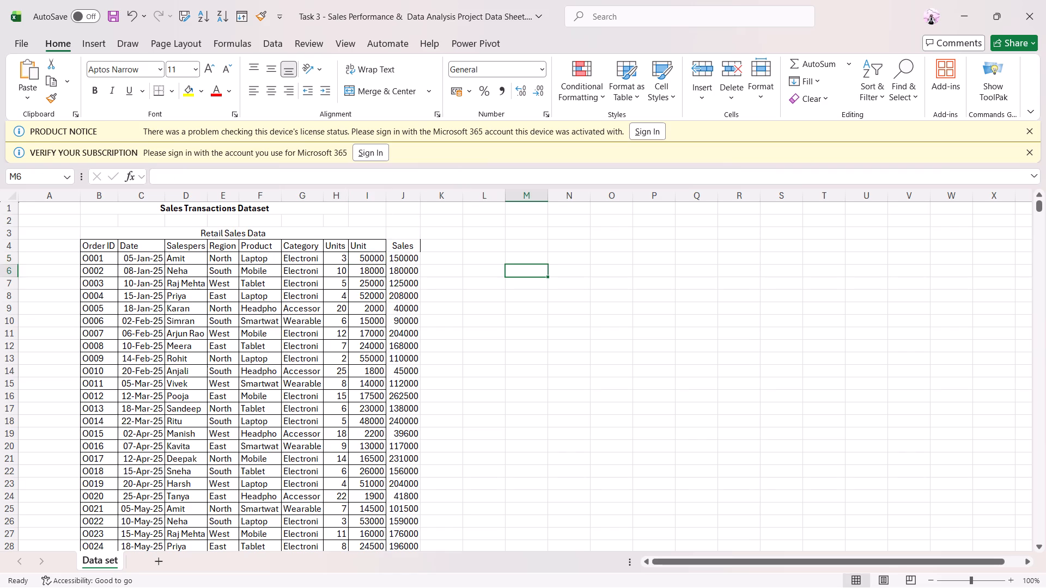
Turn off text wrapping for the table's header row, from Order ID to Sales (B4 to J4).
click(370, 243)
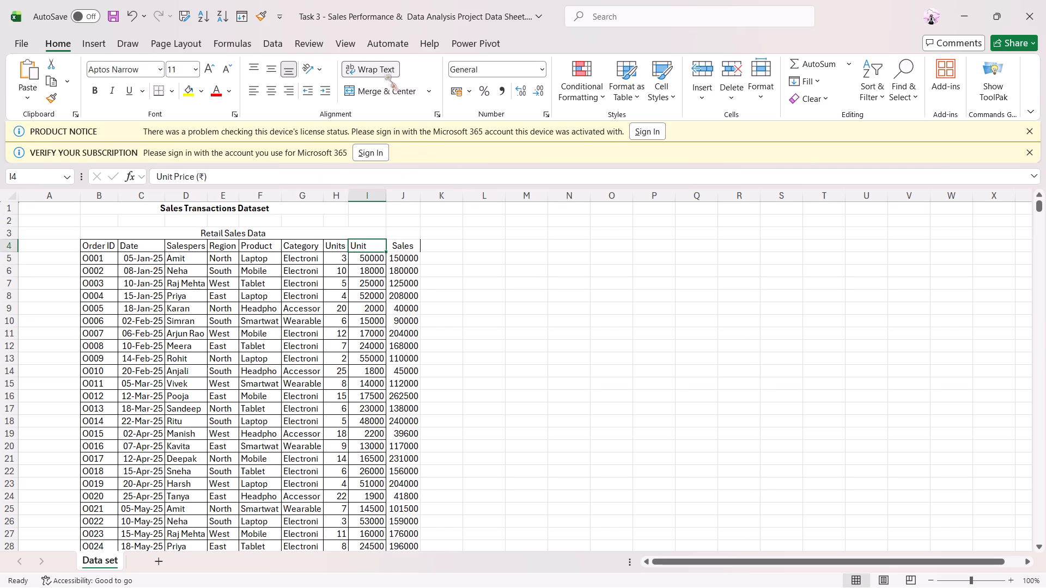
click(385, 72)
drag(114, 246, 429, 248)
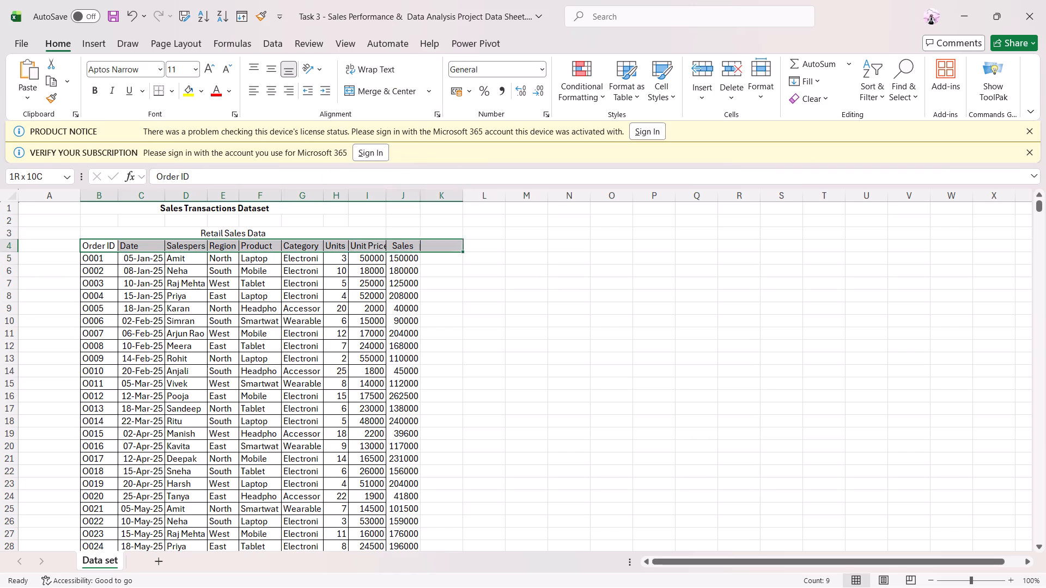
drag(429, 248, 415, 249)
click(361, 72)
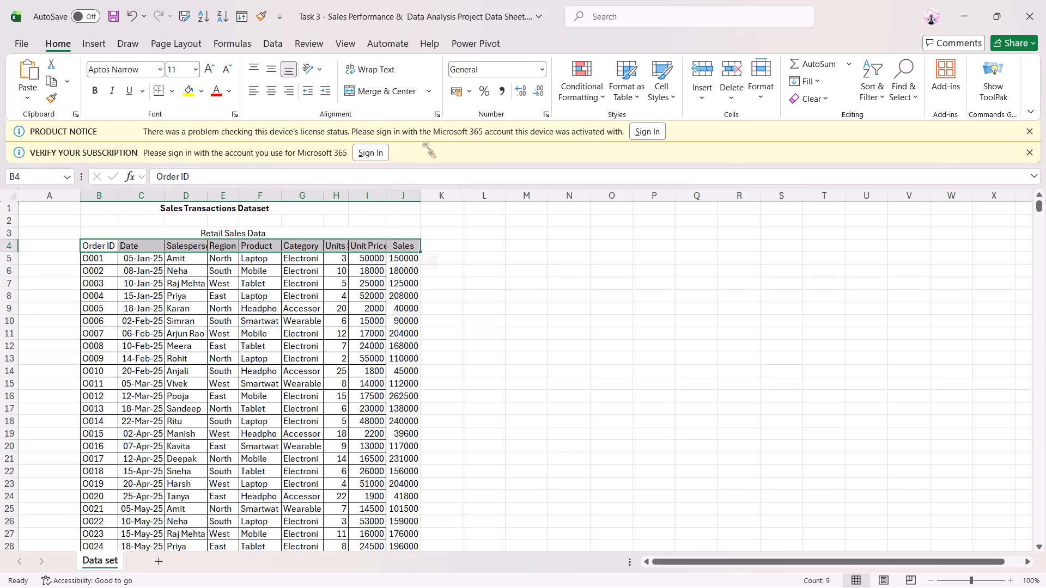
click(489, 255)
Unmerge all merged cells in the table, including the "Retail Sales Data" heading in row 3.
click(92, 248)
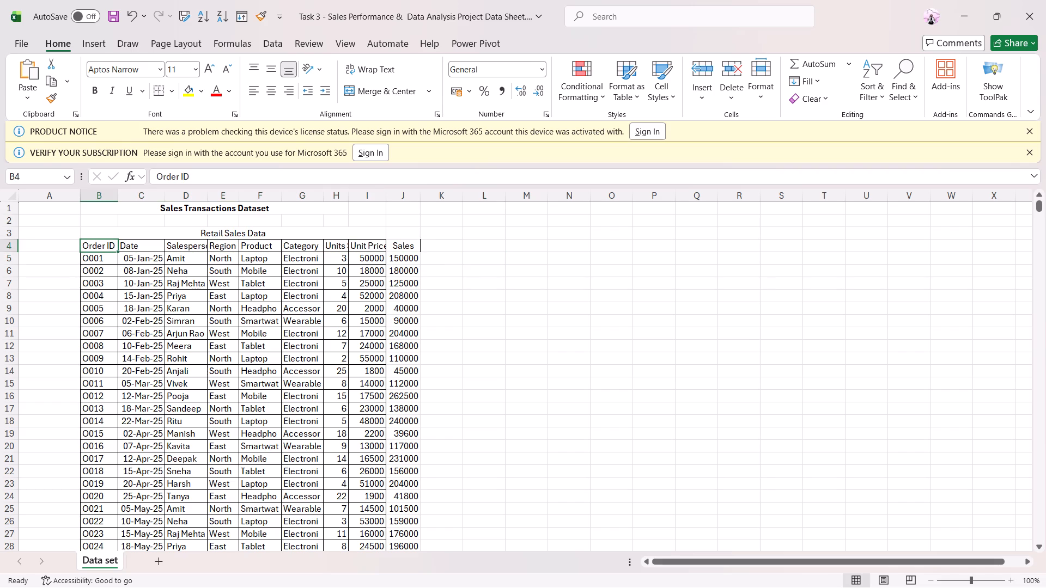
key(ctrl+a)
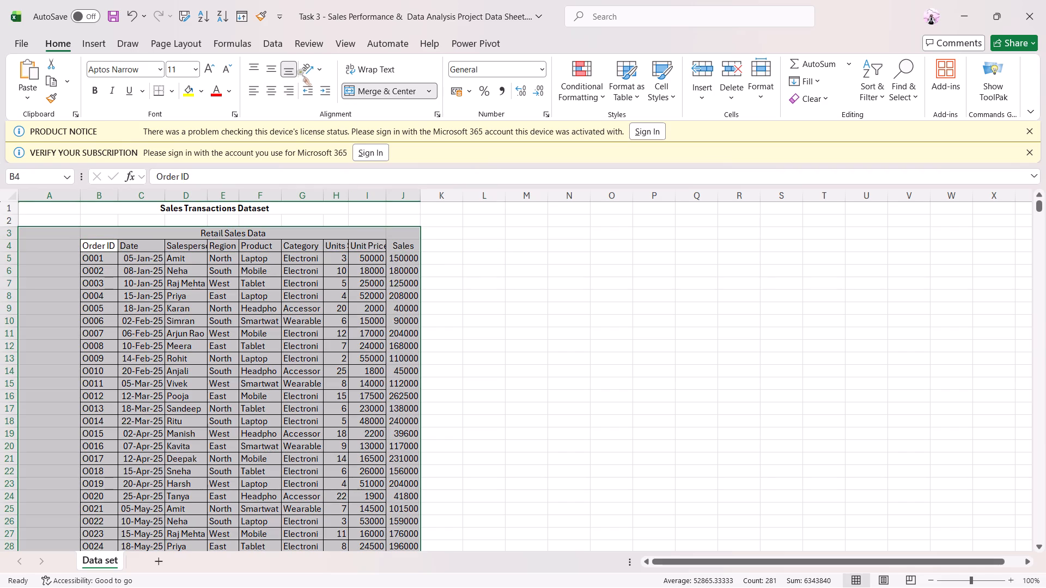
click(294, 70)
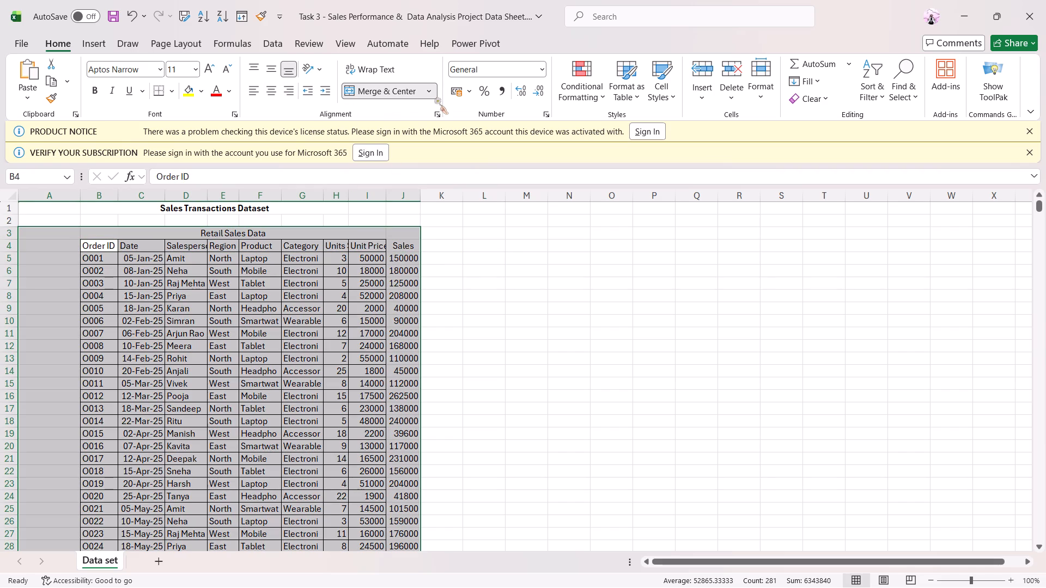
click(435, 99)
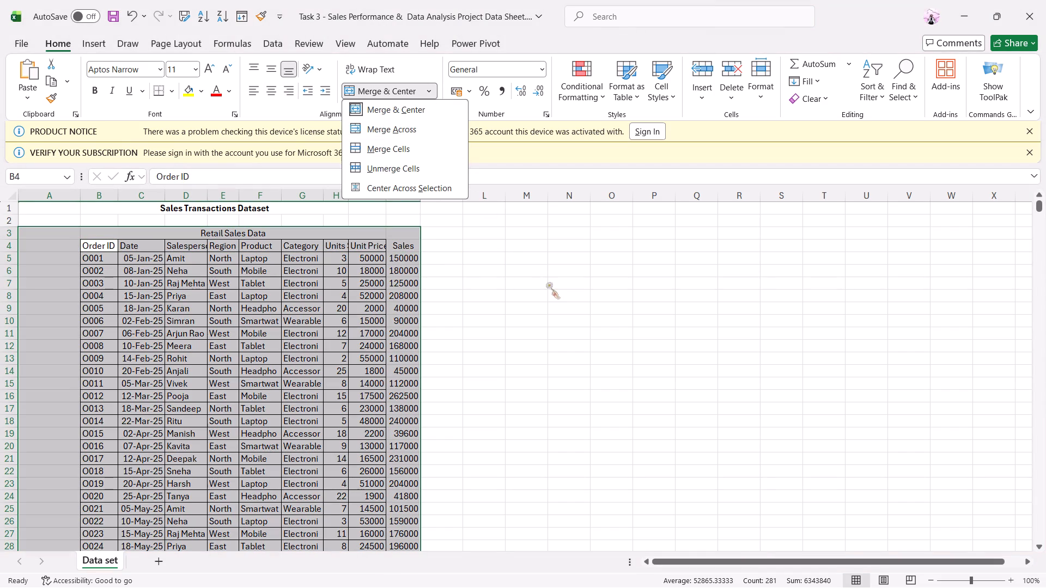
click(451, 167)
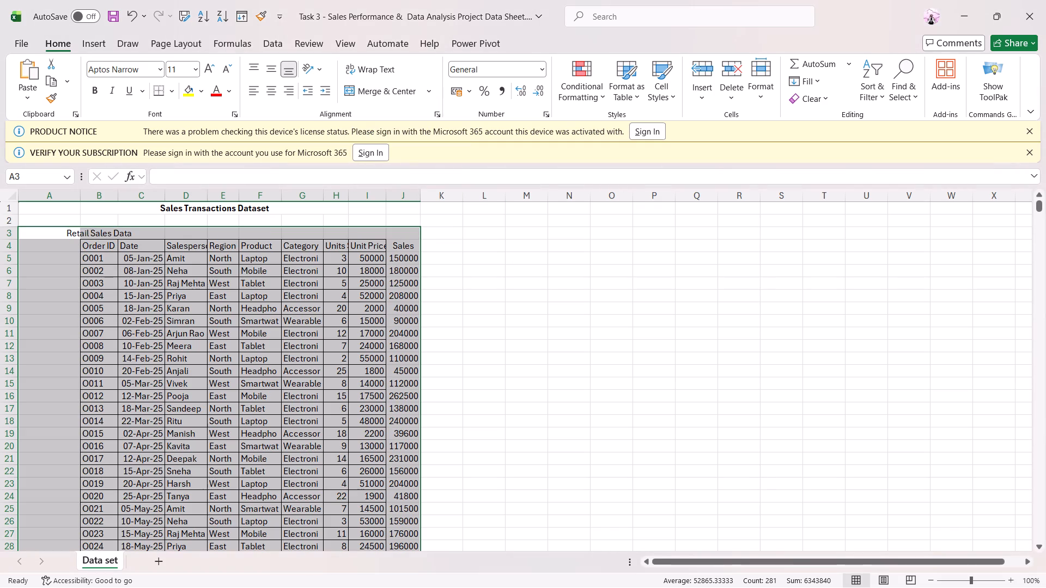
click(520, 287)
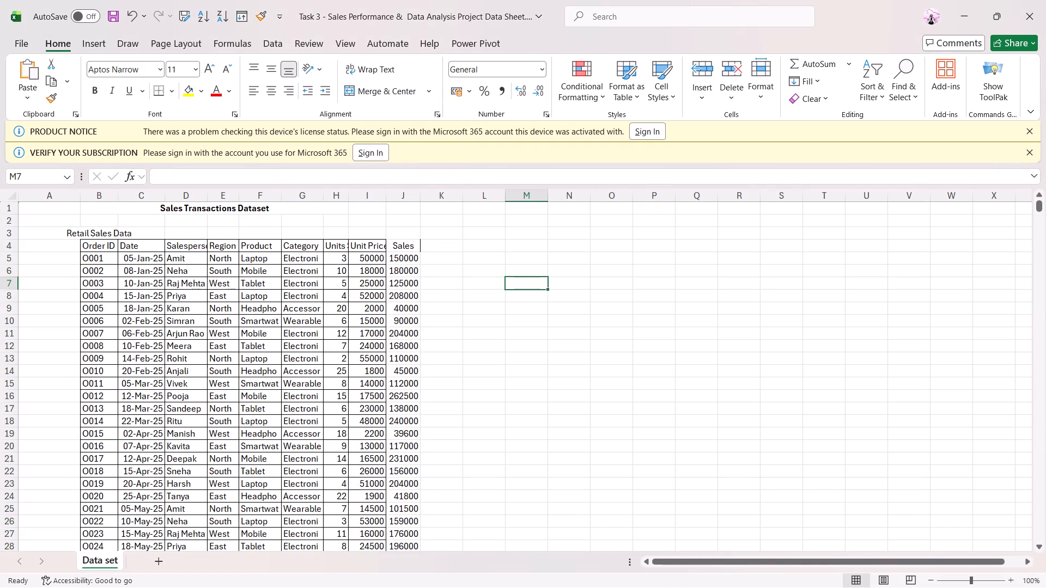
Auto-fit the width of the blank column before Order ID (column A).
double_click(81, 198)
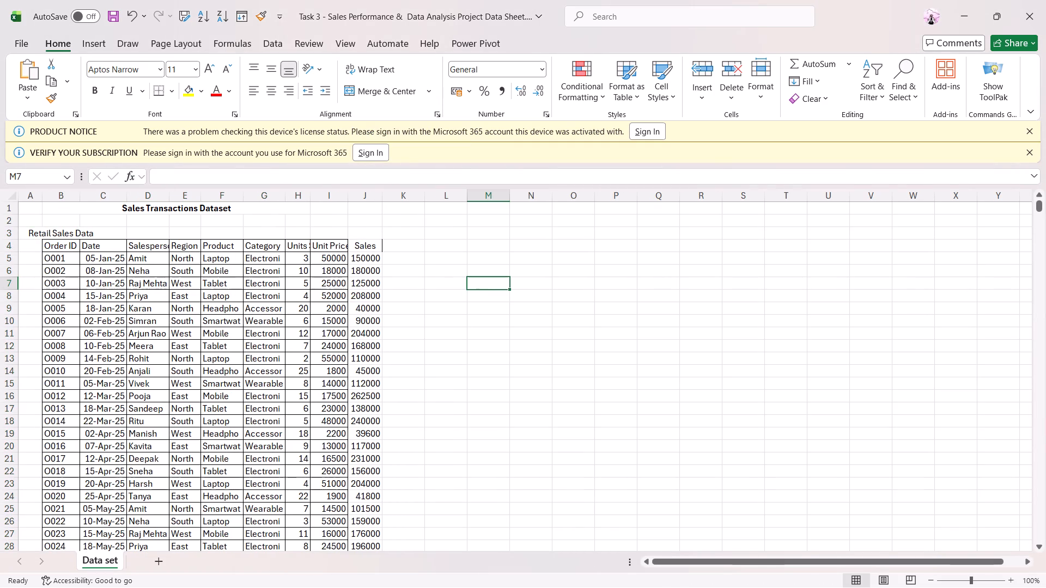
Merge and centre the "Retail Sales Data" heading across A3 to J3.
drag(41, 231, 372, 236)
click(378, 96)
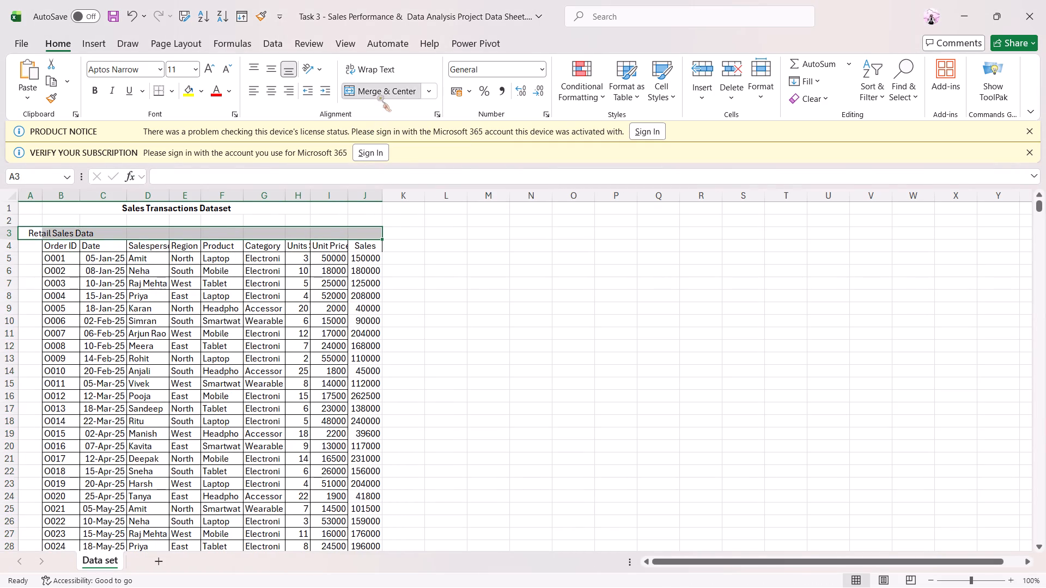
click(482, 334)
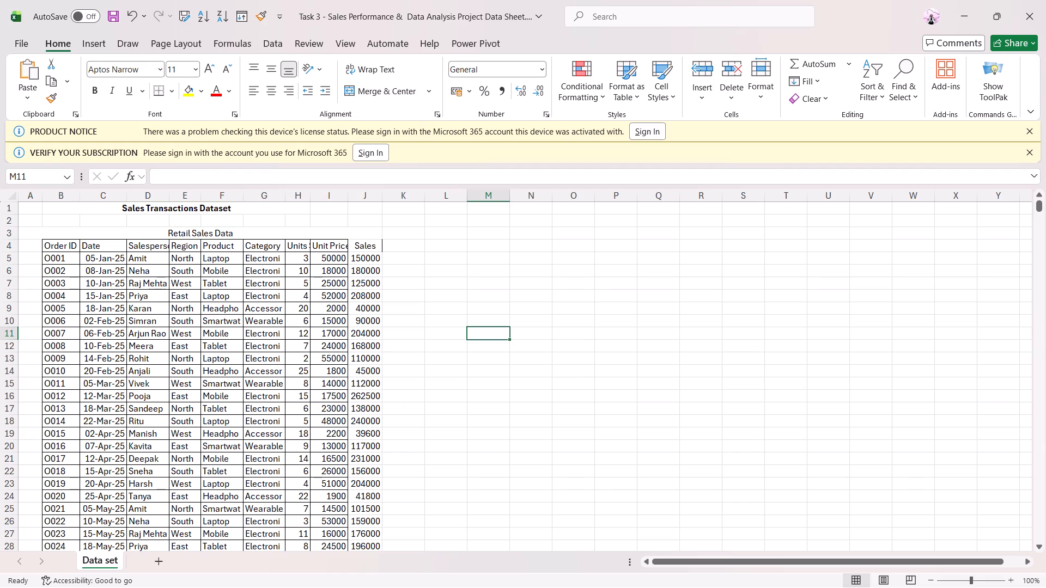
Total the Sales column in the Total row's cell J35 with a SUM formula over J4:J34.
scroll(72, 321, down, 5)
scroll(224, 424, up, 4)
scroll(332, 446, down, 4)
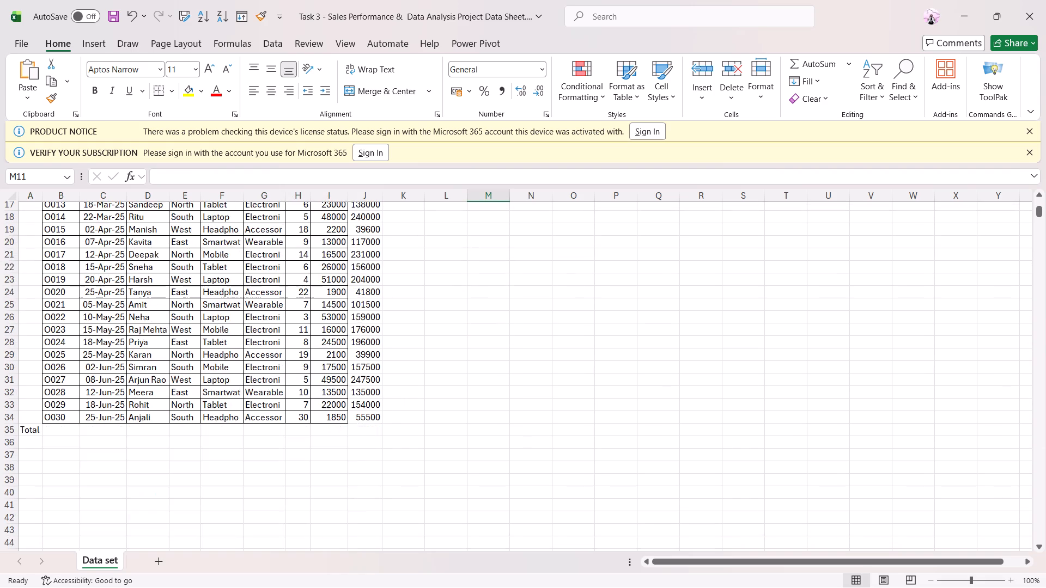
scroll(359, 419, up, 9)
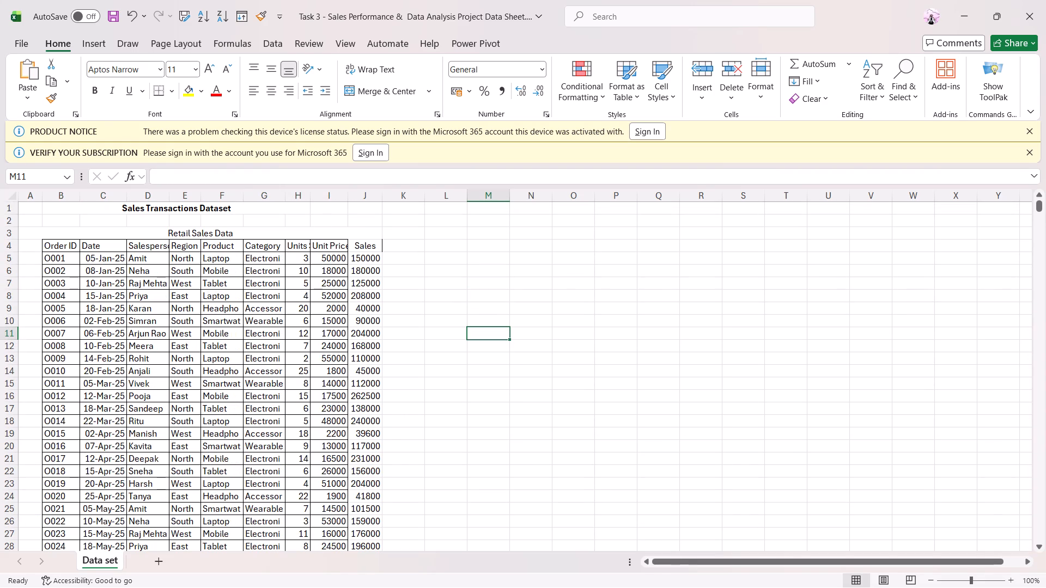
scroll(375, 335, down, 5)
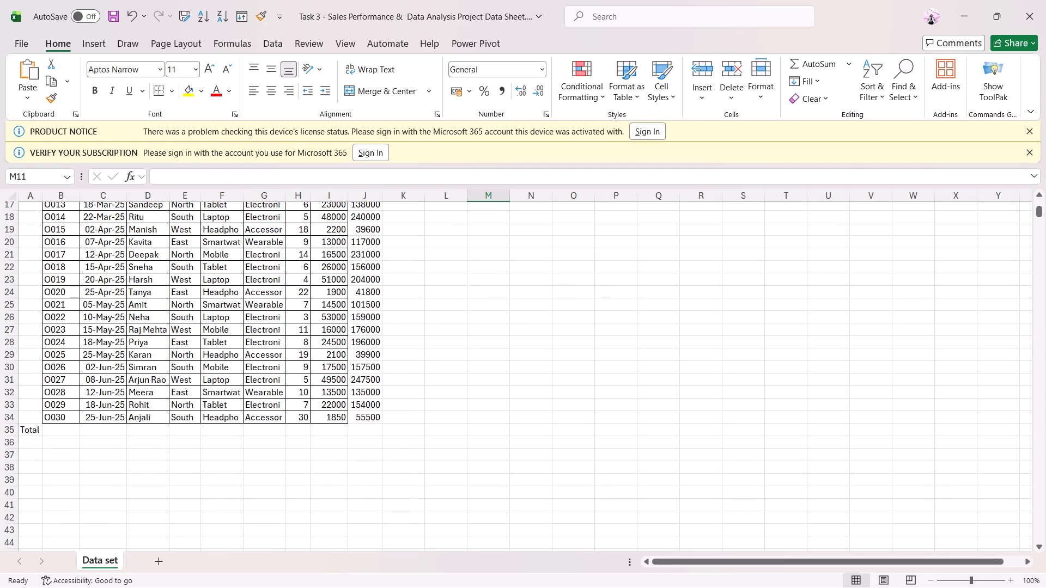
click(374, 429)
scroll(452, 347, up, 5)
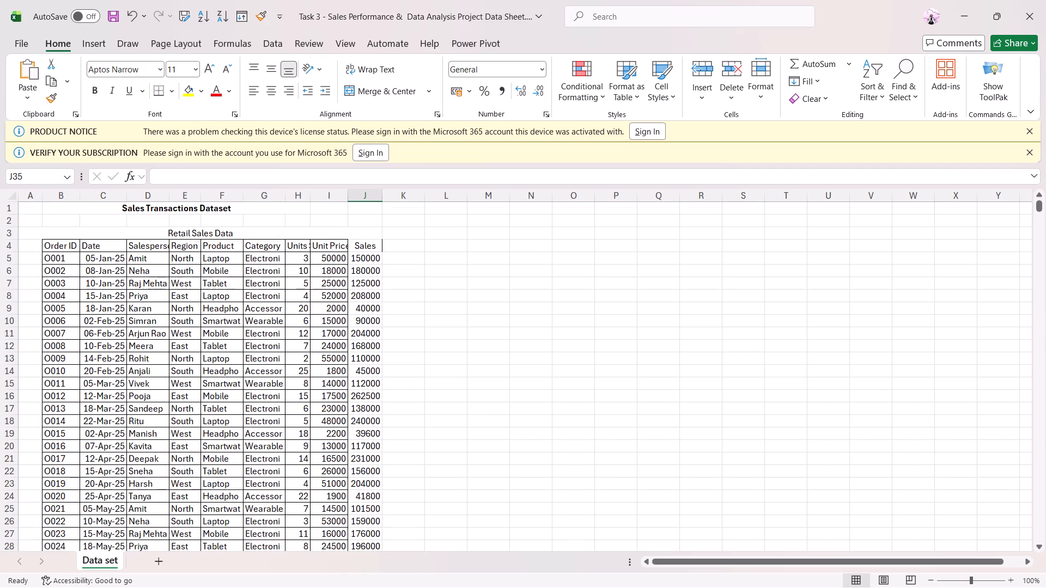
click(212, 181)
text(=su)
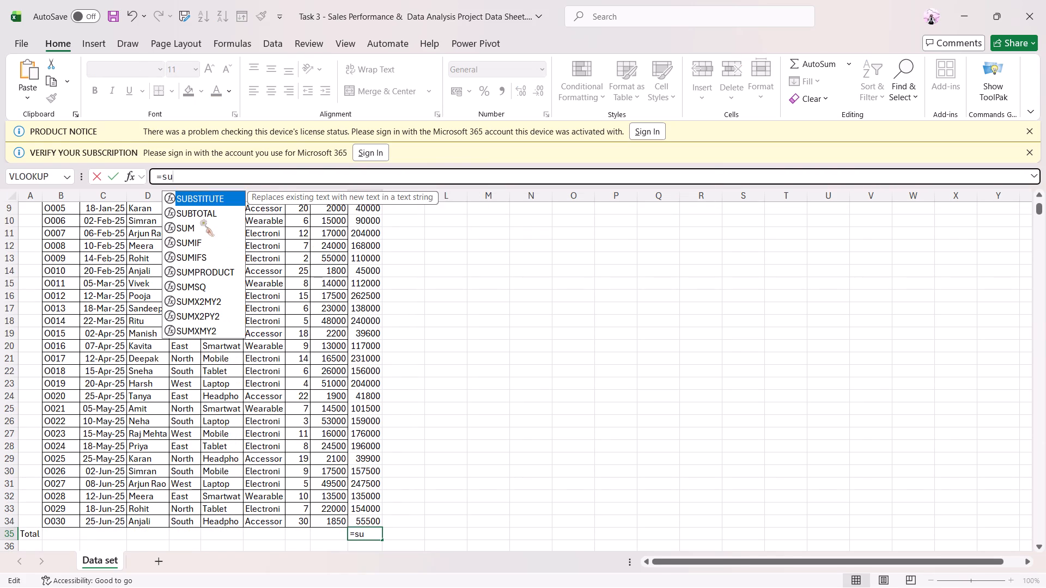
double_click(200, 222)
double_click(214, 225)
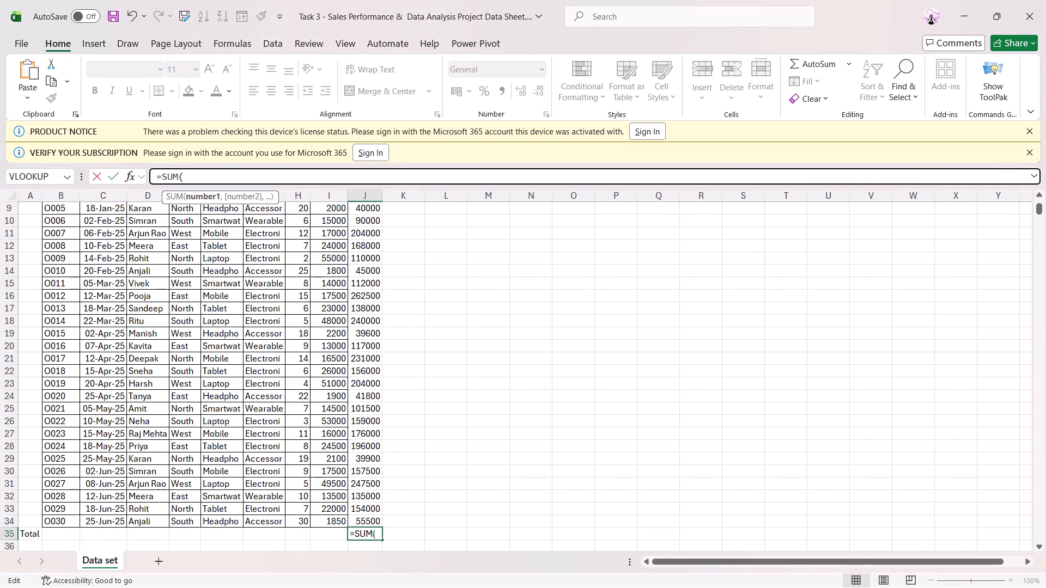
scroll(367, 208, up, 4)
click(368, 259)
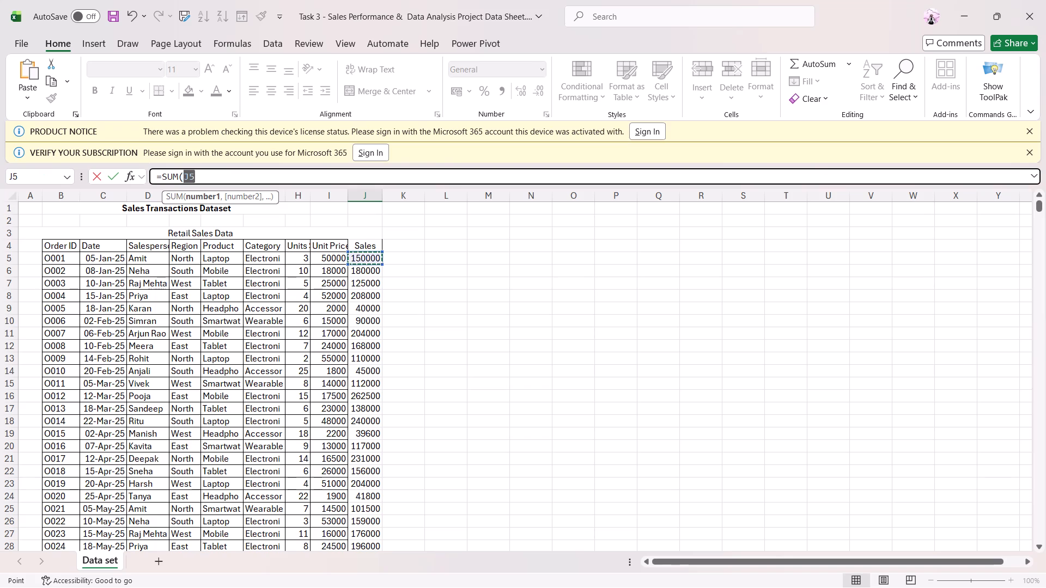
key(ctrl+shift+Down)
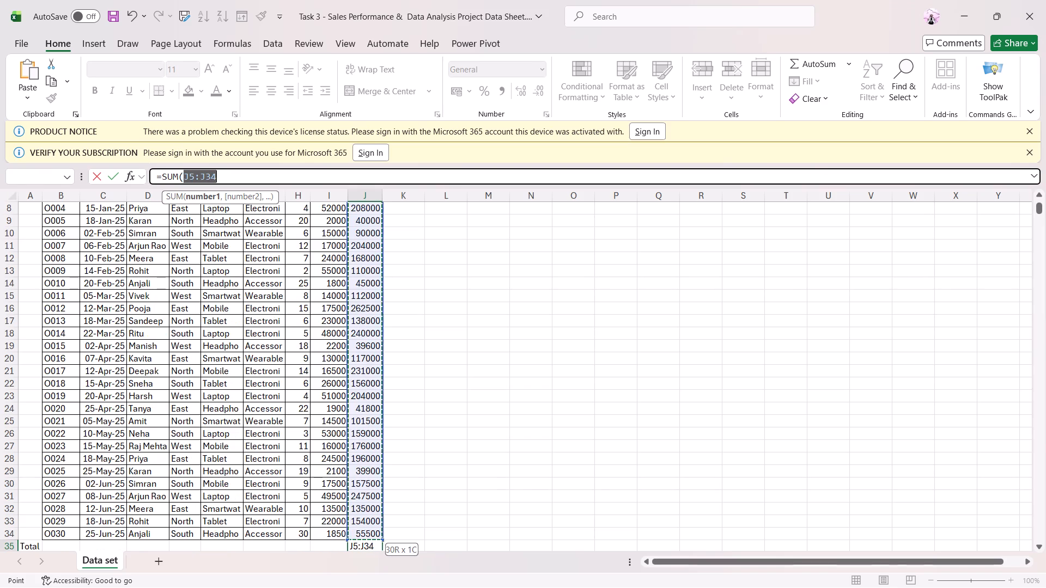
scroll(439, 339, down, 3)
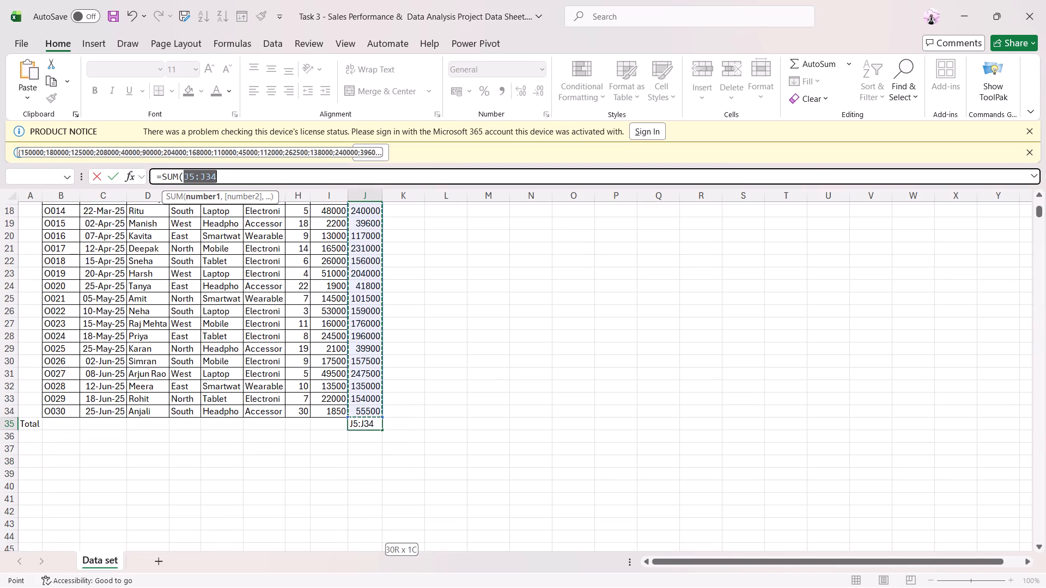
key(Up)
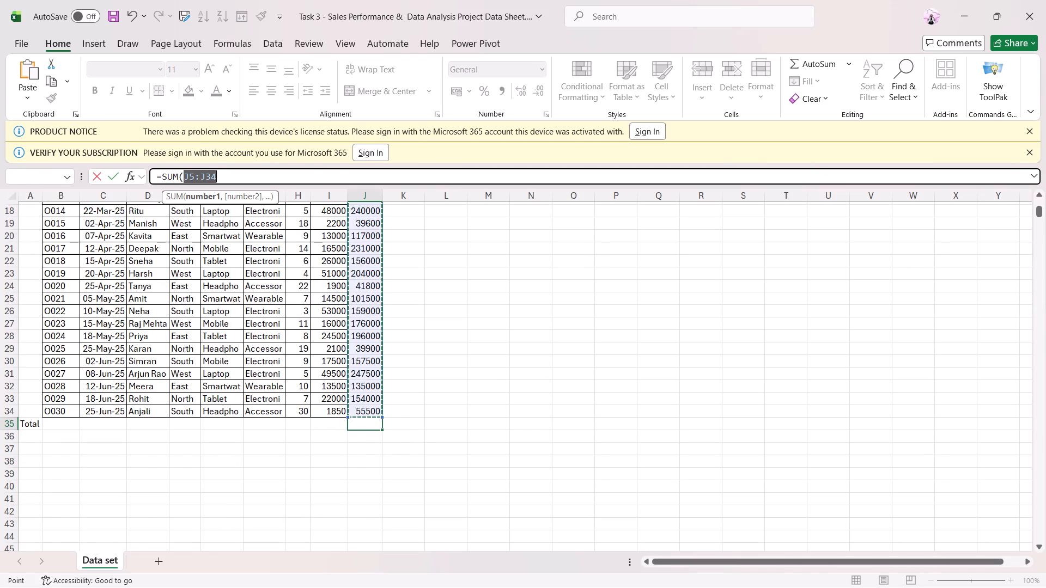
key(Down)
key(Down)
key(Up)
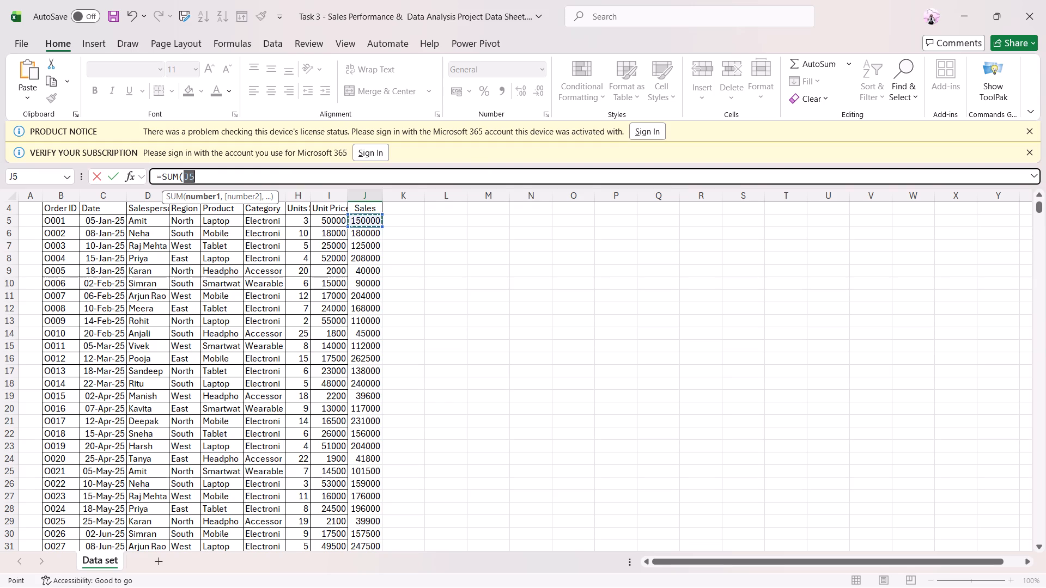
key(Up)
key(ctrl+Down)
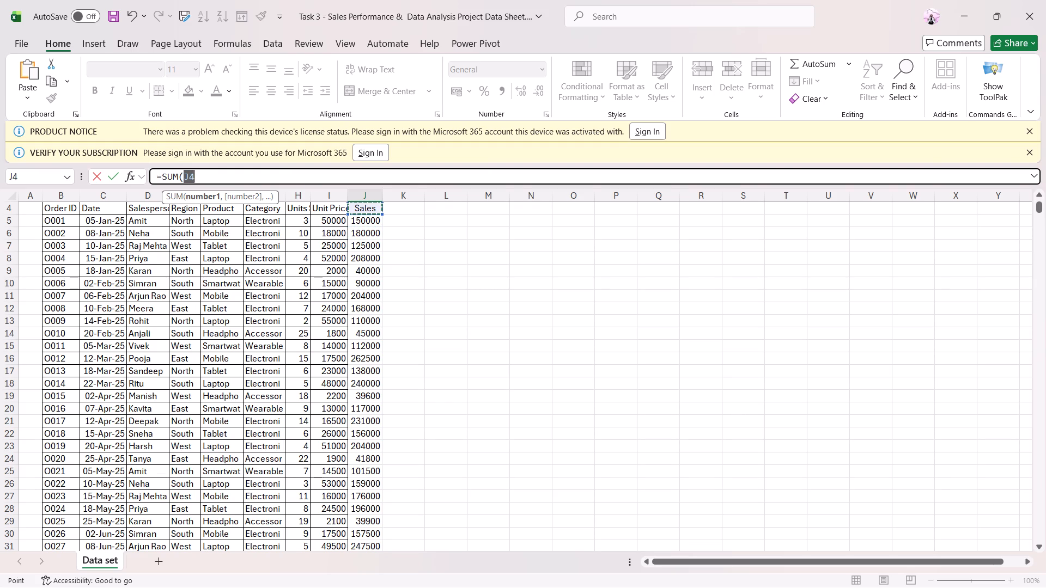
key(ctrl+Up)
key(shift+Down)
key(shift+Down)
key(shift+Down)
key(shift+Down)
key(shift+Down)
key(shift+Down)
key(shift+Down)
key(shift+Down)
key(shift+Down)
key(shift+Down)
key(shift+Down)
key(shift+Down)
key(shift+Down)
key(shift+Down)
key(shift+Down)
key(shift+Down)
key(shift+Down)
key(shift+Down)
key(shift+Down)
key(shift+Down)
key(shift+Down)
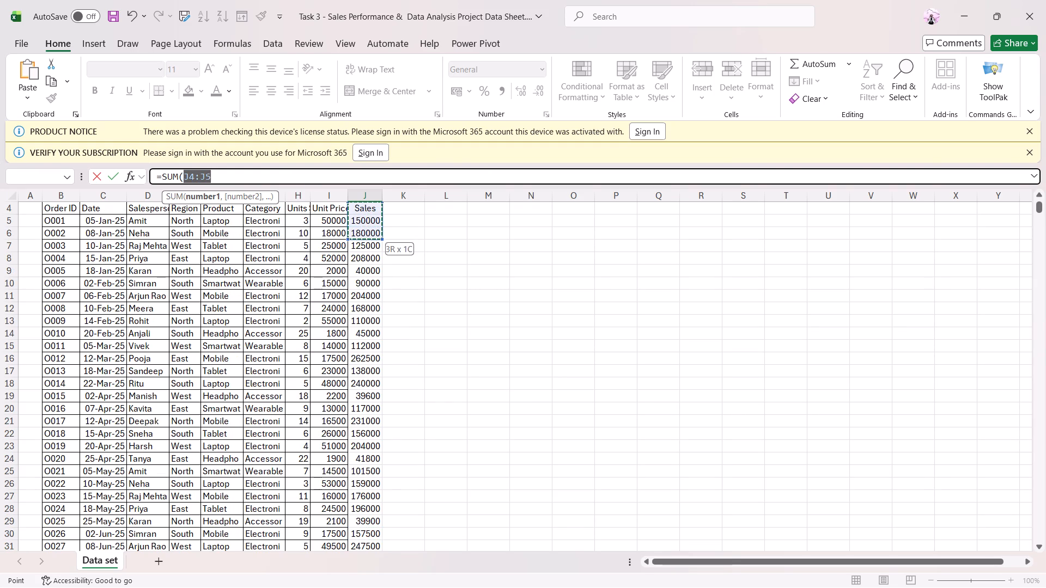
key(shift+Up)
key(shift+Up)
key(shift+Up)
key(shift+Up)
key(shift+Up)
key(shift+Up)
key(shift+Up)
key(shift+Up)
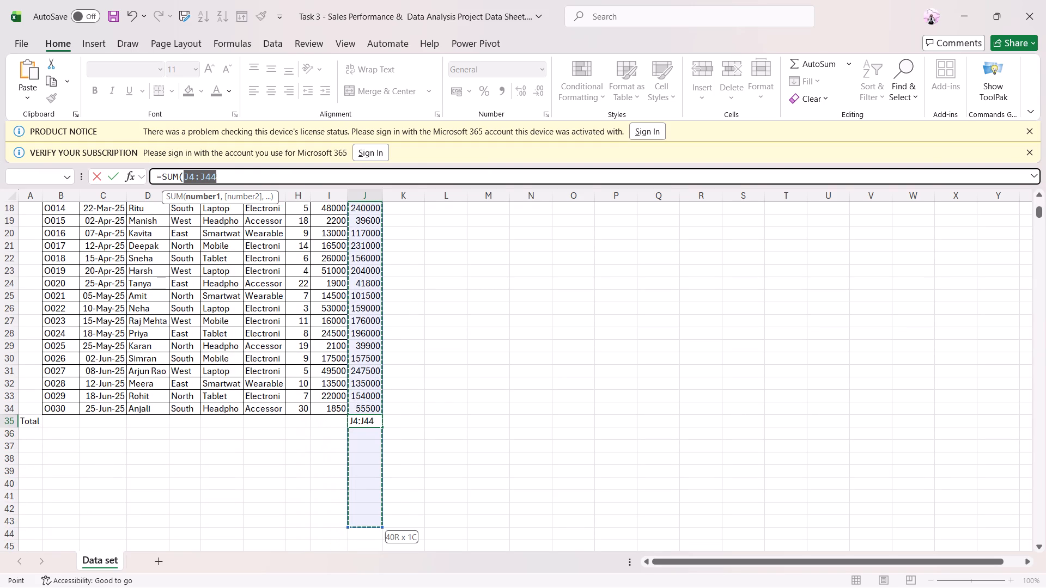
key(shift+Up)
key(shift+Up)
key(shift+Up)
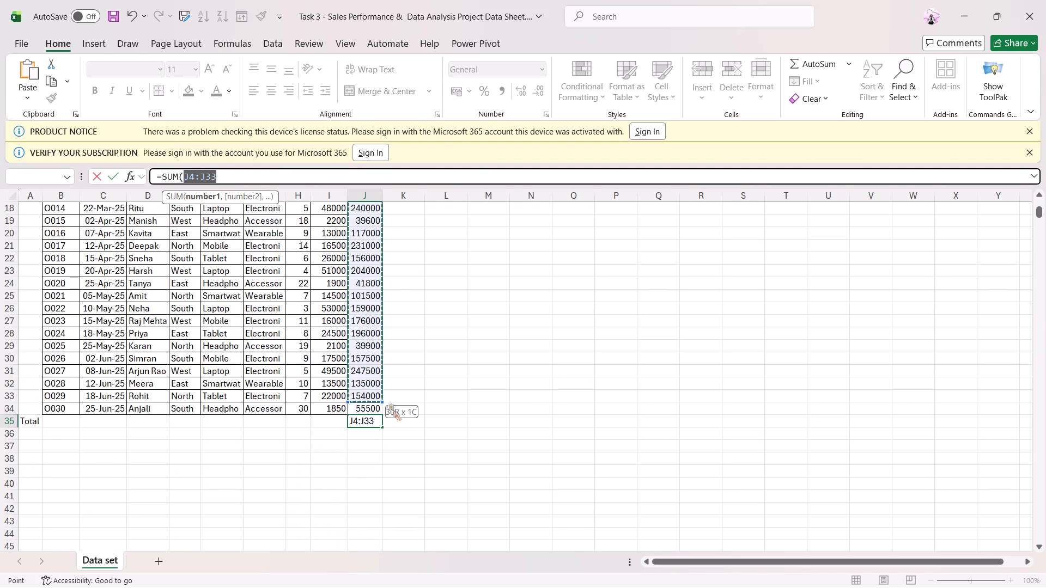
key(shift+Down)
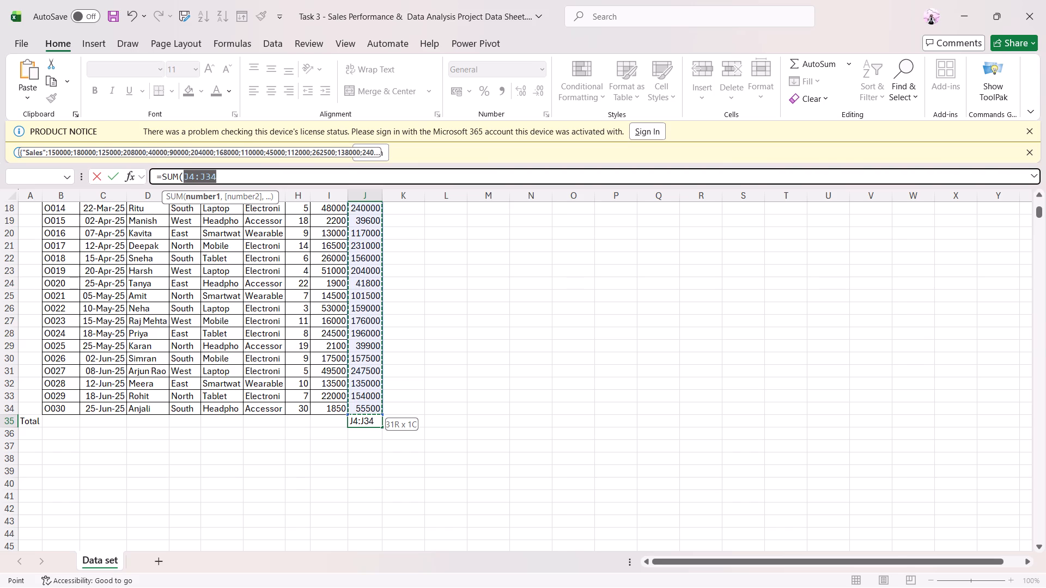
key(Return)
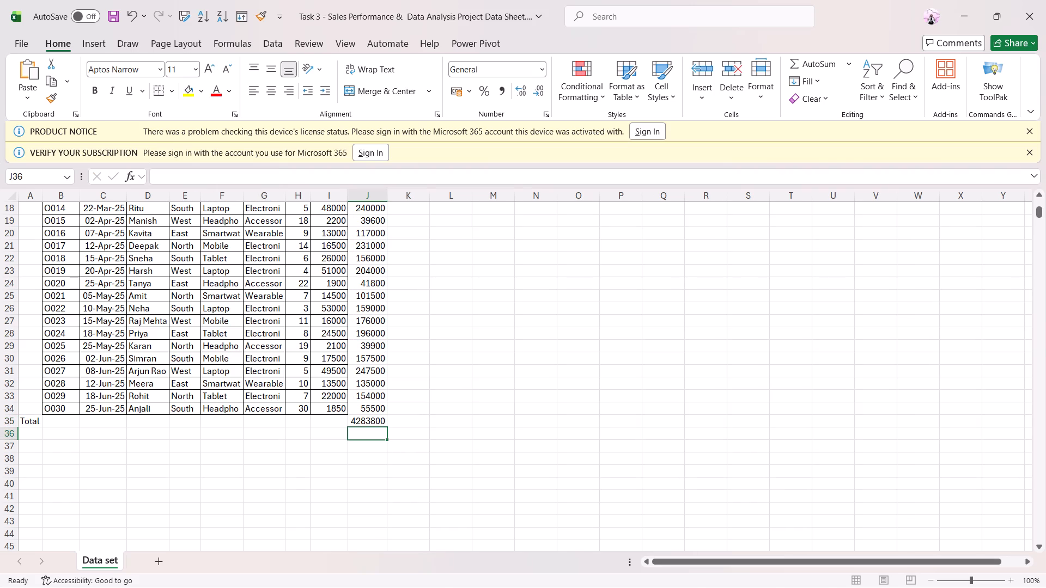
Review the Sales total's formula in J35 against the rows of the sales table.
click(381, 422)
scroll(420, 411, up, 10)
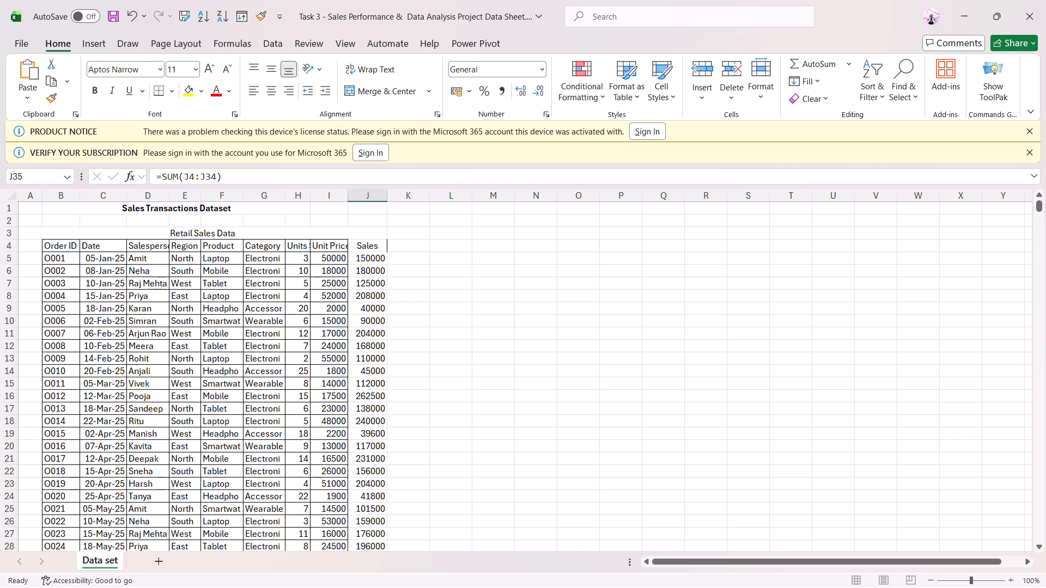
scroll(412, 333, down, 1)
scroll(412, 327, up, 3)
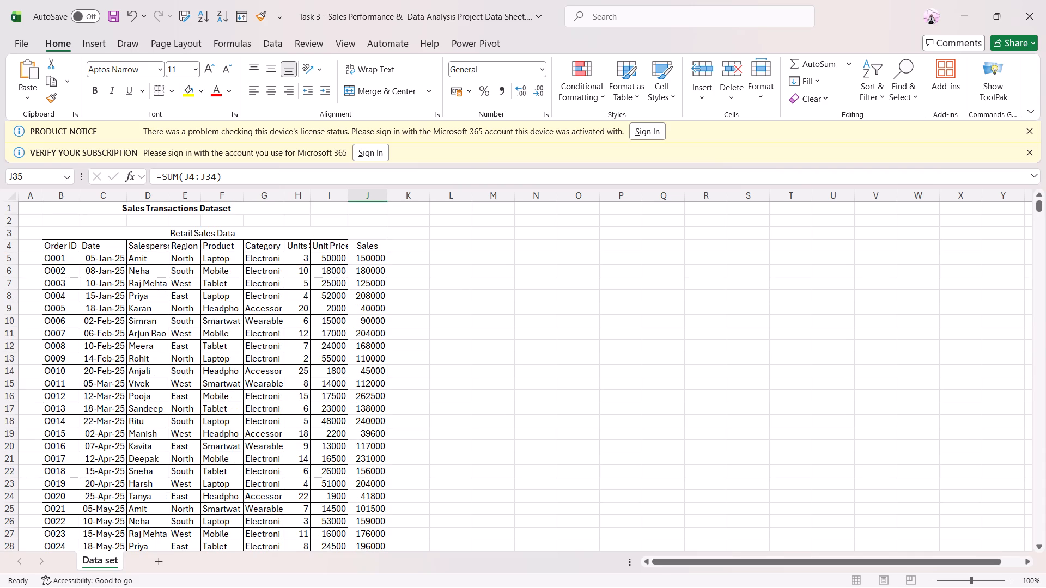
scroll(450, 432, down, 2)
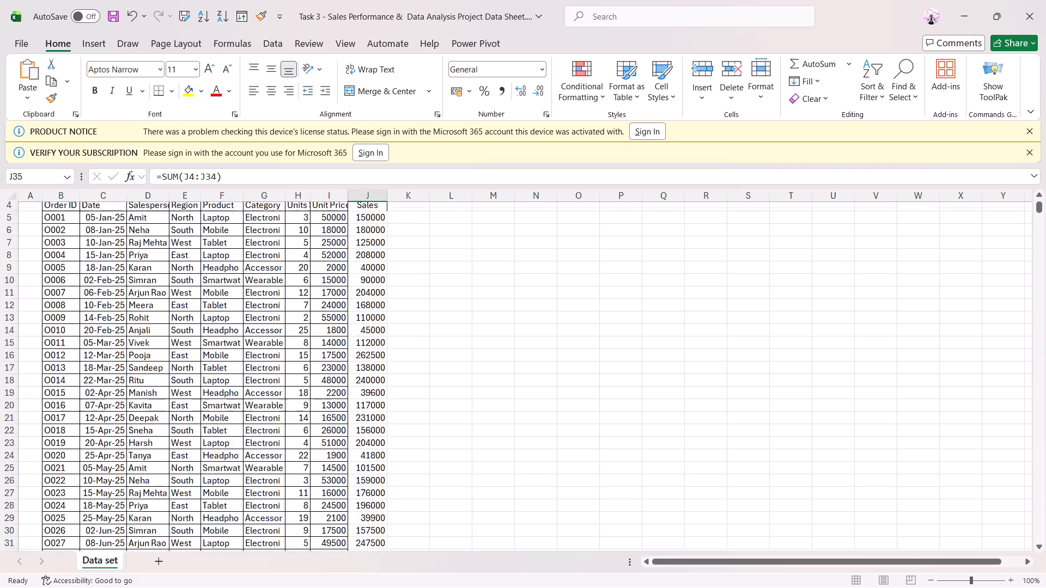
scroll(450, 432, down, 2)
scroll(392, 439, up, 5)
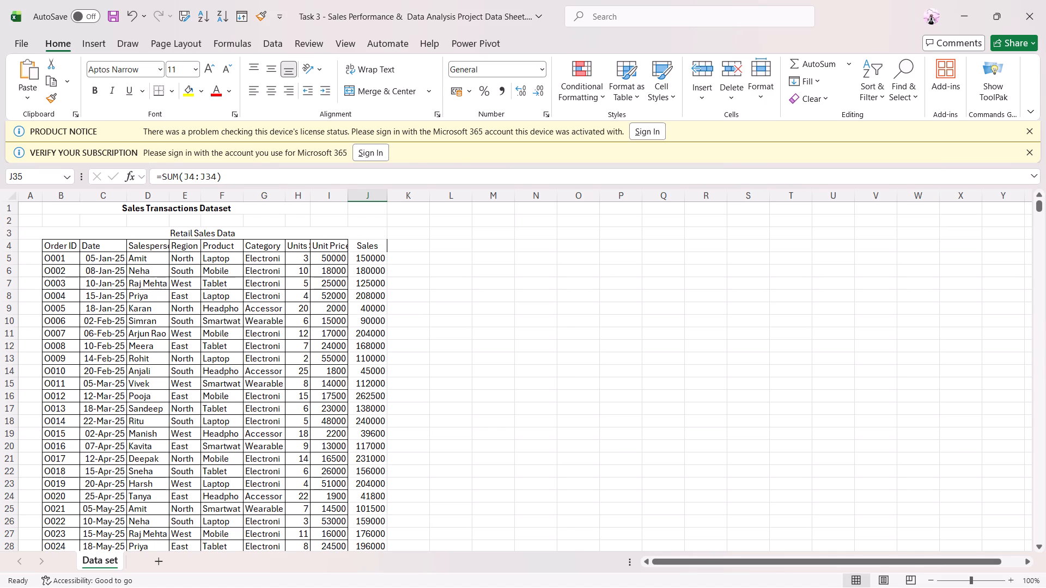
Look through the individual entries in the Product column, checking their full names down to the last order.
click(239, 262)
click(237, 271)
click(235, 289)
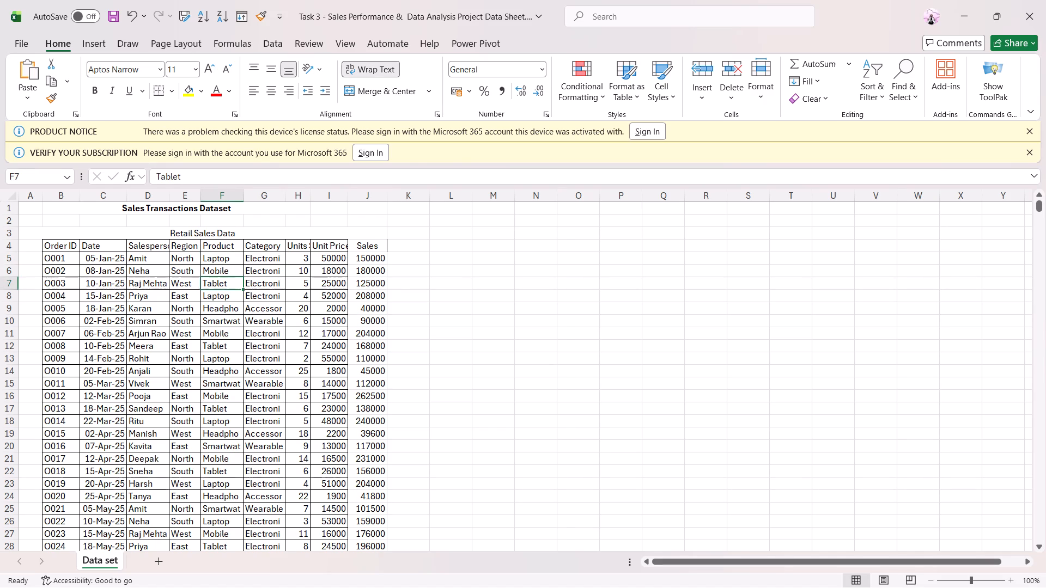
click(234, 295)
click(236, 324)
click(238, 312)
click(233, 332)
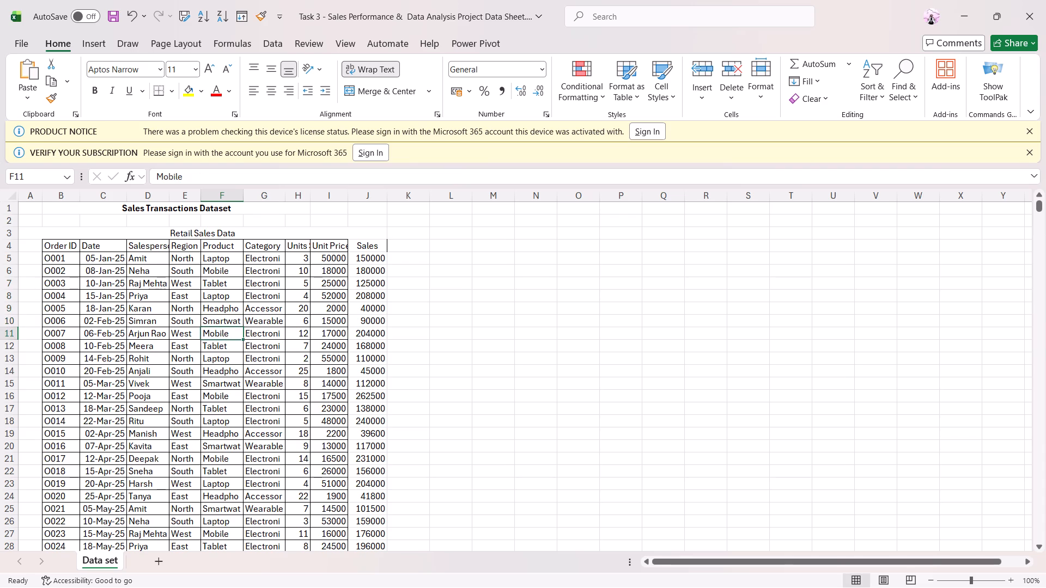
click(230, 351)
click(230, 360)
click(234, 378)
click(234, 388)
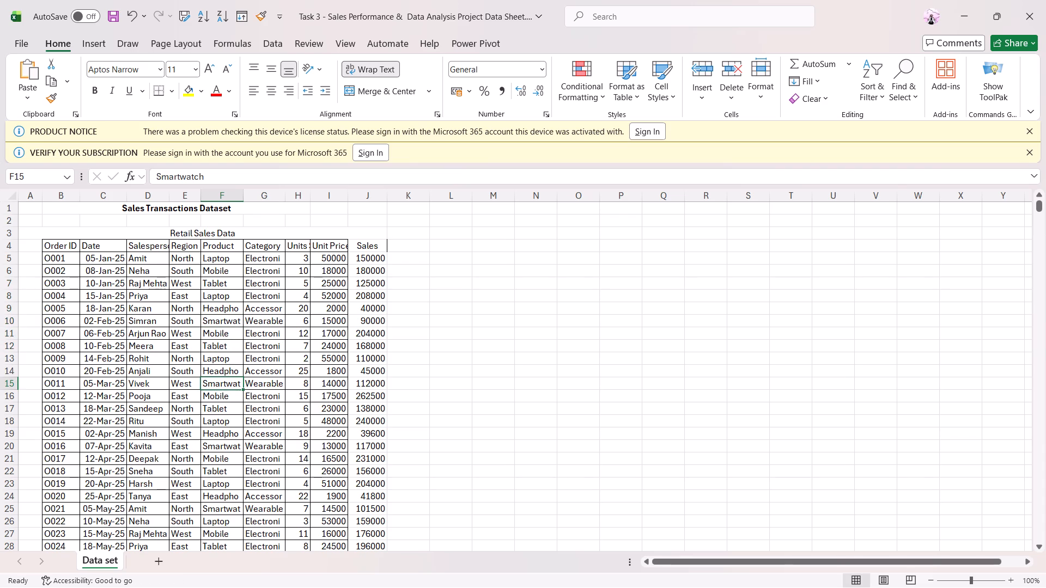
click(236, 402)
click(232, 443)
click(233, 467)
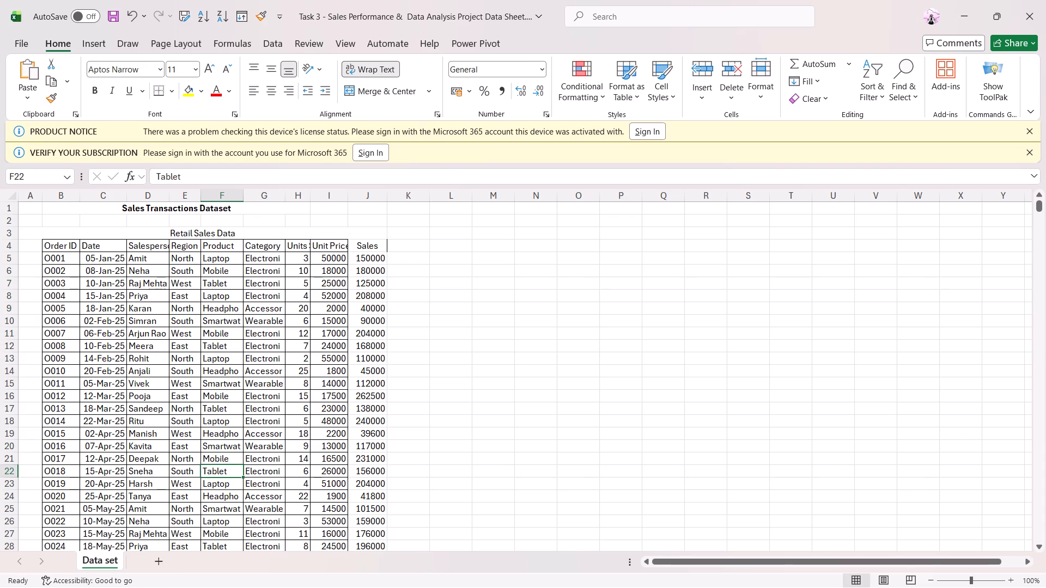
click(233, 493)
click(240, 535)
scroll(224, 524, down, 3)
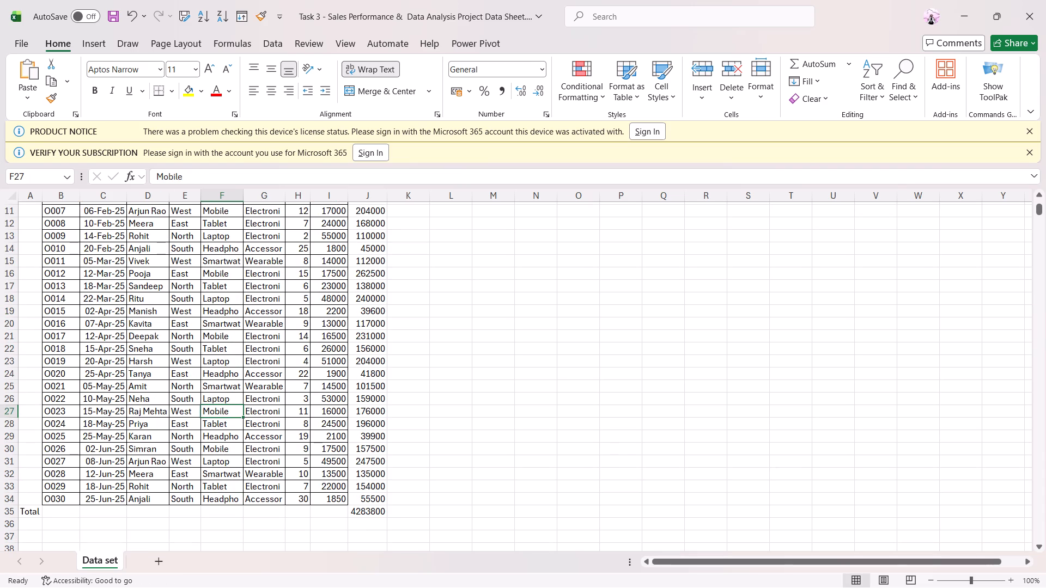
click(233, 504)
click(232, 492)
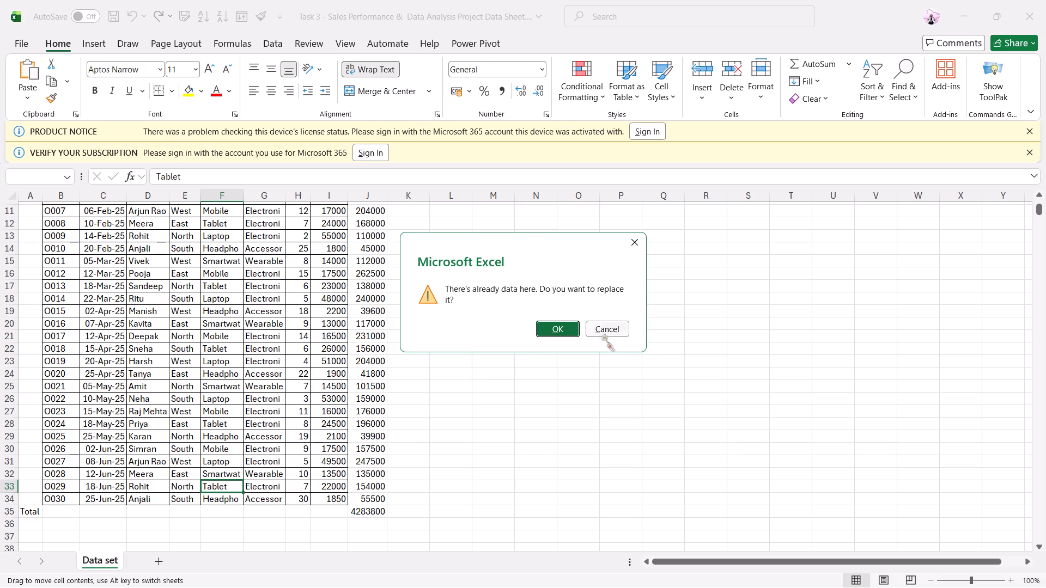
click(613, 333)
click(236, 476)
click(229, 429)
click(244, 377)
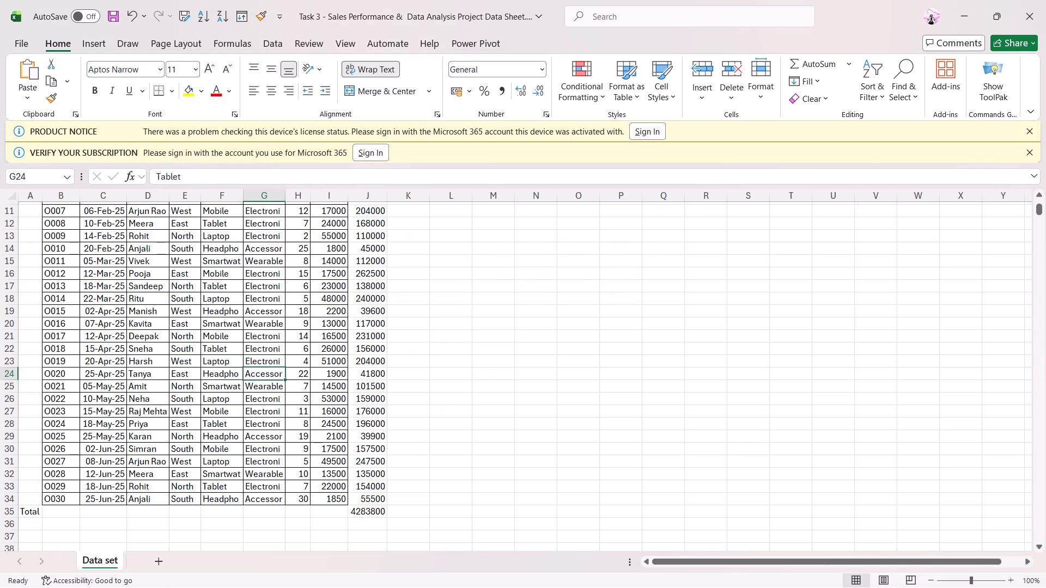
click(225, 361)
scroll(225, 360, up, 5)
scroll(296, 303, up, 1)
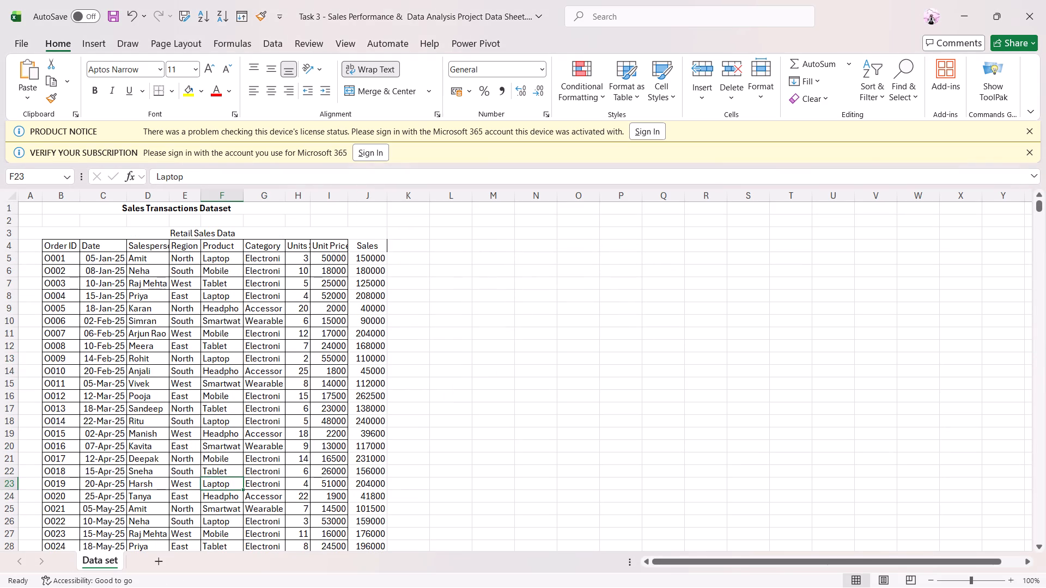
Apply all borders to the whole Retail Sales Data table, including its heading, column A and the Sales column.
click(418, 250)
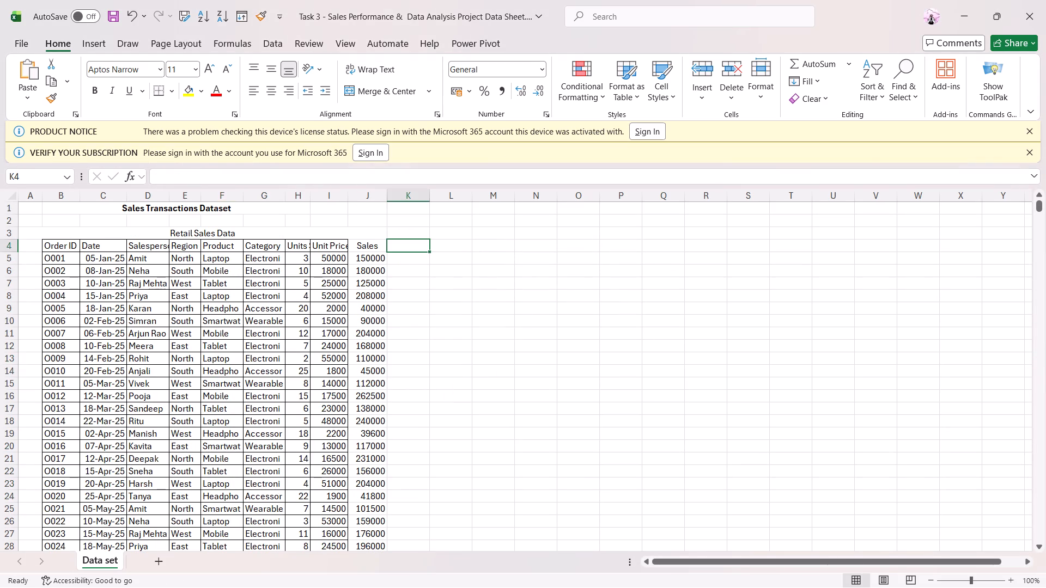
click(62, 244)
key(ctrl+a)
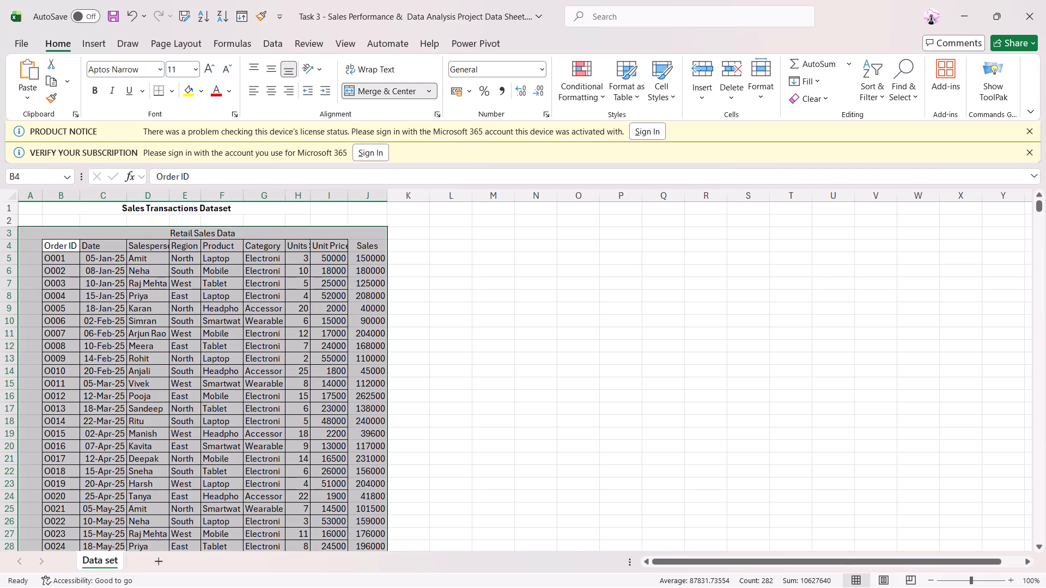
click(160, 91)
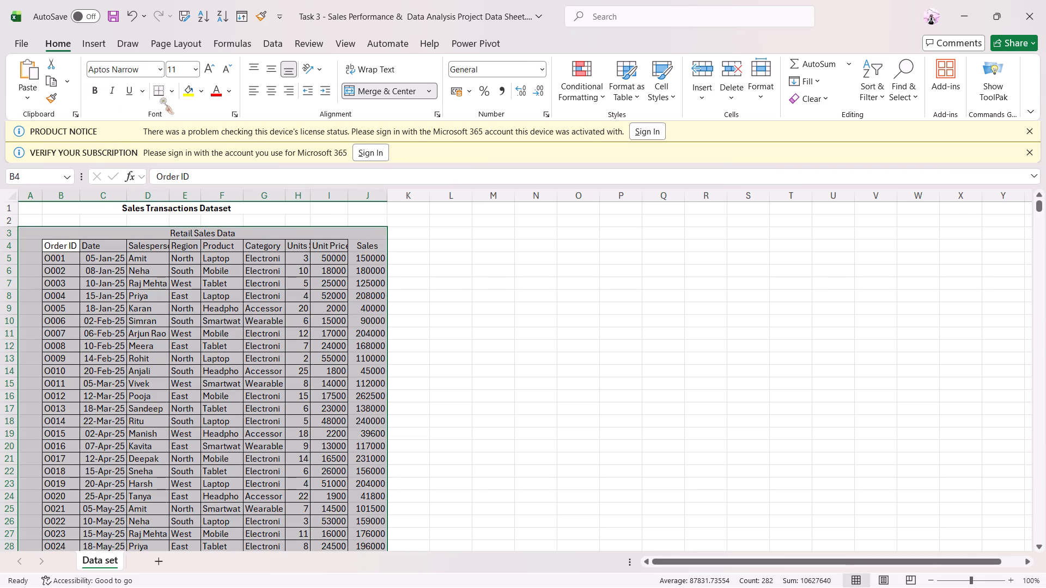
click(168, 96)
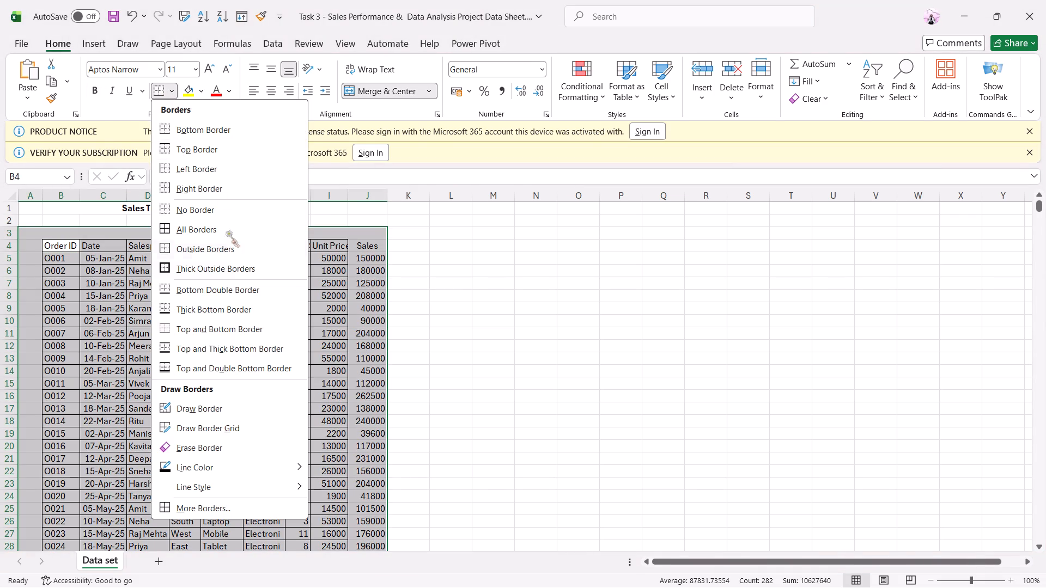
click(220, 231)
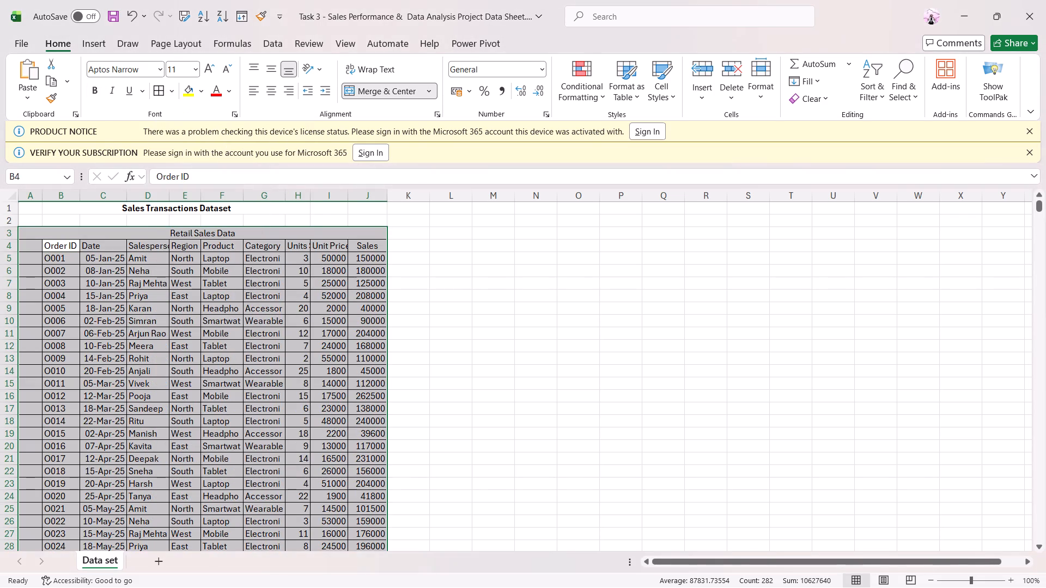
click(463, 268)
click(170, 247)
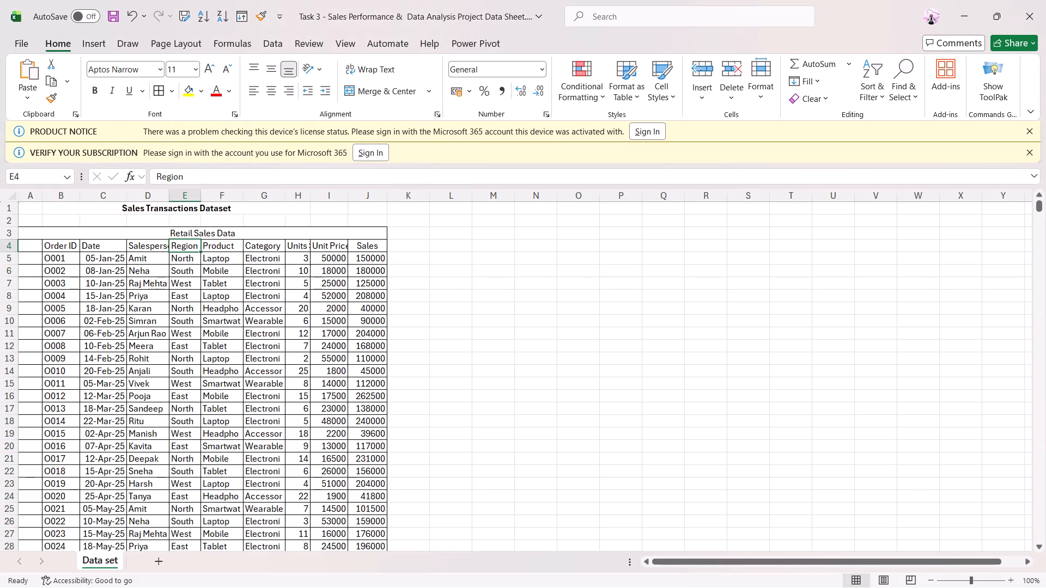
Remove the borders from the merged Retail Sales Data heading in row 3.
drag(53, 233, 338, 234)
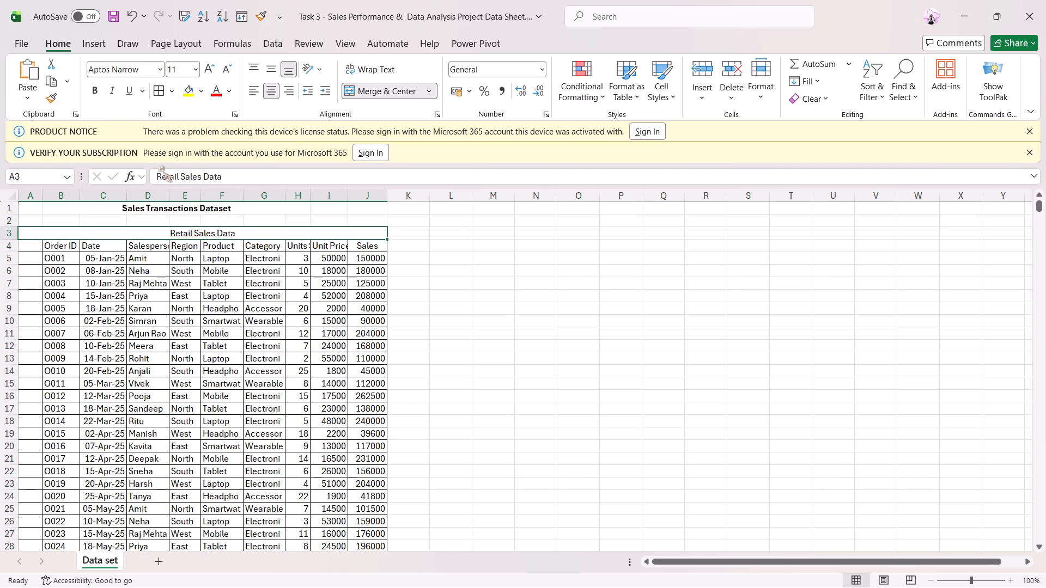
click(165, 95)
click(171, 95)
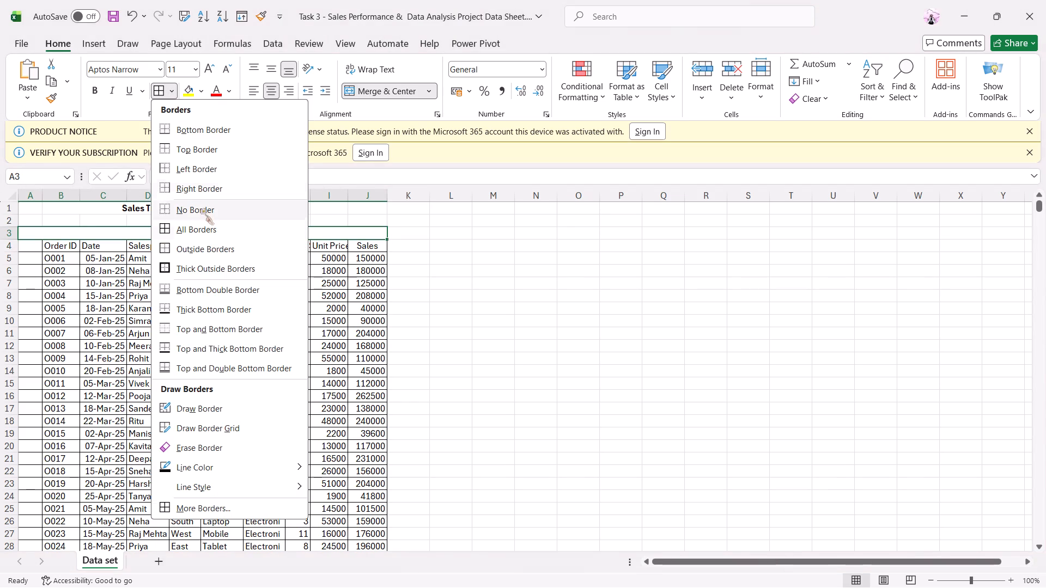
click(225, 216)
click(161, 282)
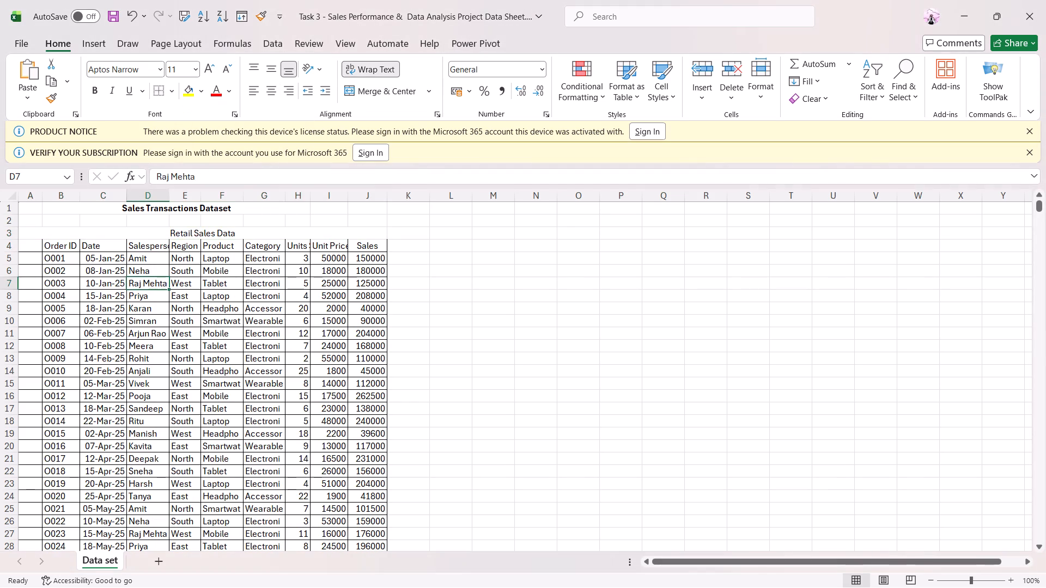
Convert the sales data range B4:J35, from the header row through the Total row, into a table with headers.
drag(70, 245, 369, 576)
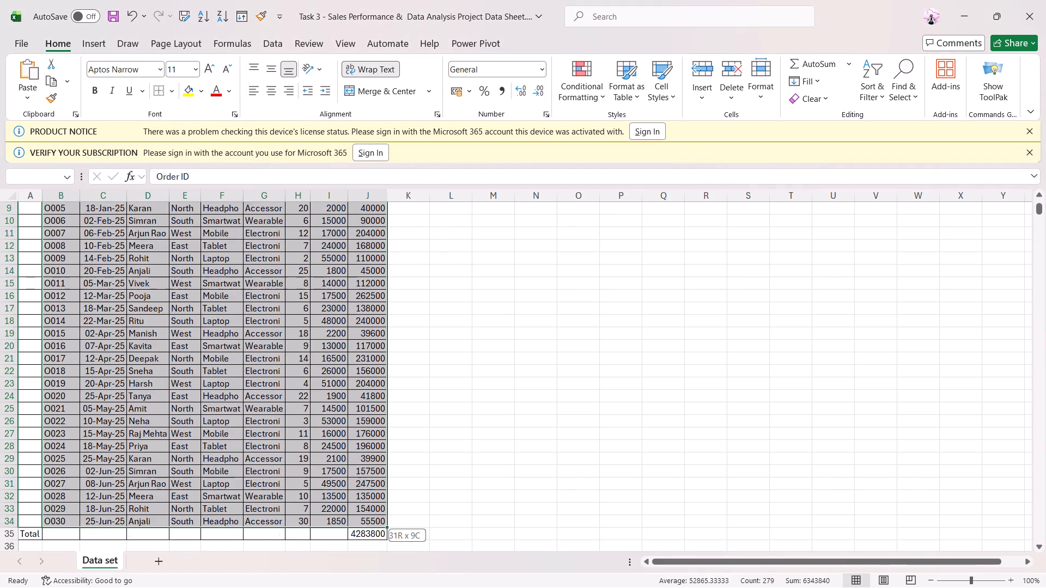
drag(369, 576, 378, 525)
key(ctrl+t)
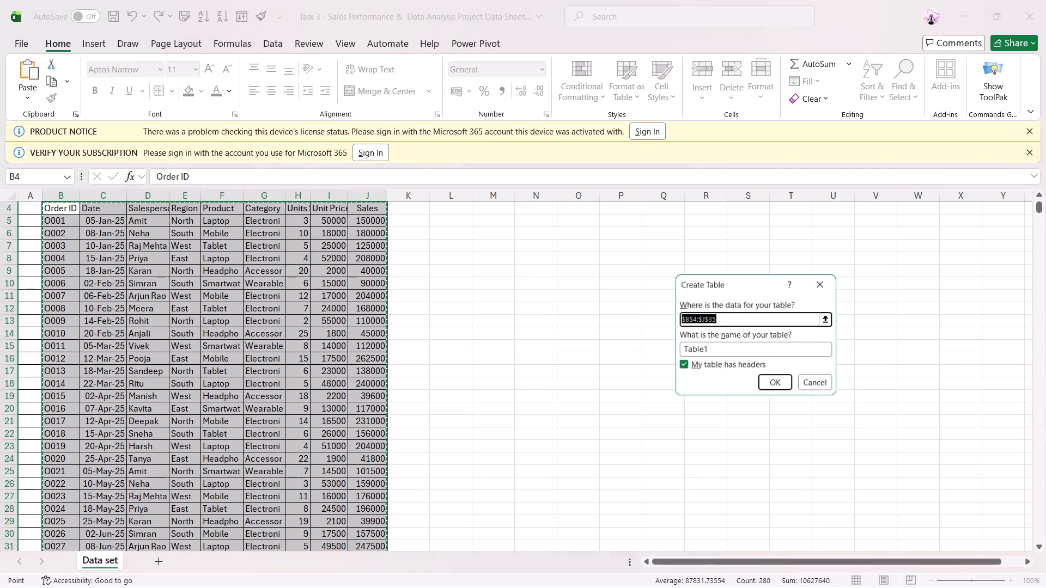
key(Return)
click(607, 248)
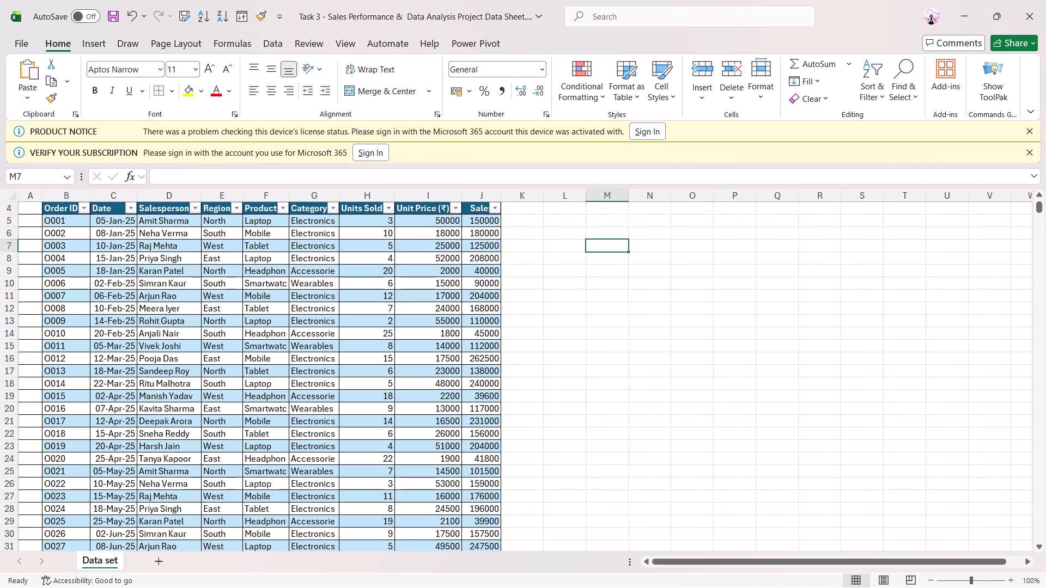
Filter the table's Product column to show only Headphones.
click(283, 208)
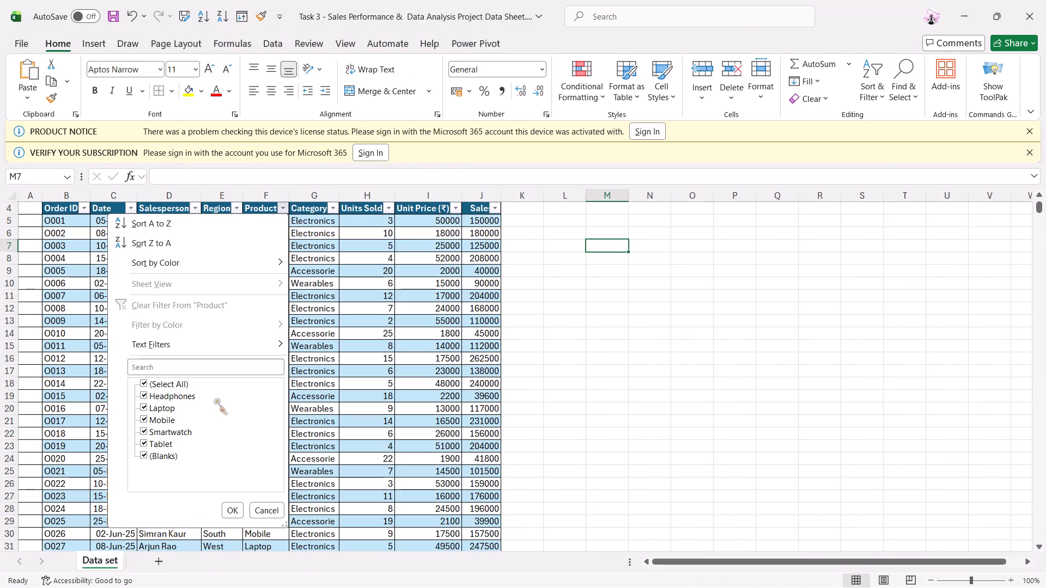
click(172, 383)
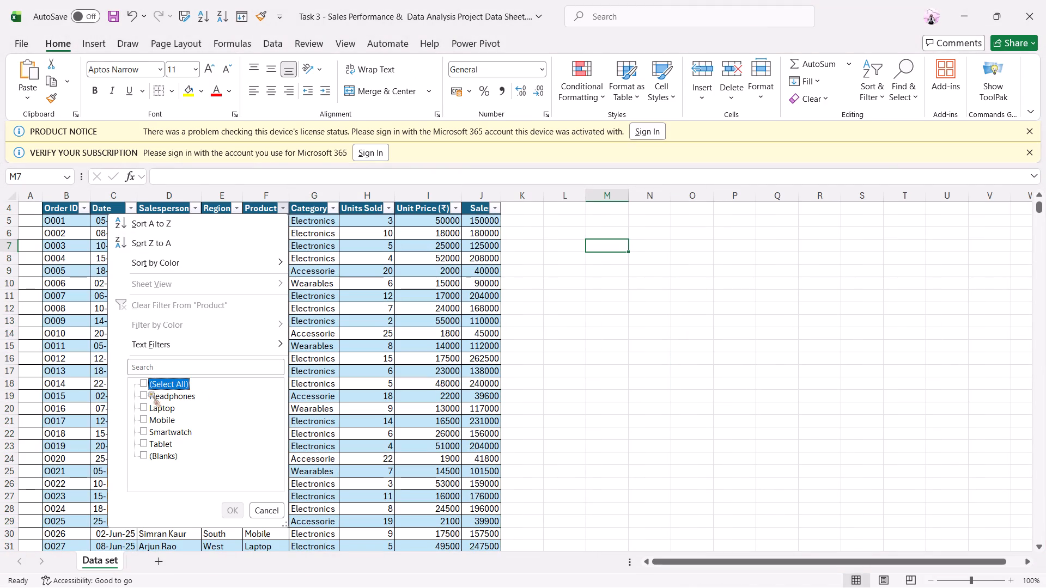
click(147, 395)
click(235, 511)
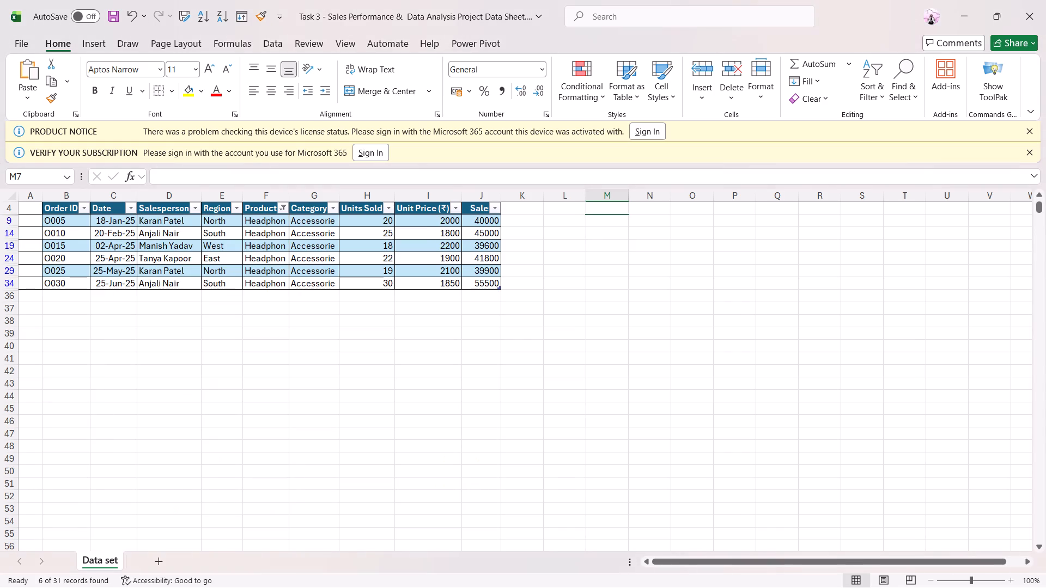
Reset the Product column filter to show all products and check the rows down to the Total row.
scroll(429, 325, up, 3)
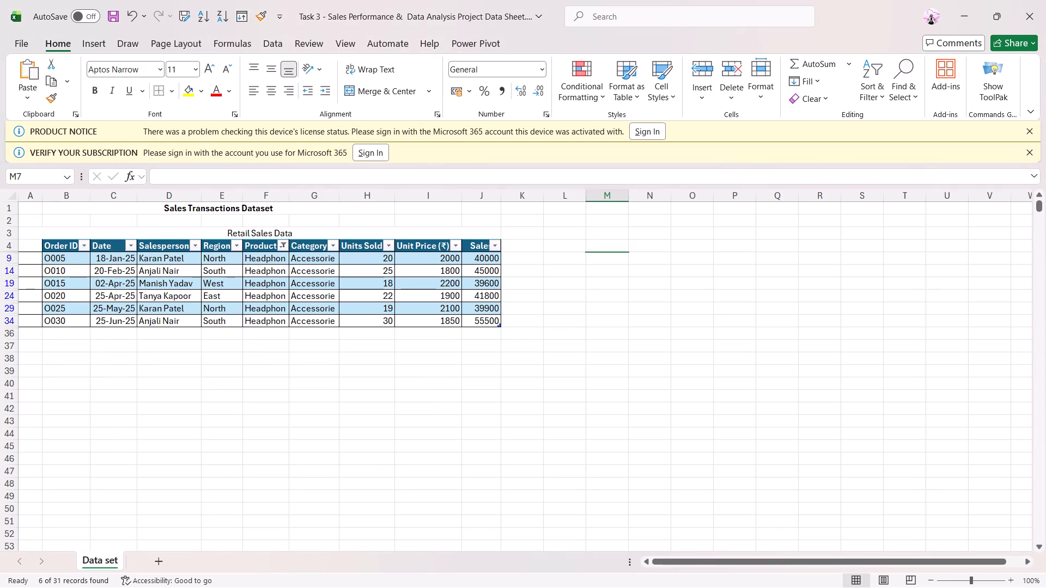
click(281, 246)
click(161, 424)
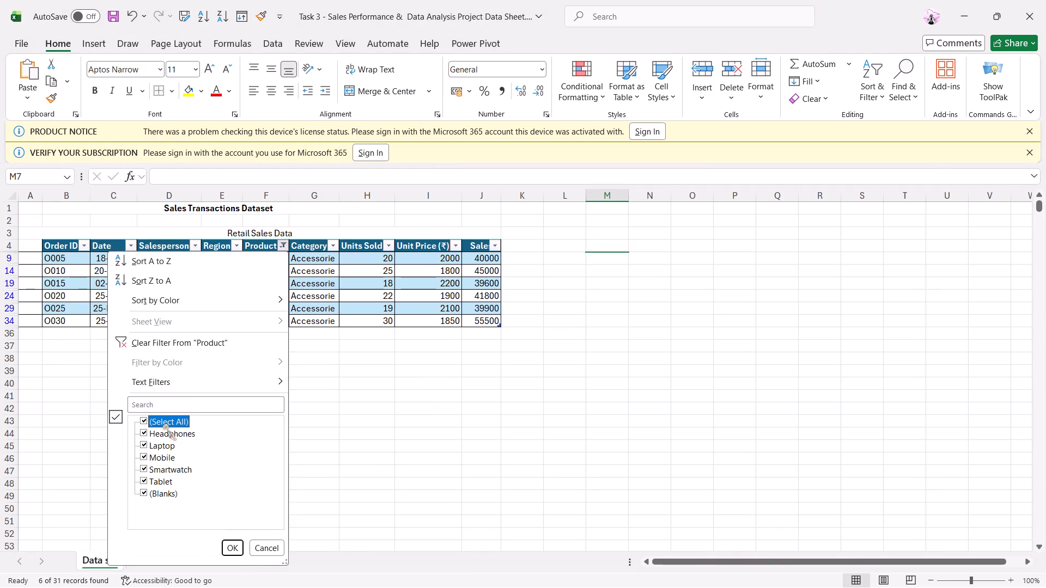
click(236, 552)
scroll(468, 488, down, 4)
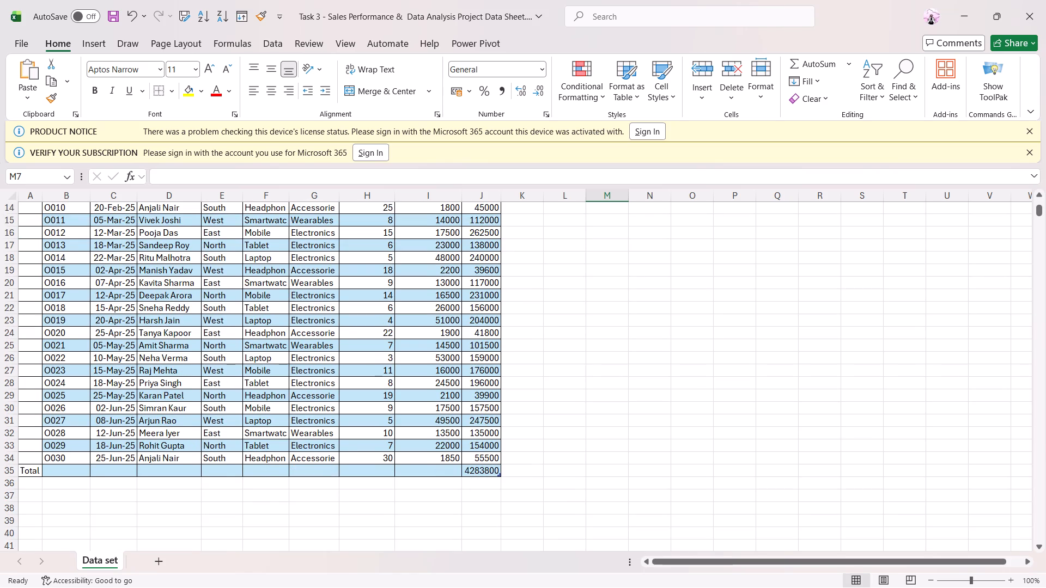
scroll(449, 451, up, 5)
click(620, 580)
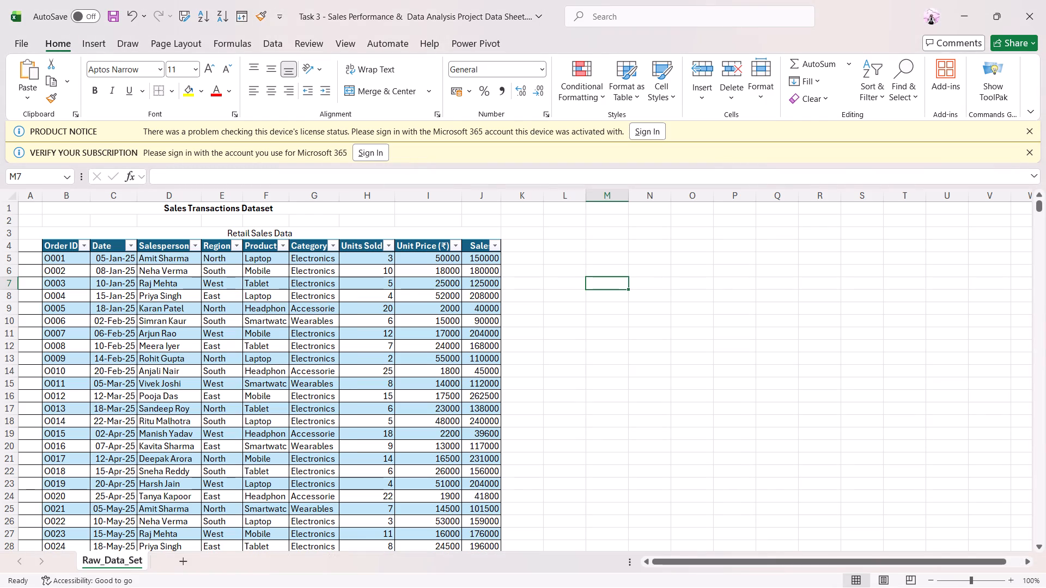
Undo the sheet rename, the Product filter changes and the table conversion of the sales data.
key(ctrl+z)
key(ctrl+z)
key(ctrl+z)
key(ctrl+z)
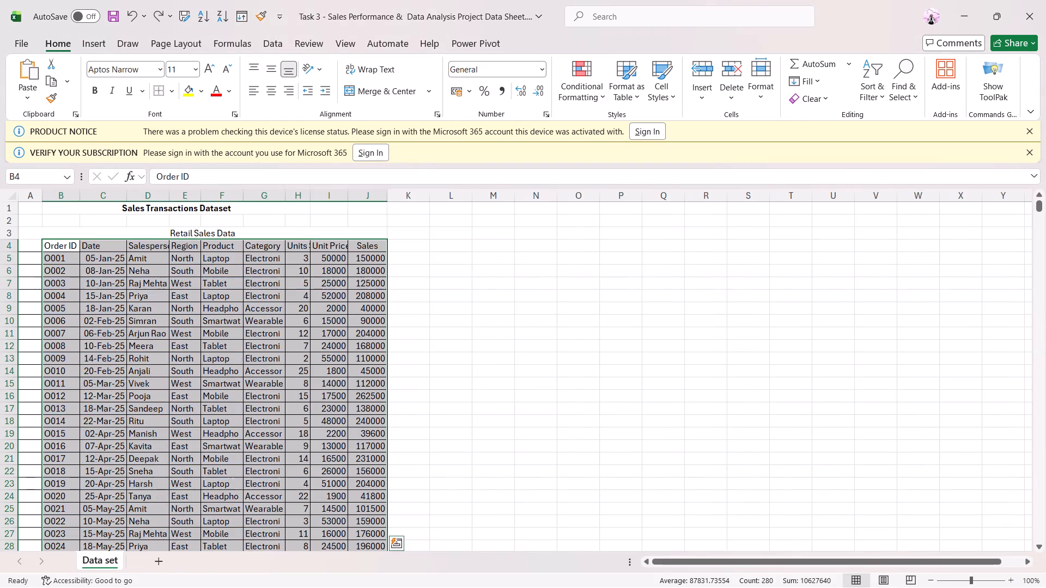
Enter the label Sales From North Region in L4 and fit column L's width to it.
click(437, 265)
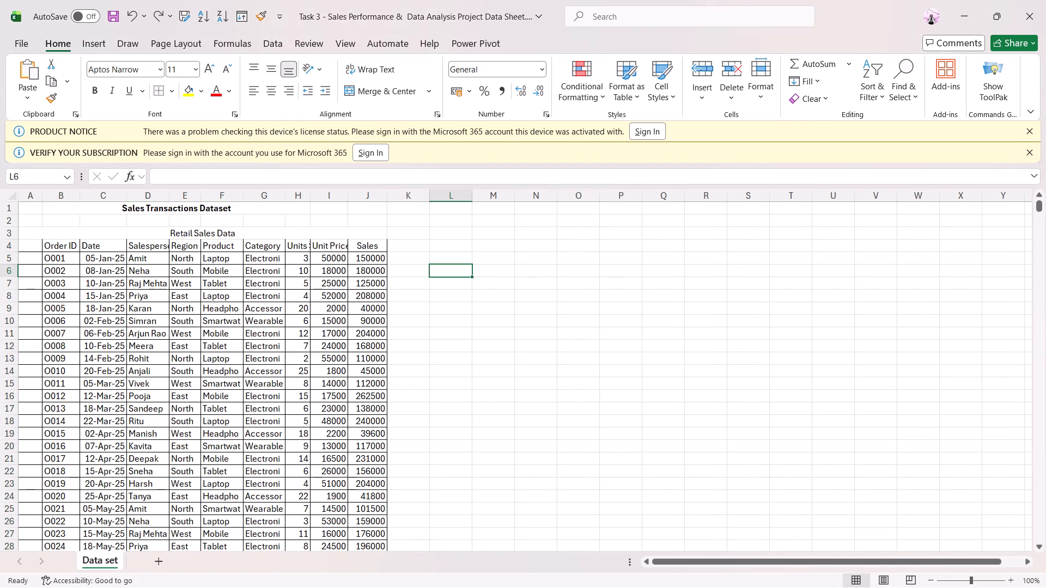
click(449, 247)
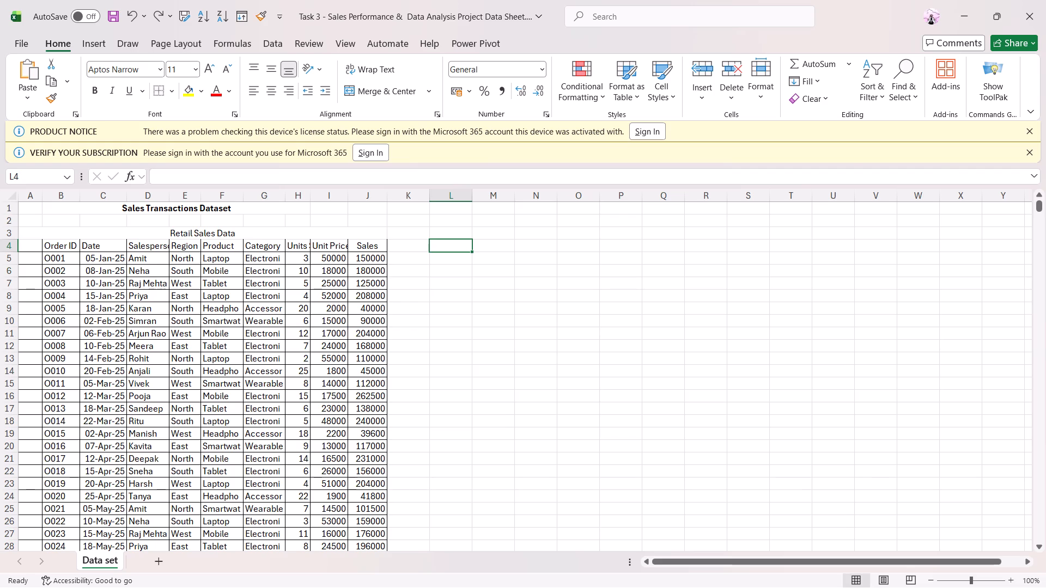
scroll(415, 365, down, 3)
scroll(409, 370, up, 4)
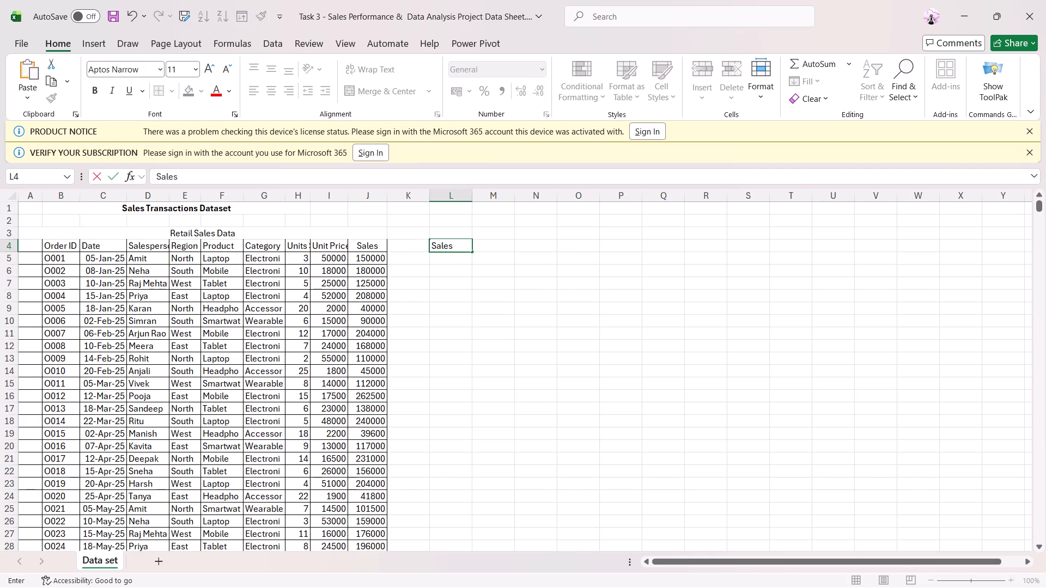
key(f)
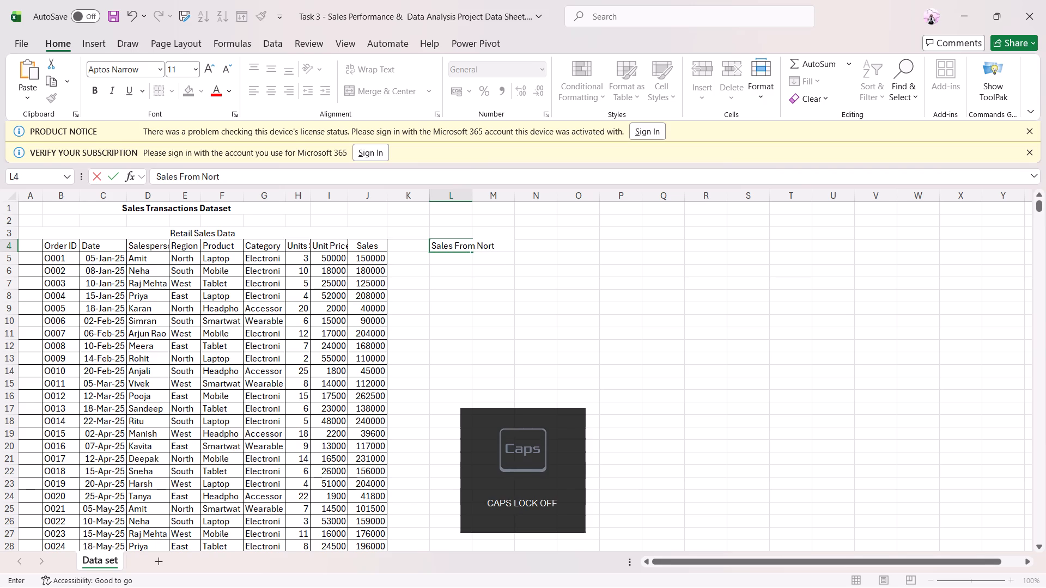
key(r)
text(egion)
key(Return)
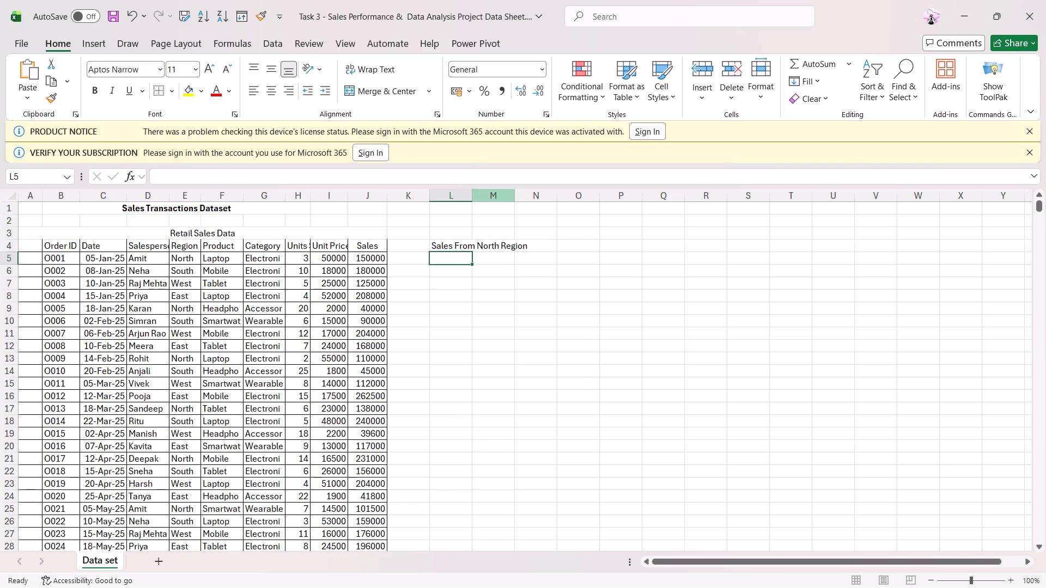
double_click(470, 198)
click(559, 244)
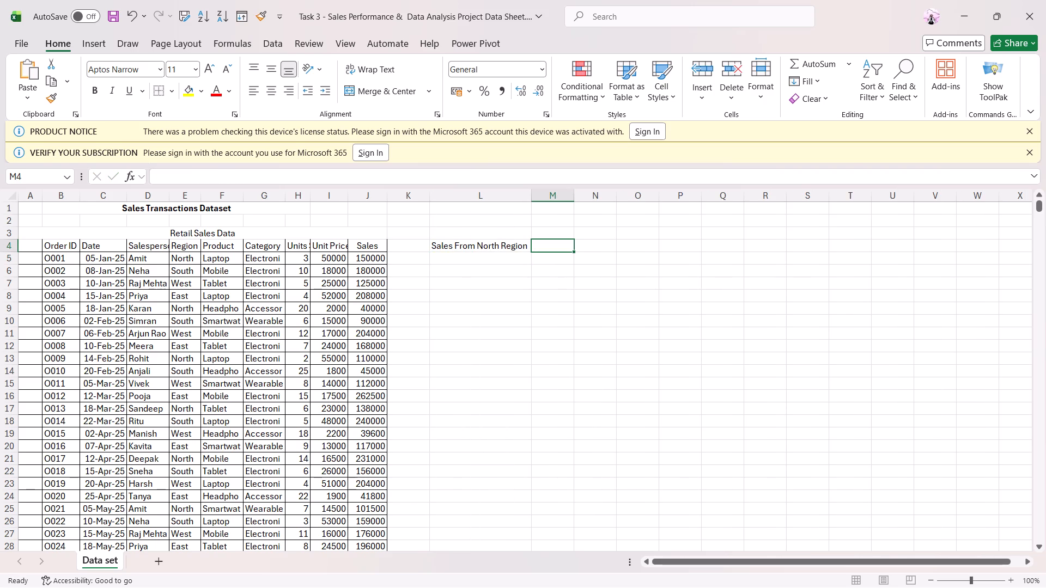
Enter the formula =SUMIF(B5:J34,"North") in M4 beside the Sales From North Region label.
click(300, 172)
text(=sumif)
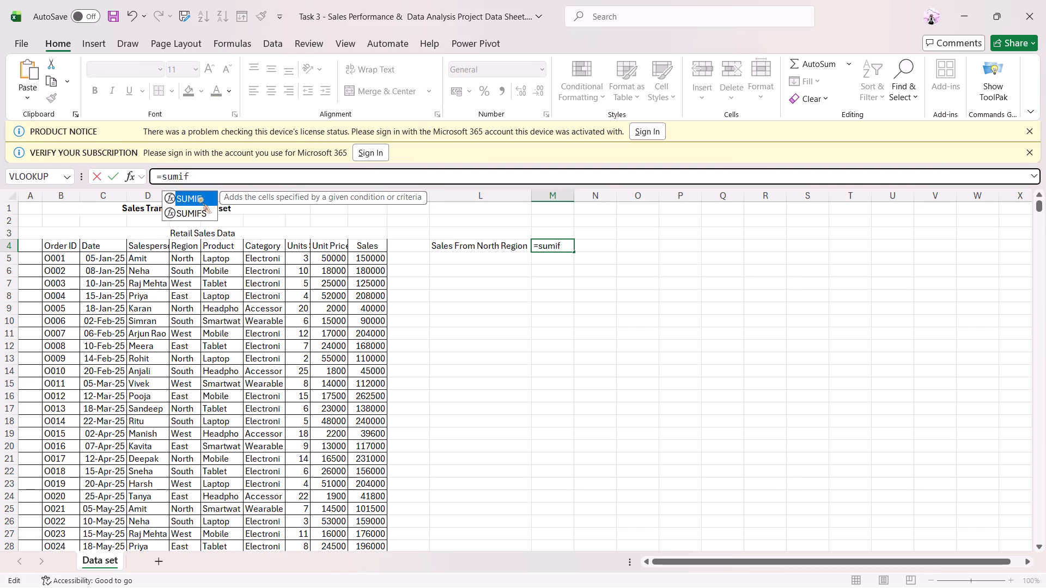
double_click(198, 198)
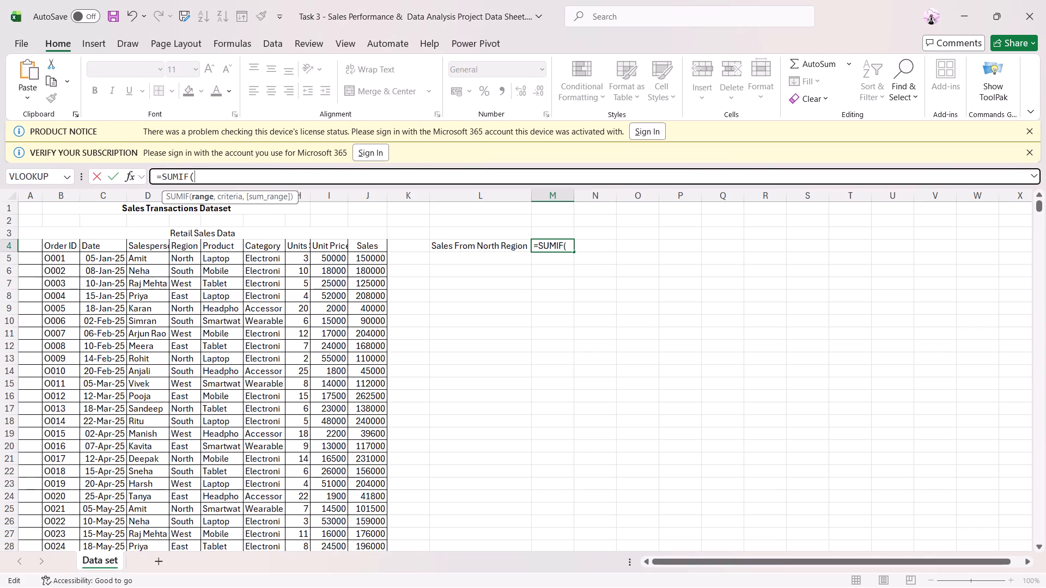
scroll(90, 259, up, 3)
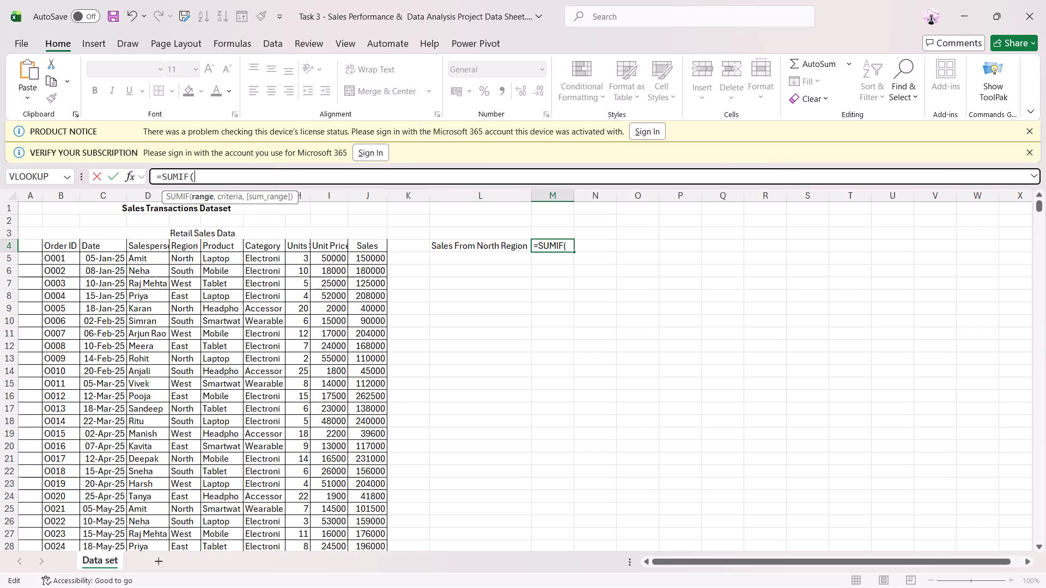
drag(65, 256, 362, 583)
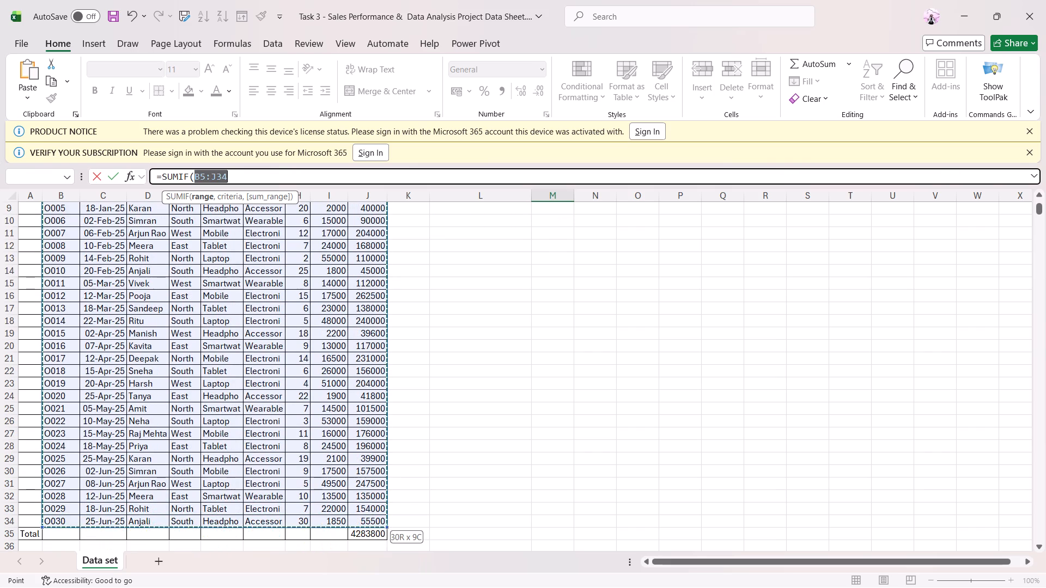
drag(362, 583, 378, 527)
scroll(381, 341, up, 5)
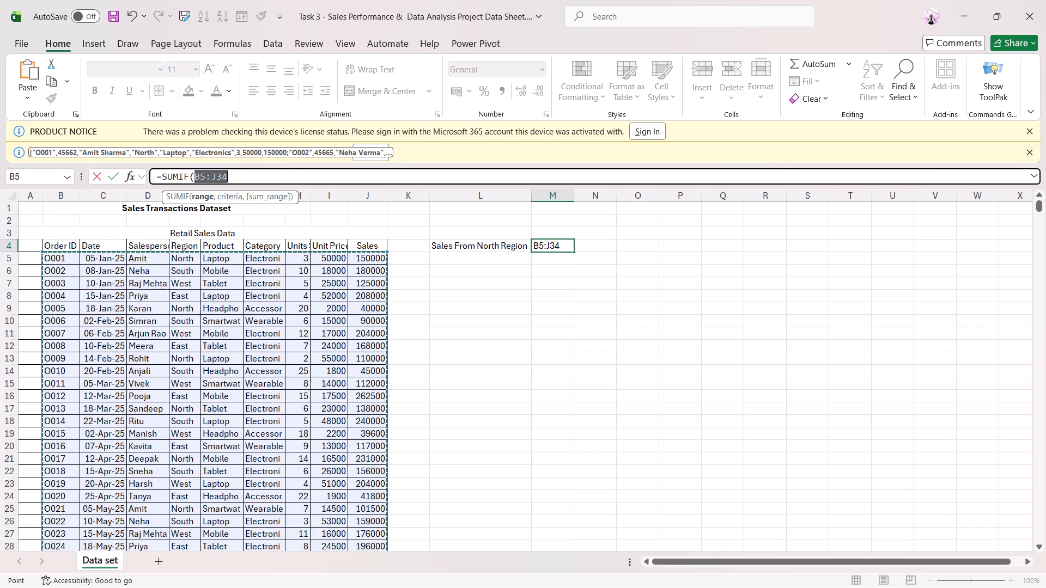
click(266, 177)
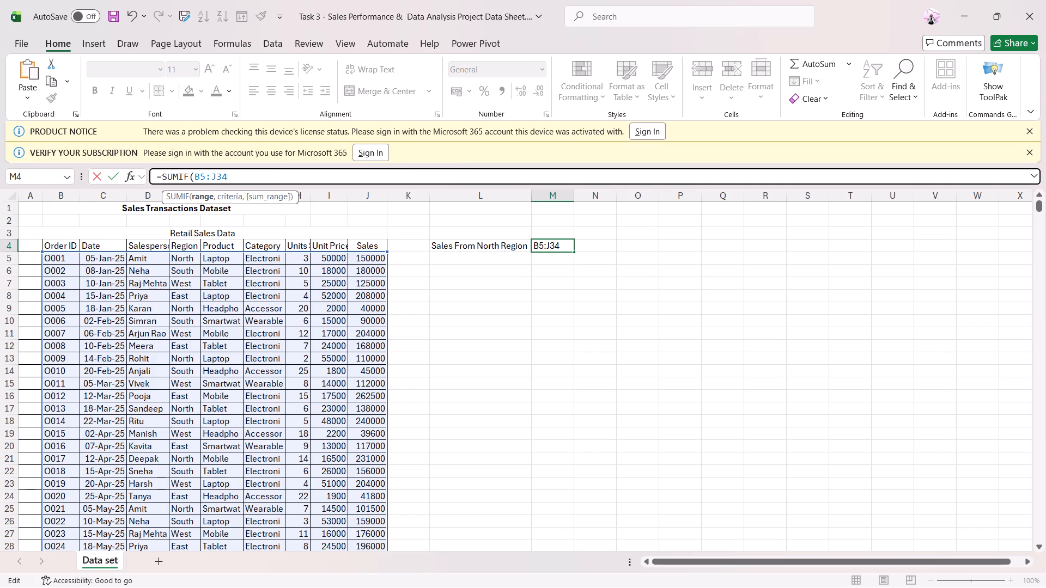
key(comma)
key(shift+quotedbl)
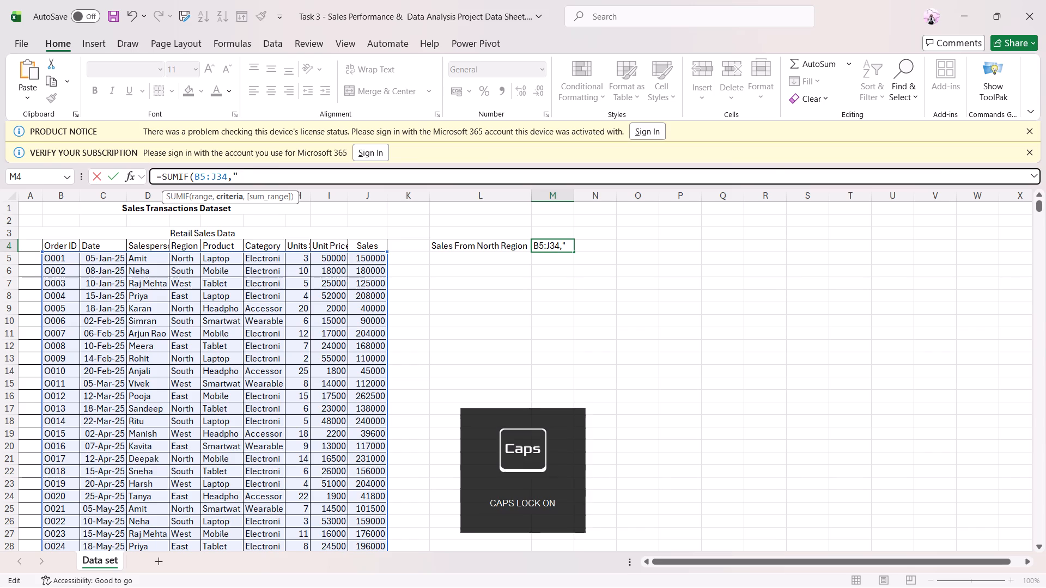
text(orth)
key(shift+quotedbl)
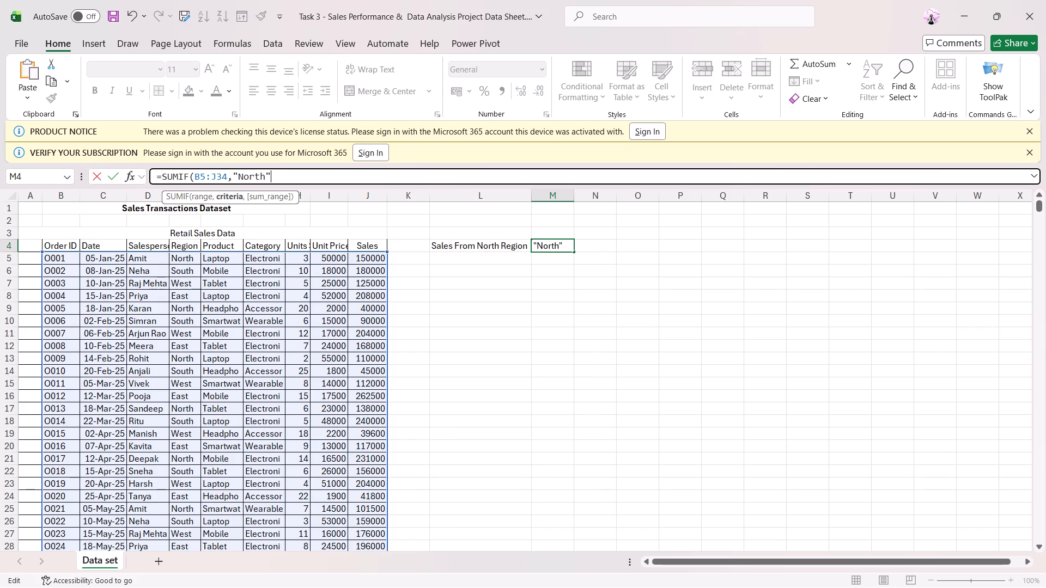
key(comma)
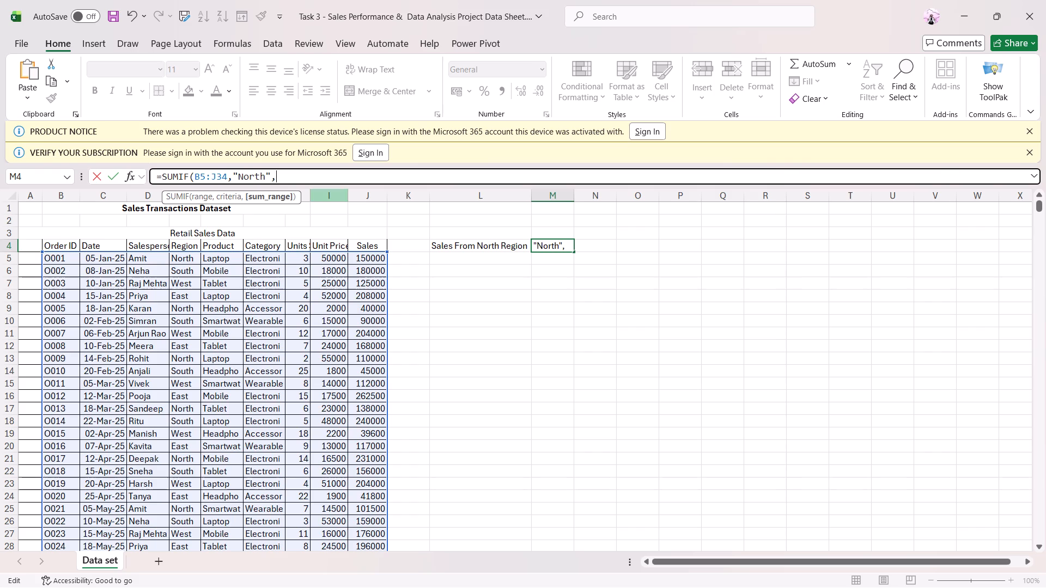
key(BackSpace)
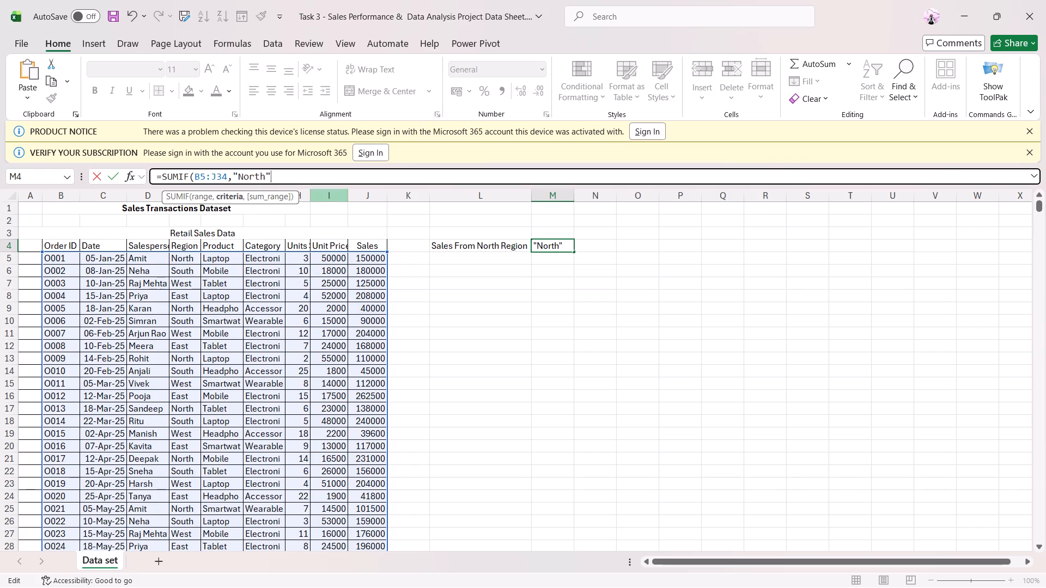
key(shift+parenright)
key(Return)
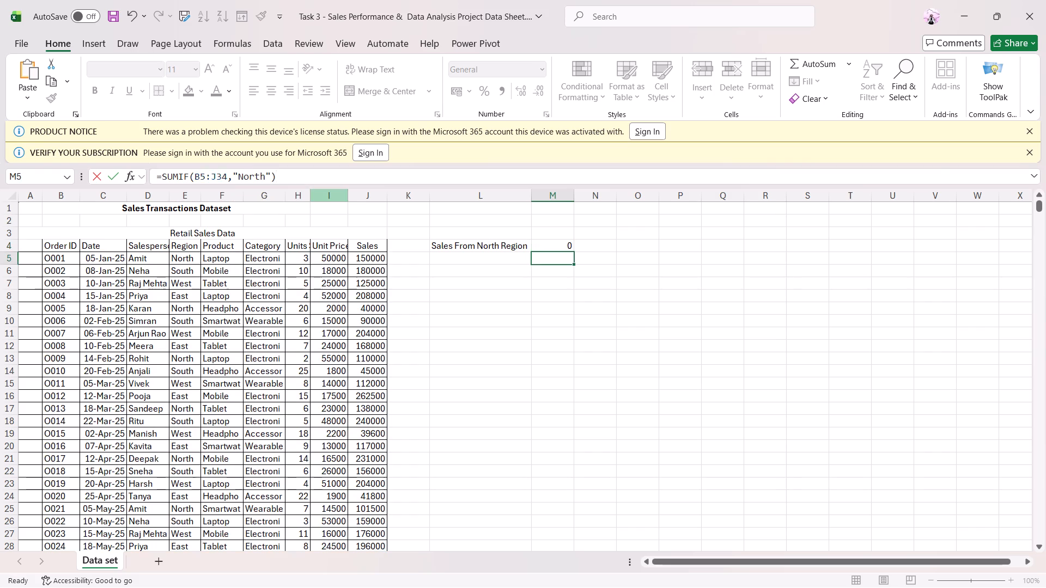
click(566, 246)
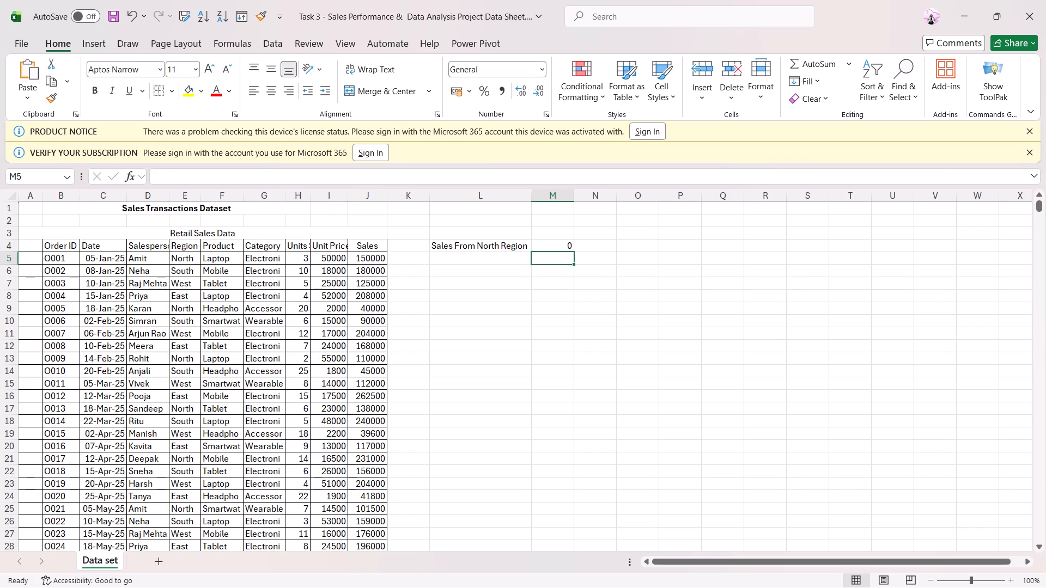
click(269, 178)
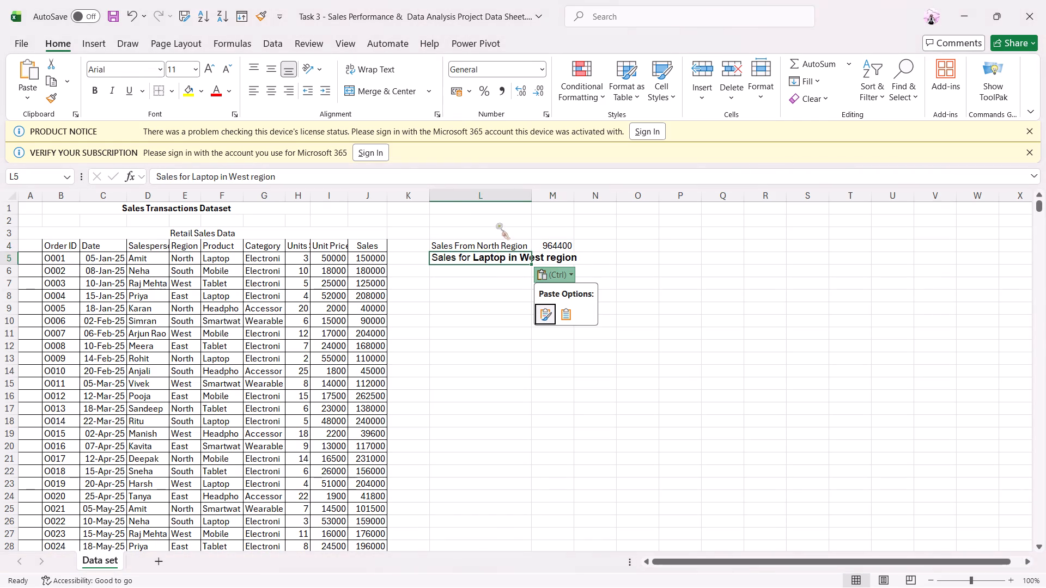
Remove the bold formatting from the L5 label text and fit column L's width to it.
drag(315, 171, 290, 181)
drag(290, 182, 120, 169)
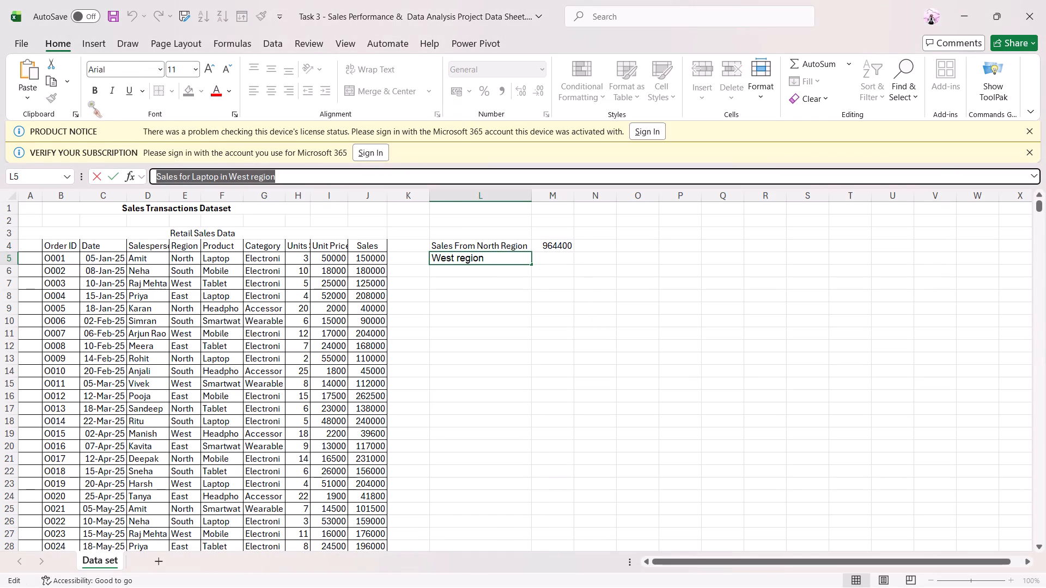
double_click(89, 91)
click(493, 323)
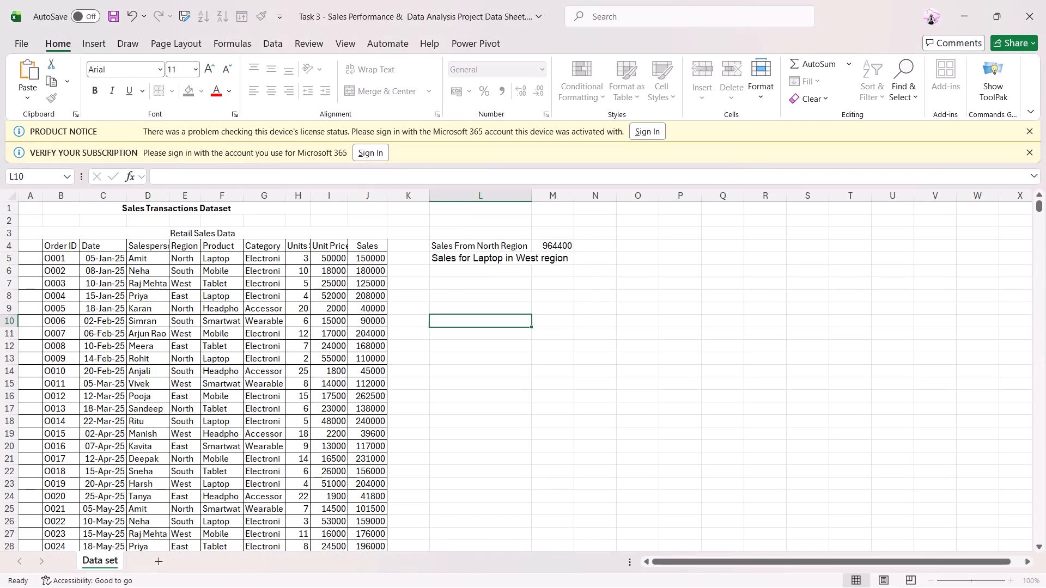
double_click(533, 198)
click(603, 256)
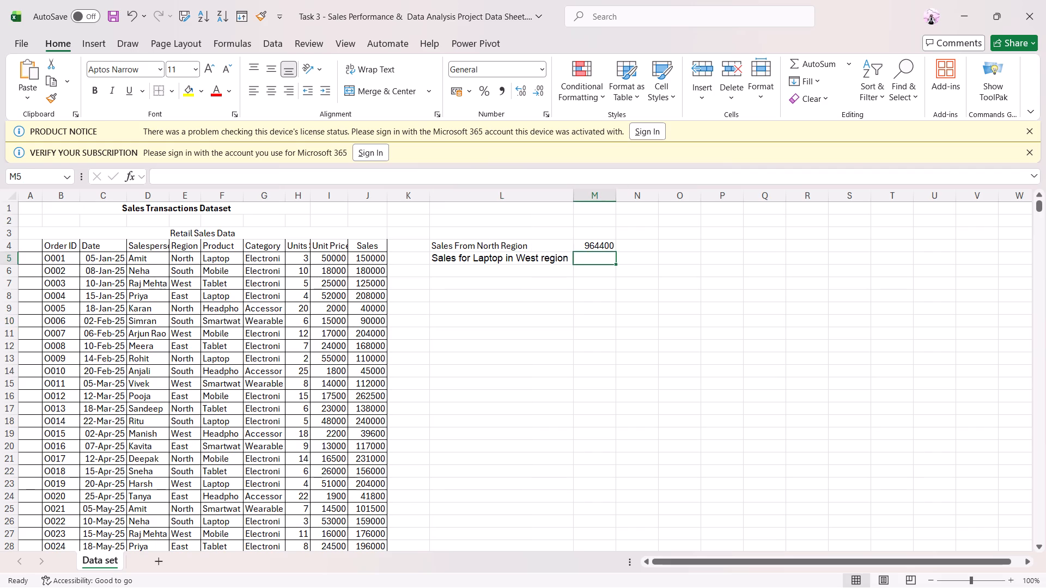
Start a SUMIFS formula in cell M5 with J5:J34 as the sum range.
key(equal)
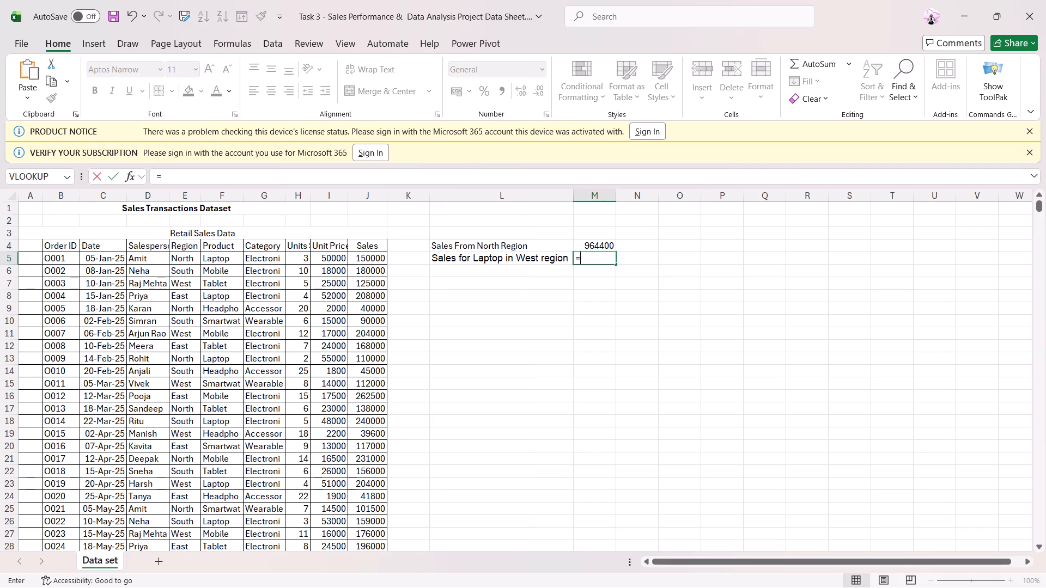
text(sumifs)
double_click(597, 273)
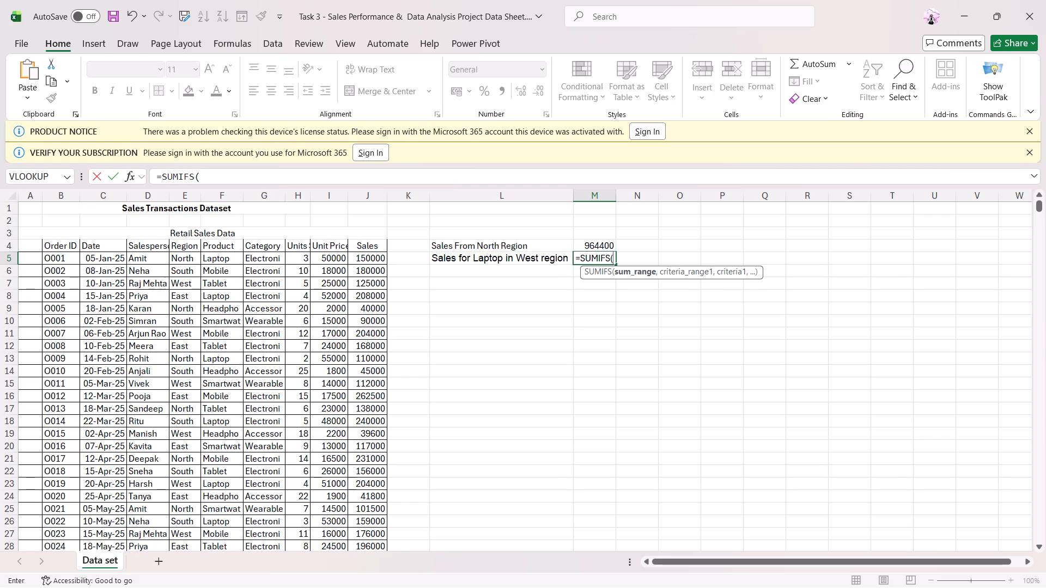
drag(382, 260, 370, 532)
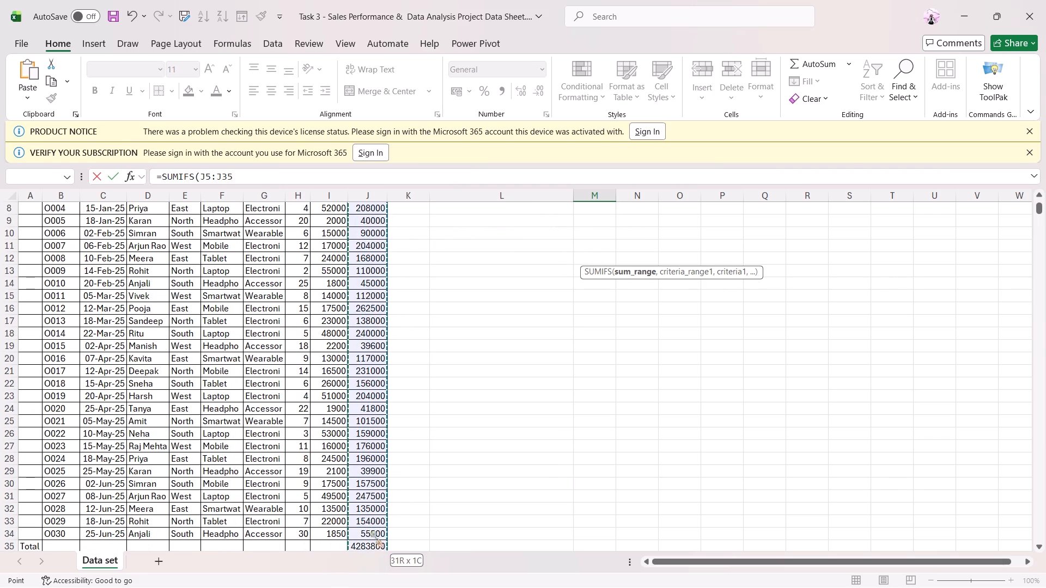
drag(370, 532, 370, 534)
scroll(573, 385, up, 5)
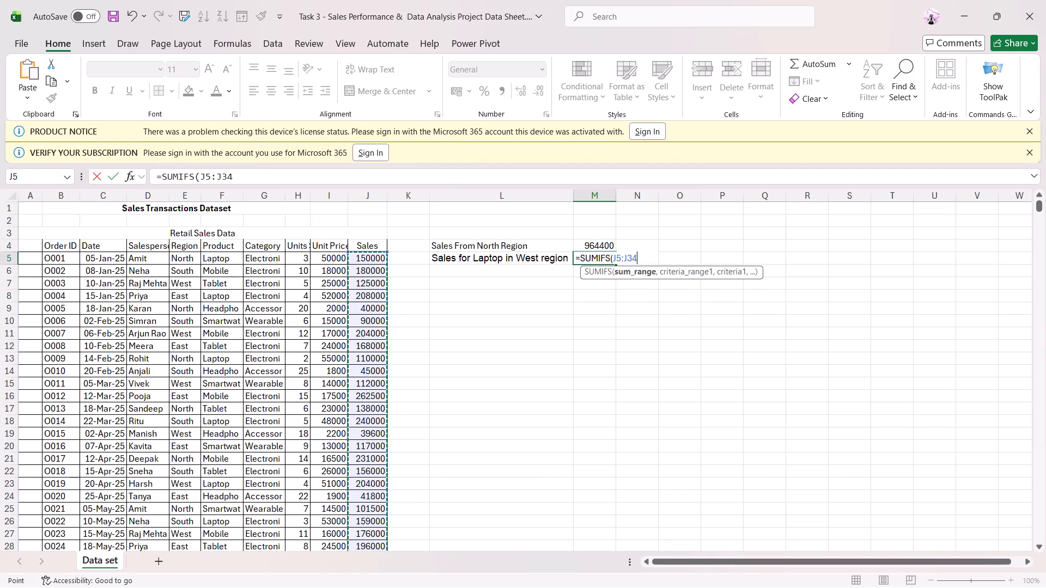
key(comma)
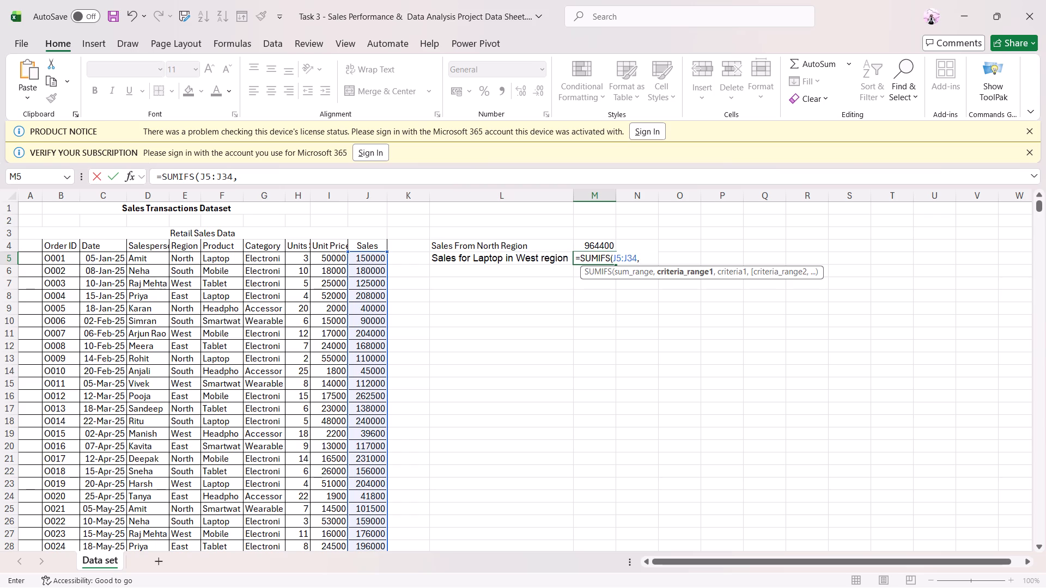
Add F5:F34 as the first criteria range of M5's SUMIFS formula, with "Laptop" as its criterion.
scroll(629, 303, up, 3)
scroll(786, 298, up, 4)
scroll(563, 276, up, 4)
drag(221, 259, 234, 520)
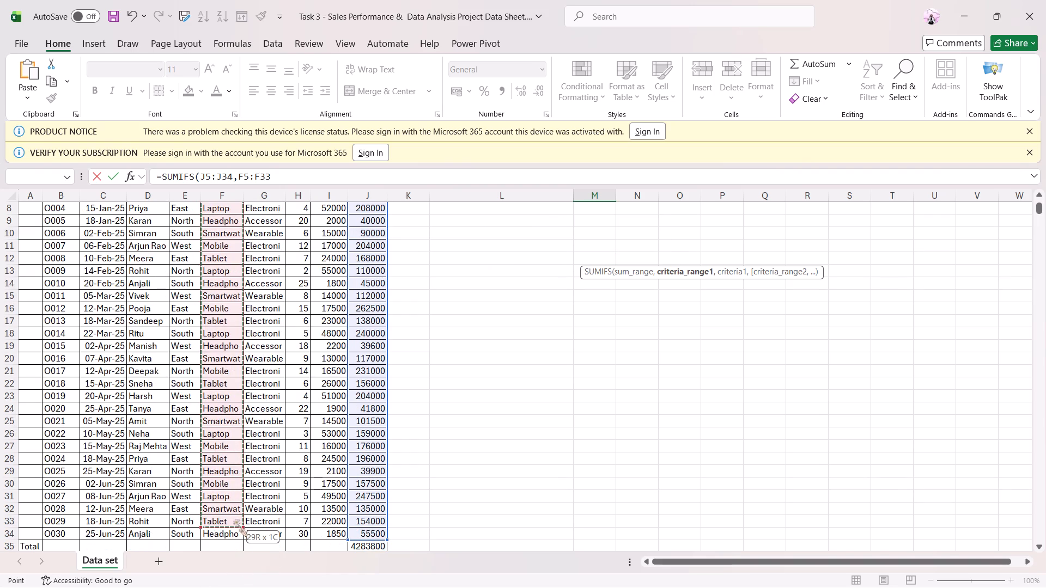
drag(234, 520, 230, 529)
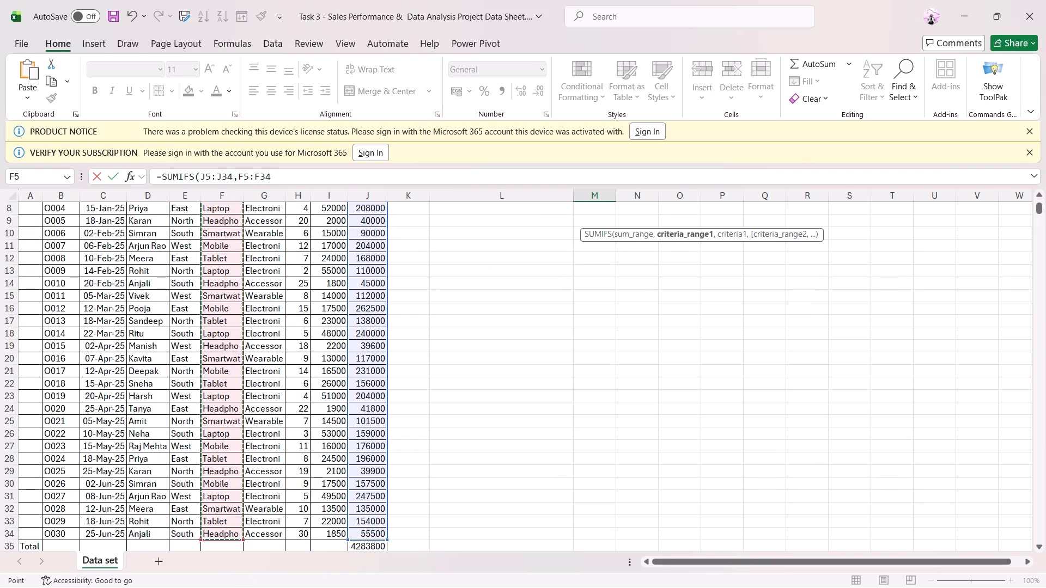
key(comma)
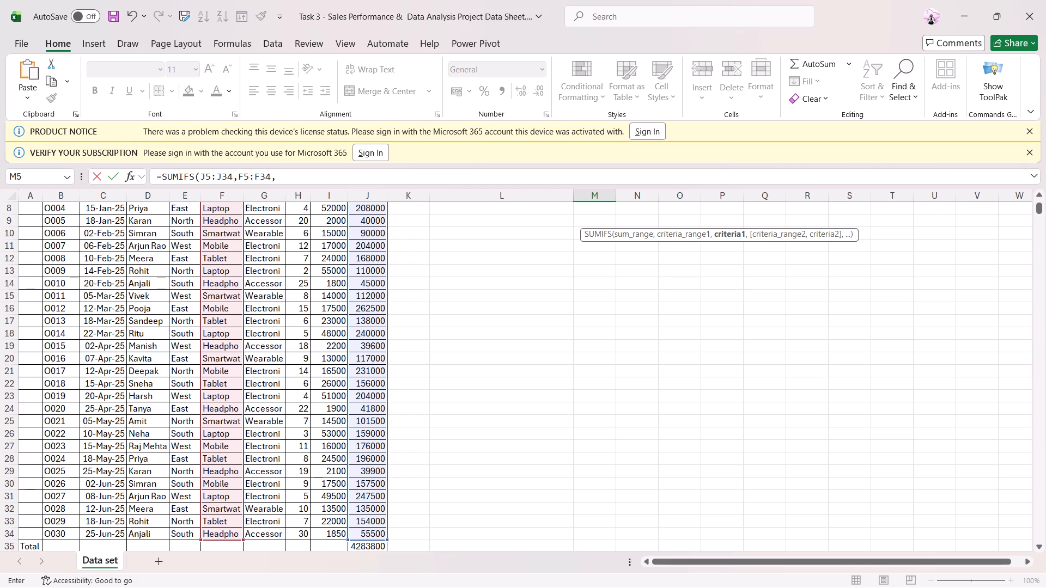
key(shift+quotedbl)
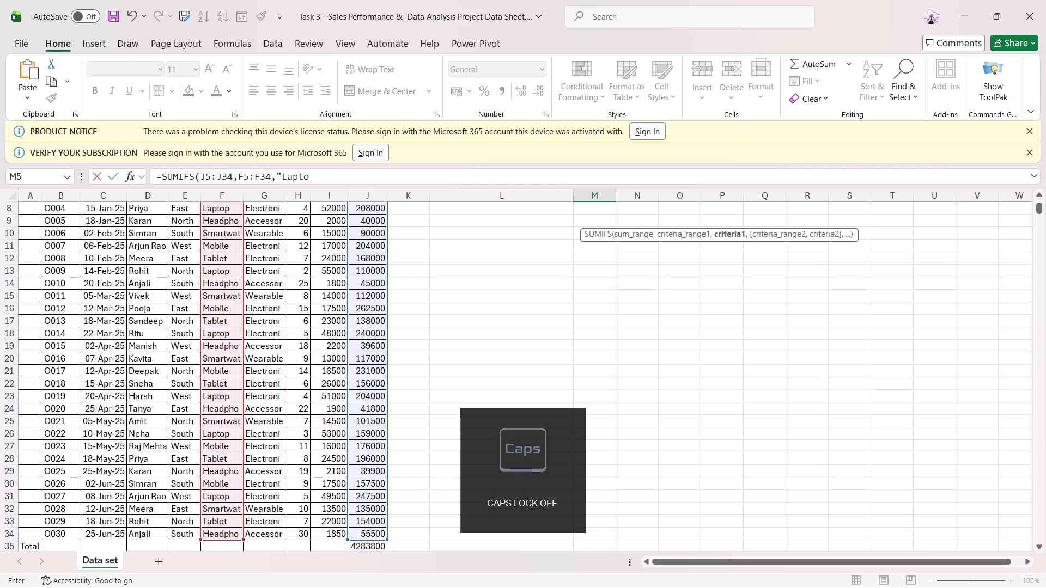
key(shift+quotedbl)
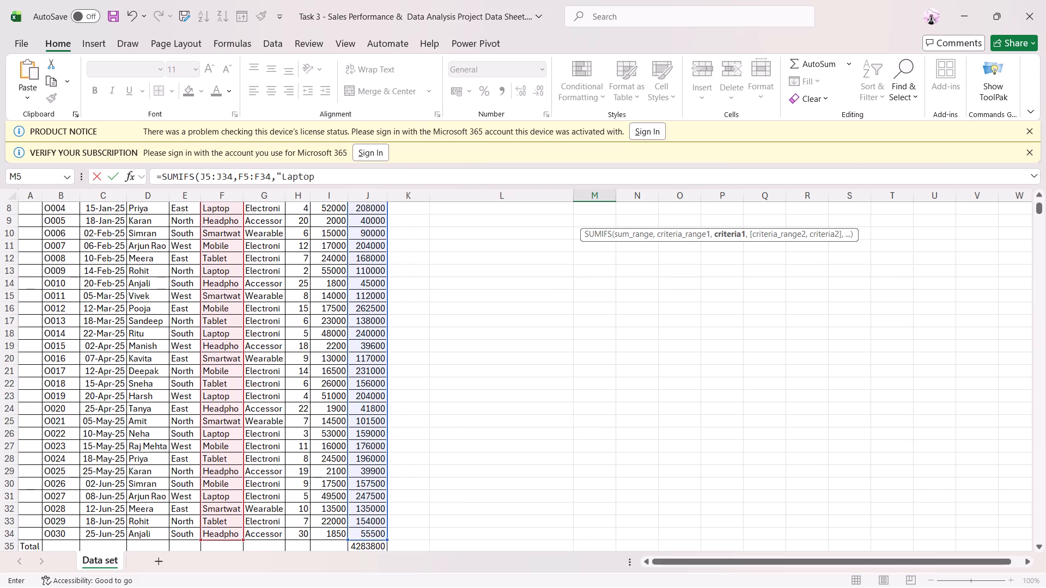
key(comma)
Add the Region cells E5:E34 as the second criteria range of M5's SUMIFS formula.
scroll(394, 297, up, 4)
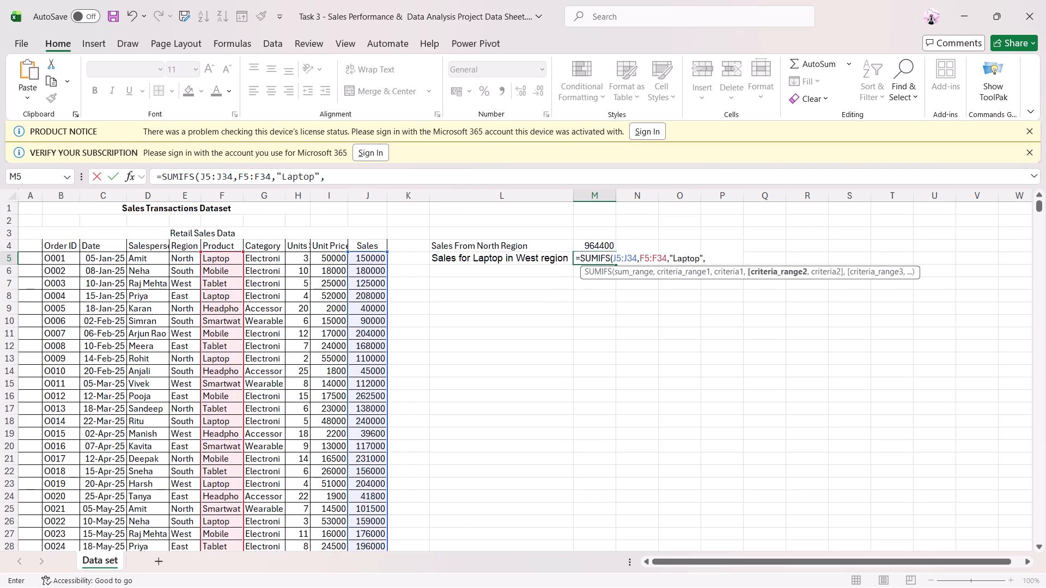
drag(195, 259, 183, 571)
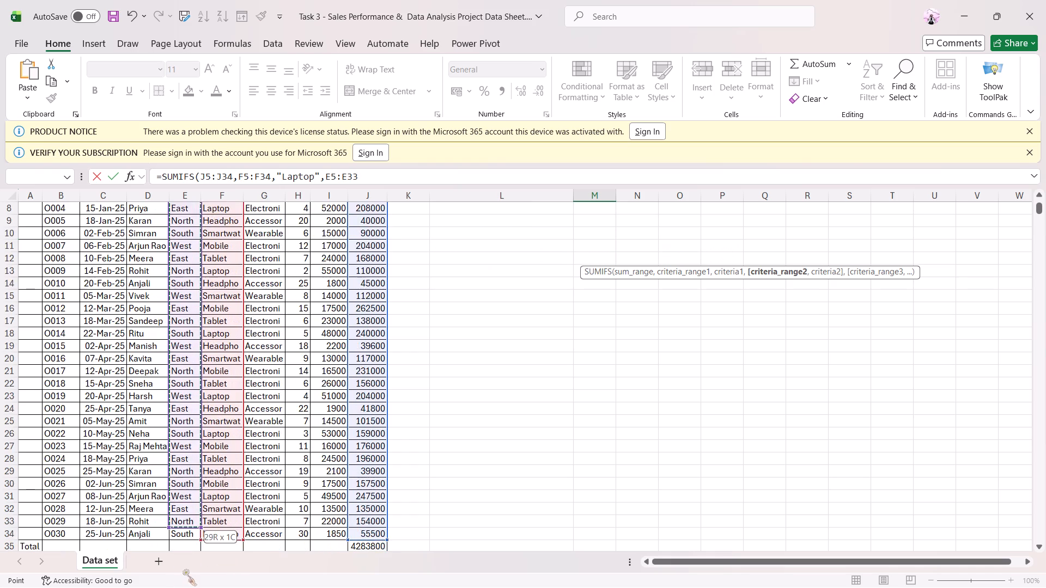
drag(183, 571, 199, 509)
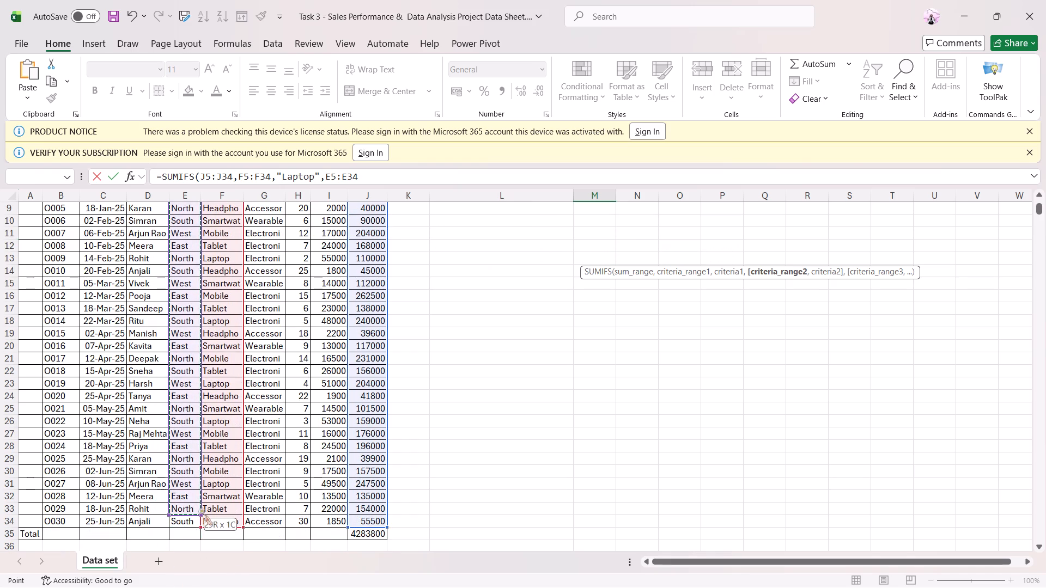
drag(199, 509, 197, 520)
scroll(185, 411, up, 5)
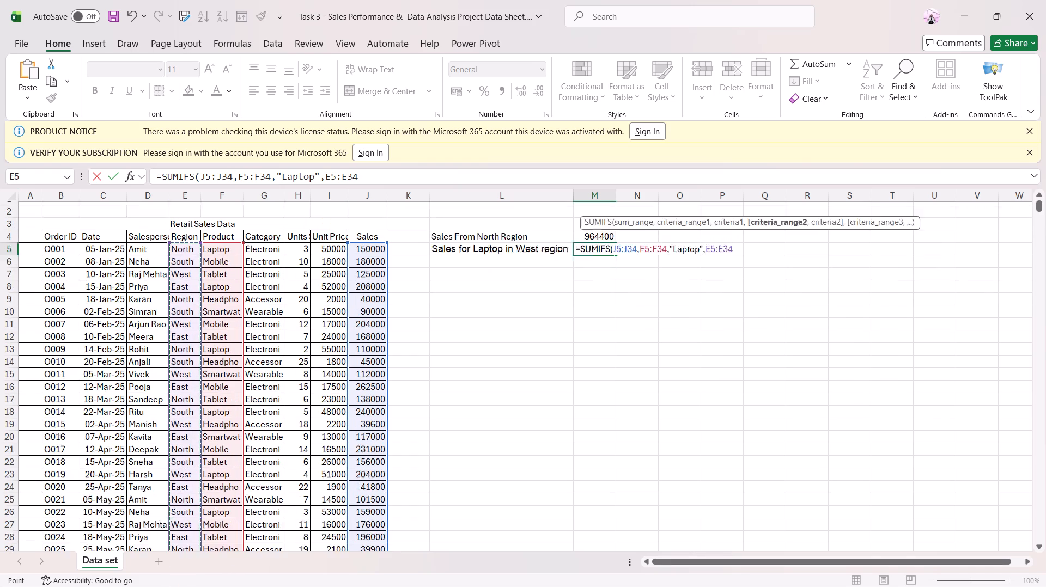
scroll(188, 404, up, 1)
click(194, 256)
drag(192, 259, 174, 336)
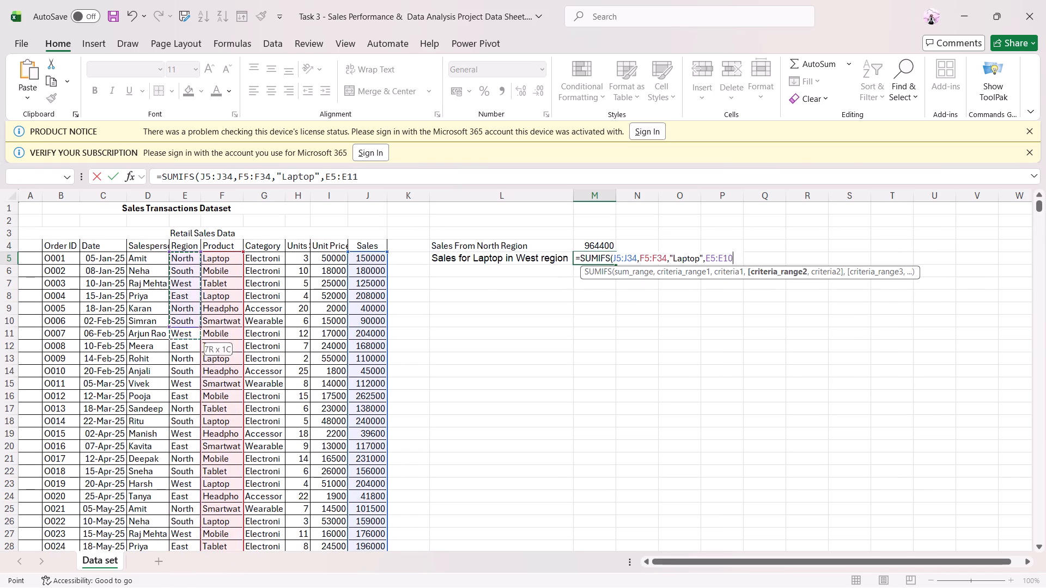
drag(174, 336, 190, 528)
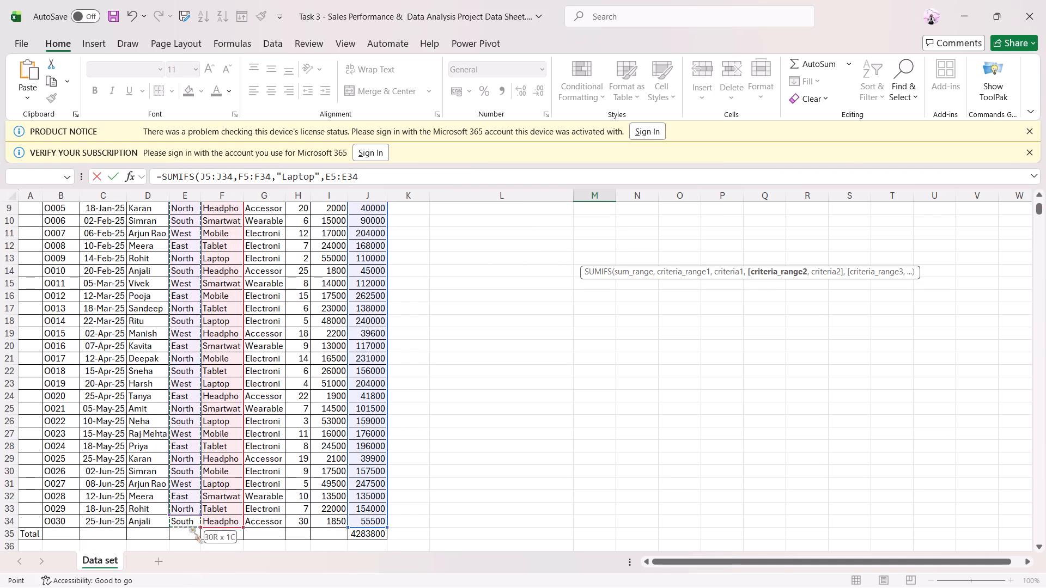
drag(190, 528, 191, 521)
drag(191, 521, 193, 520)
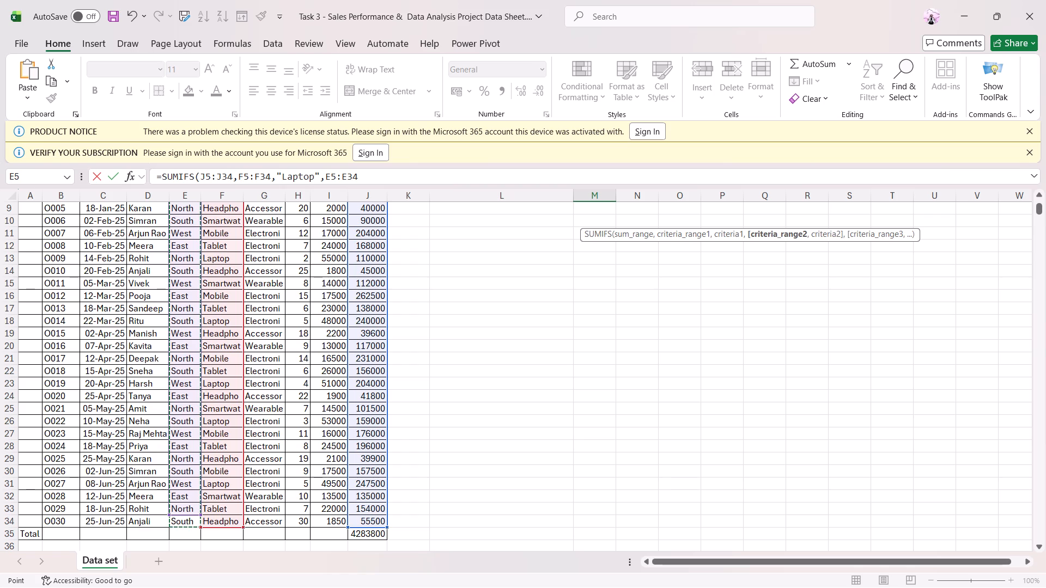
key(comma)
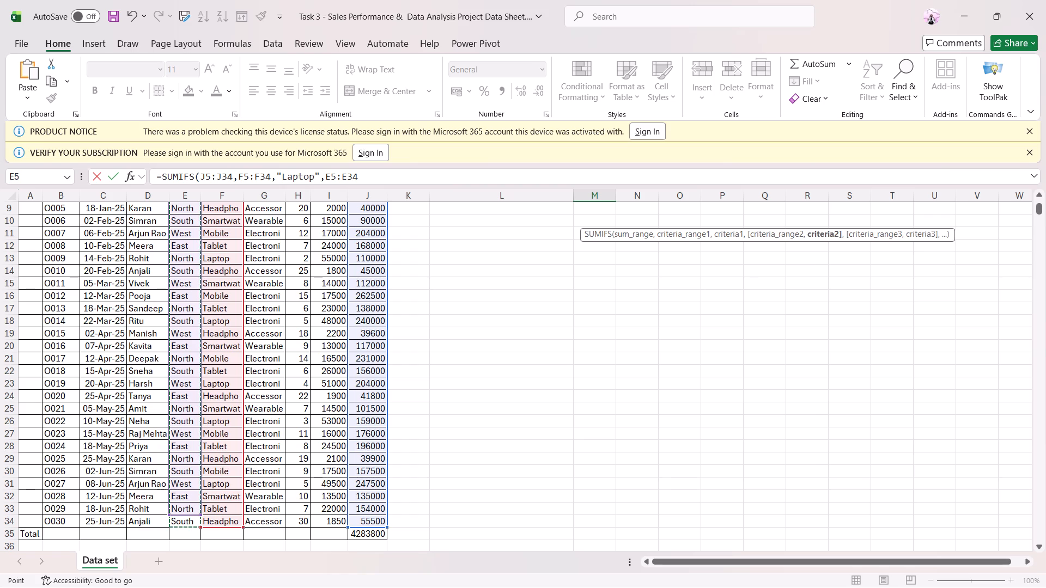
Complete M5's formula with "West" as the second criterion, giving =SUMIFS(J5:J34,F5:F34,"Laptop",E5:E34,"West").
key(shift+quotedbl)
key(s)
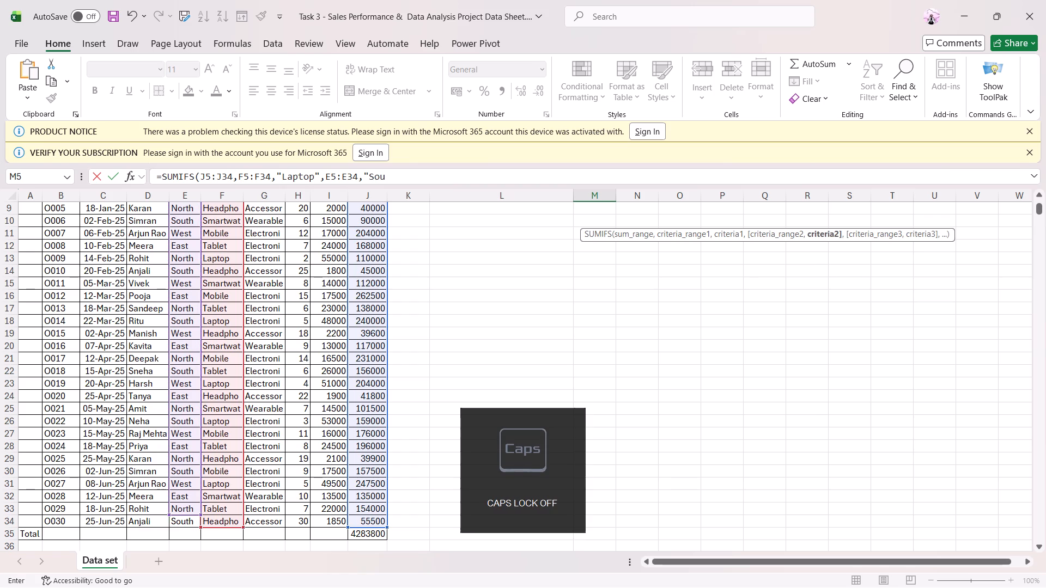
key(BackSpace)
key(BackSpace)
key(BackSpace)
key(BackSpace)
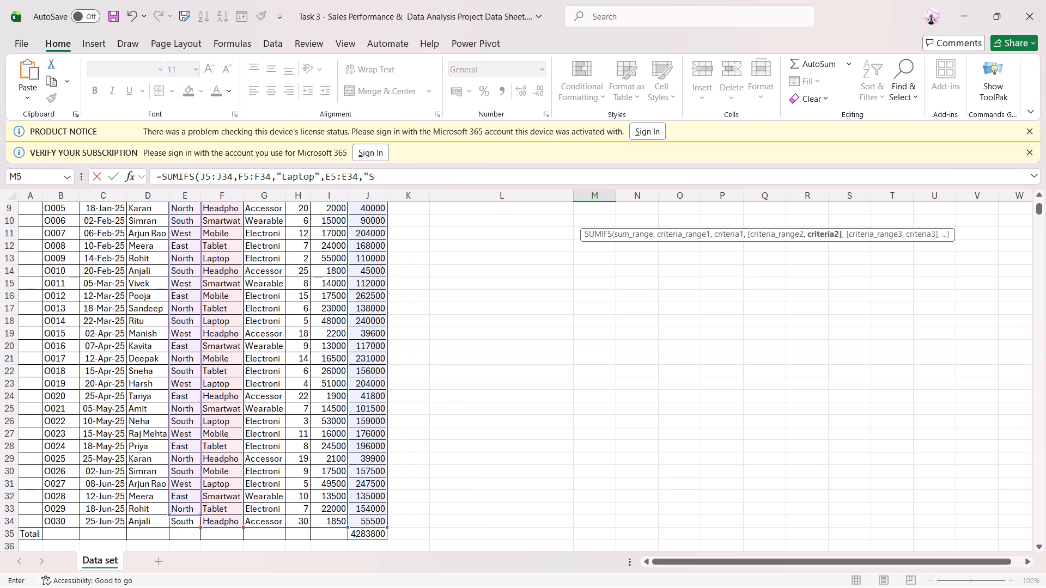
key(w)
key(w)
text(est)
key(shift+quotedbl)
key(Return)
scroll(548, 275, up, 4)
click(609, 261)
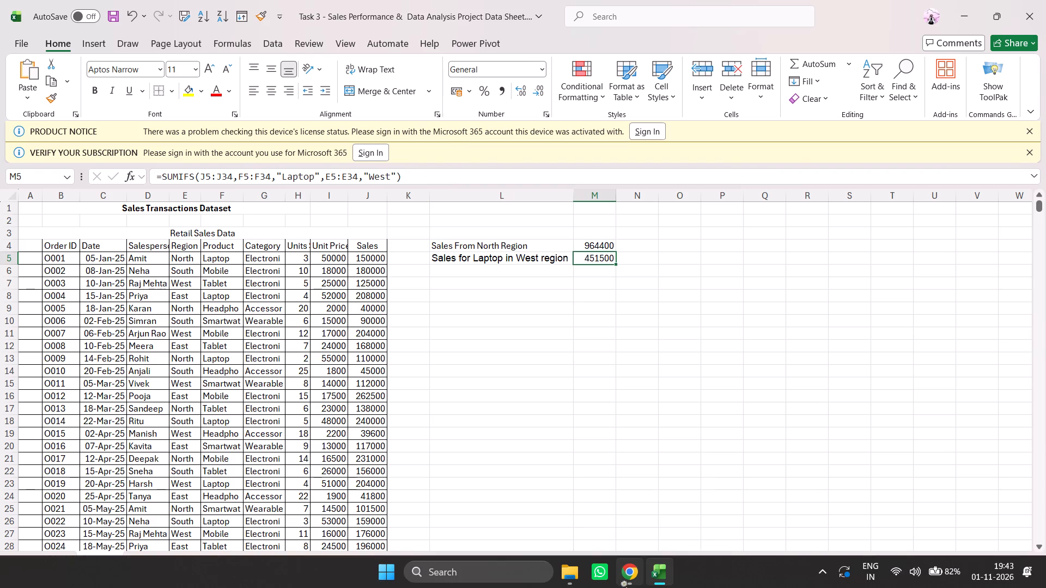
click(624, 582)
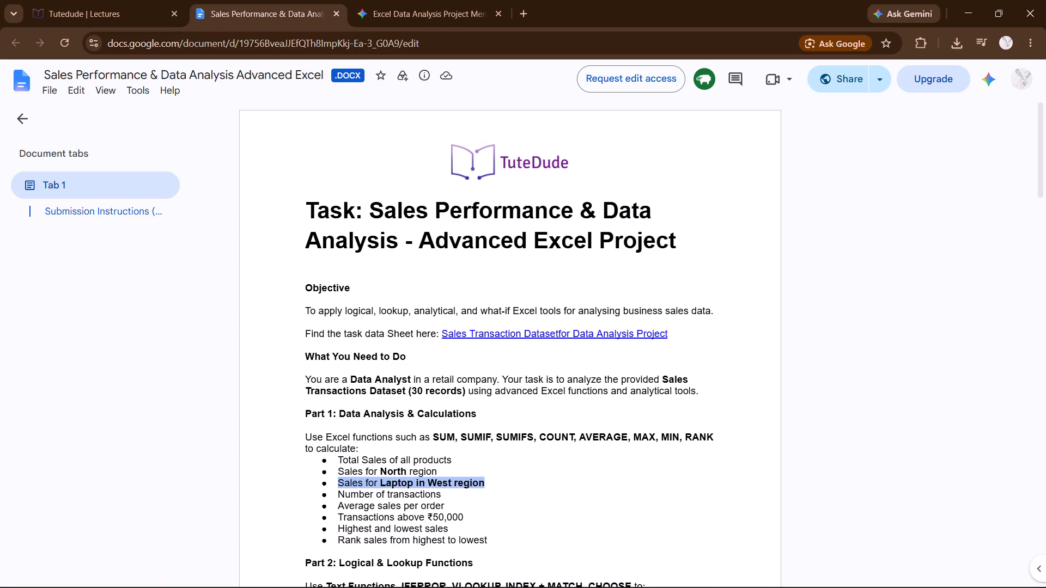
click(656, 579)
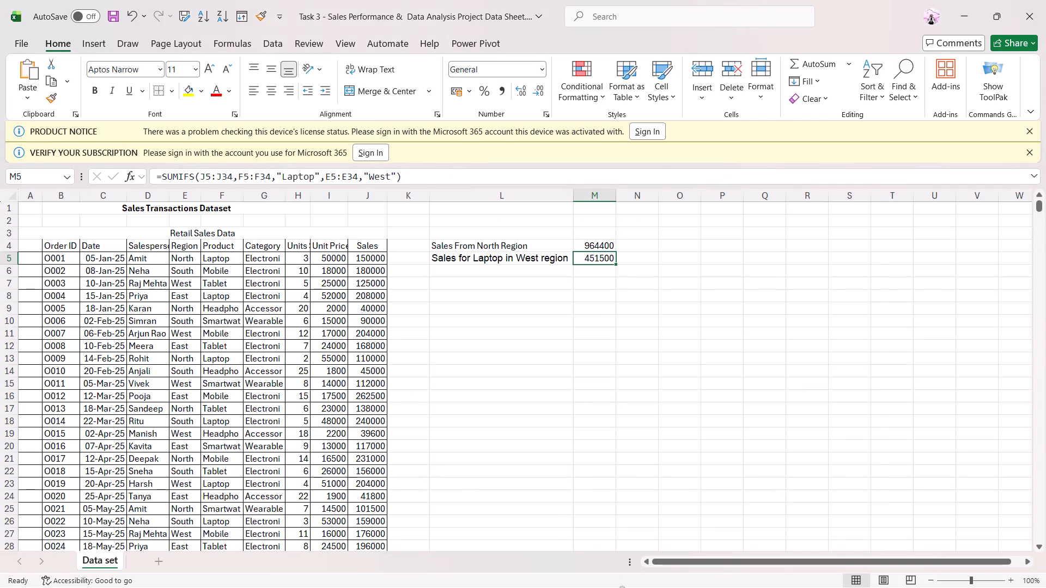
click(629, 586)
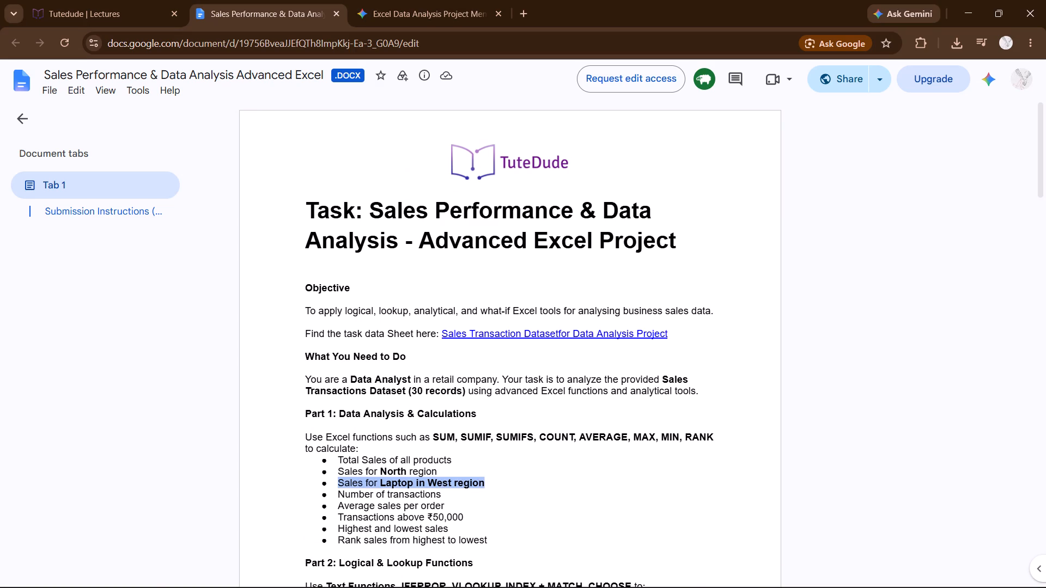
drag(336, 494, 442, 496)
key(ctrl+c)
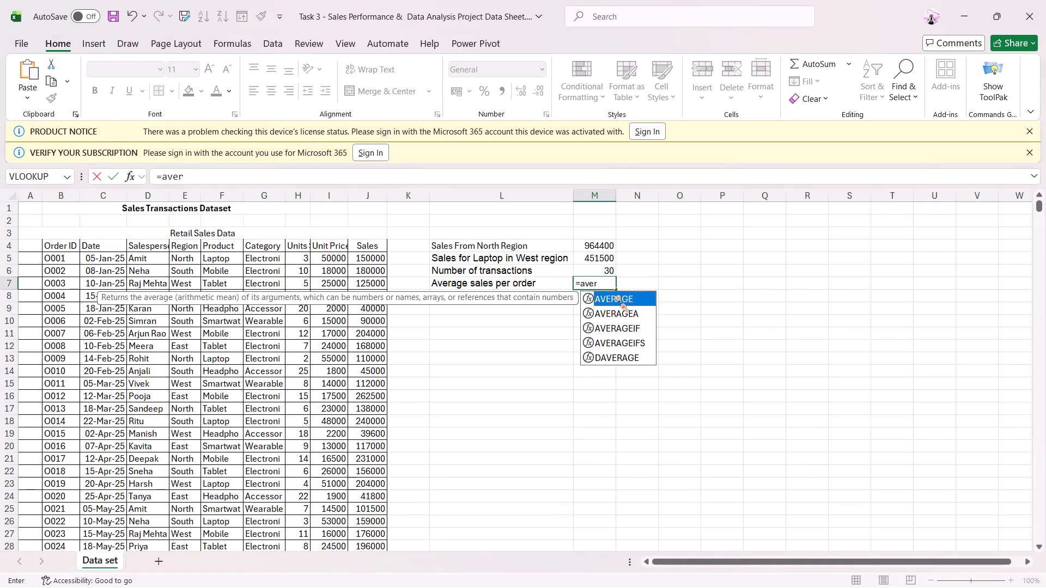
double_click(615, 298)
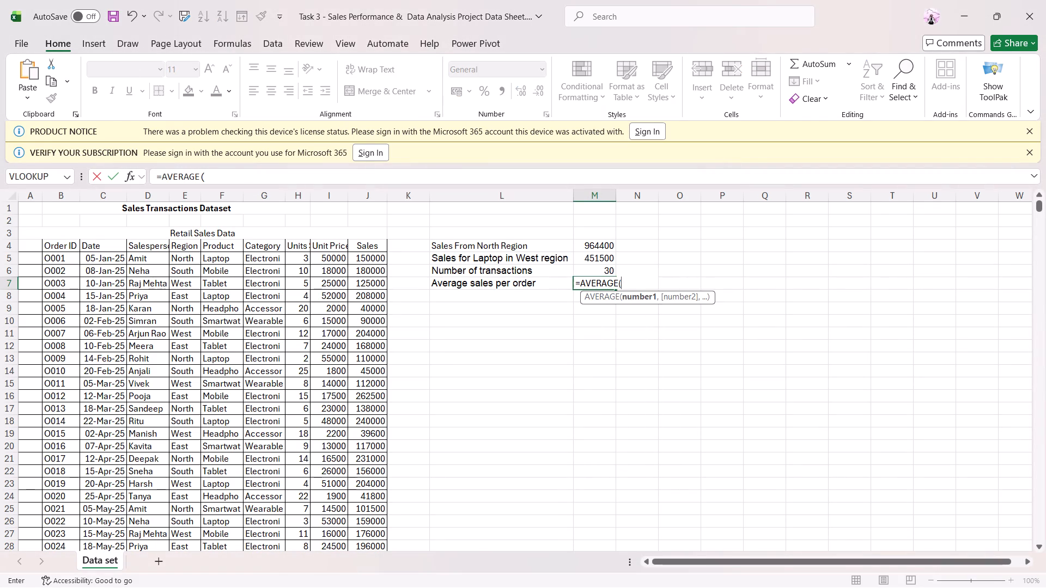
drag(375, 260, 384, 534)
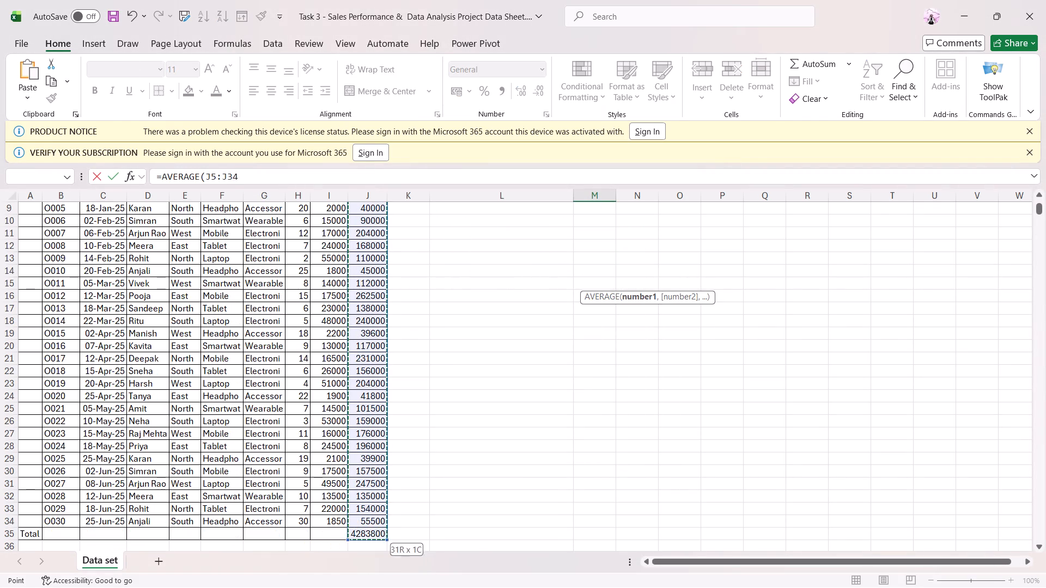
drag(384, 534, 386, 520)
key(Return)
scroll(768, 353, up, 5)
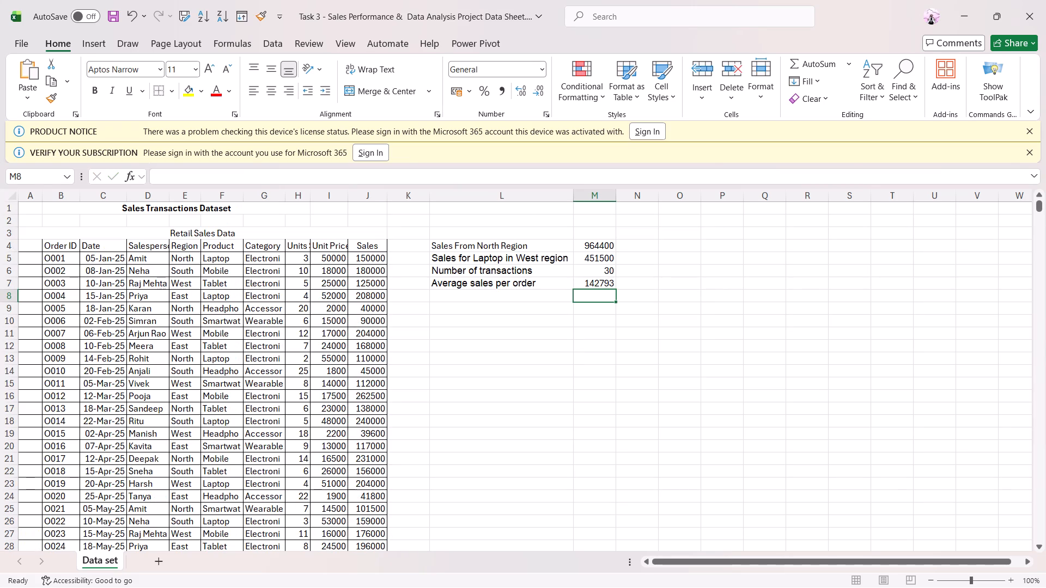
Copy "Transactions above ₹50,000" from the assignment document in Chrome into cell L8 in Excel.
click(517, 299)
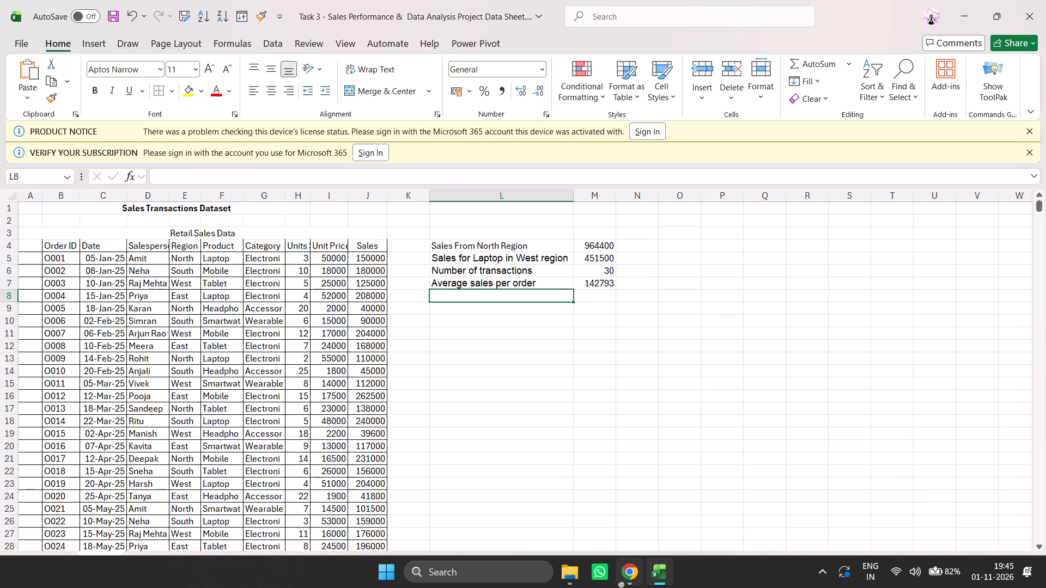
click(624, 581)
click(247, 0)
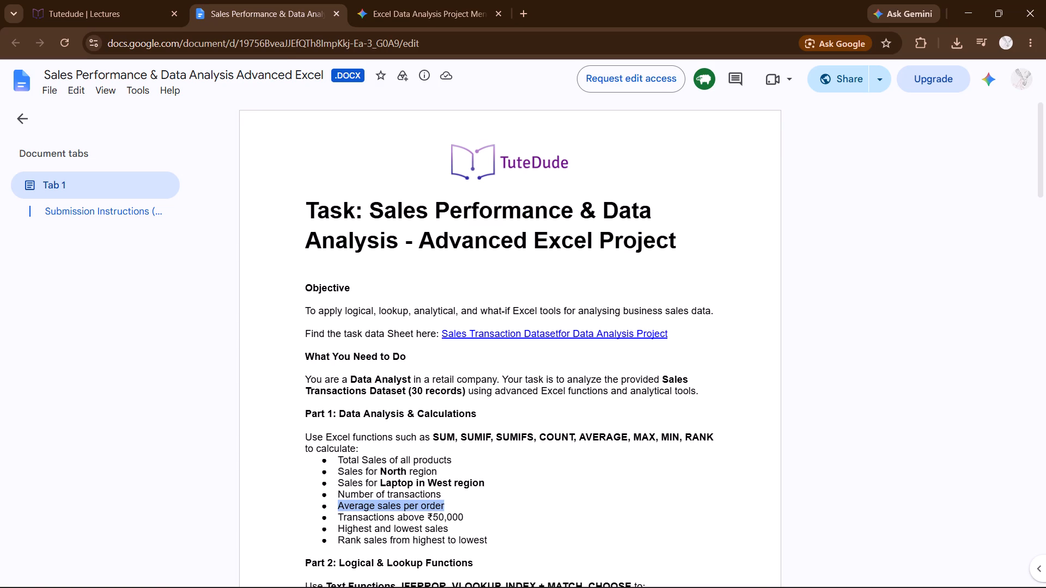
scroll(330, 577, down, 1)
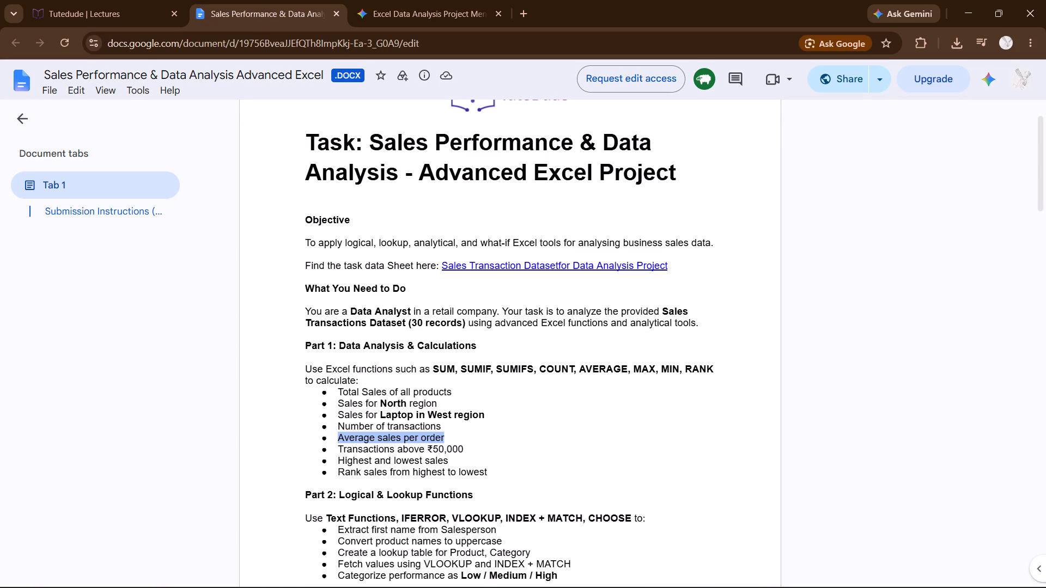
drag(335, 451, 464, 449)
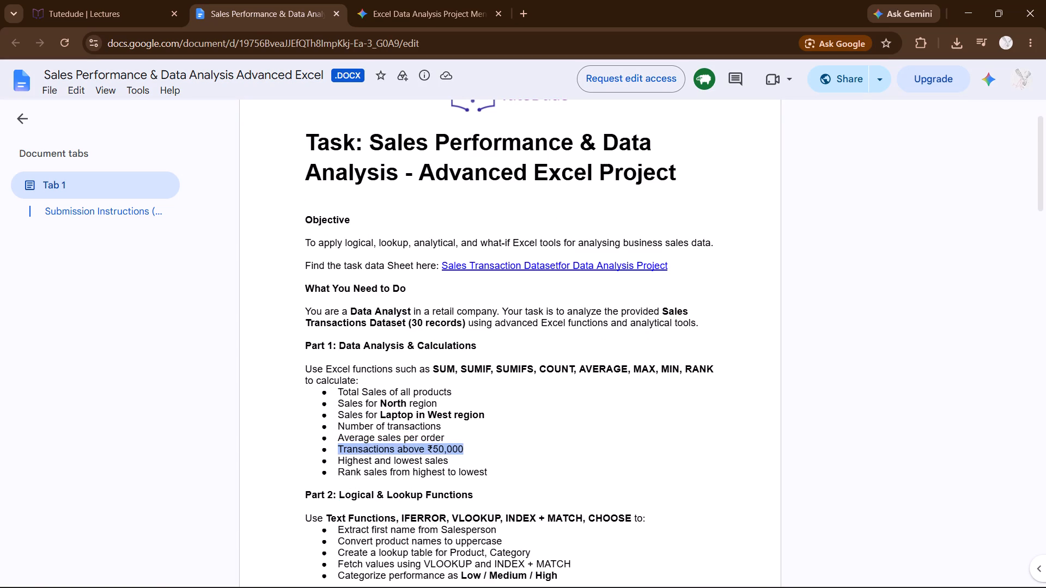
key(ctrl+c)
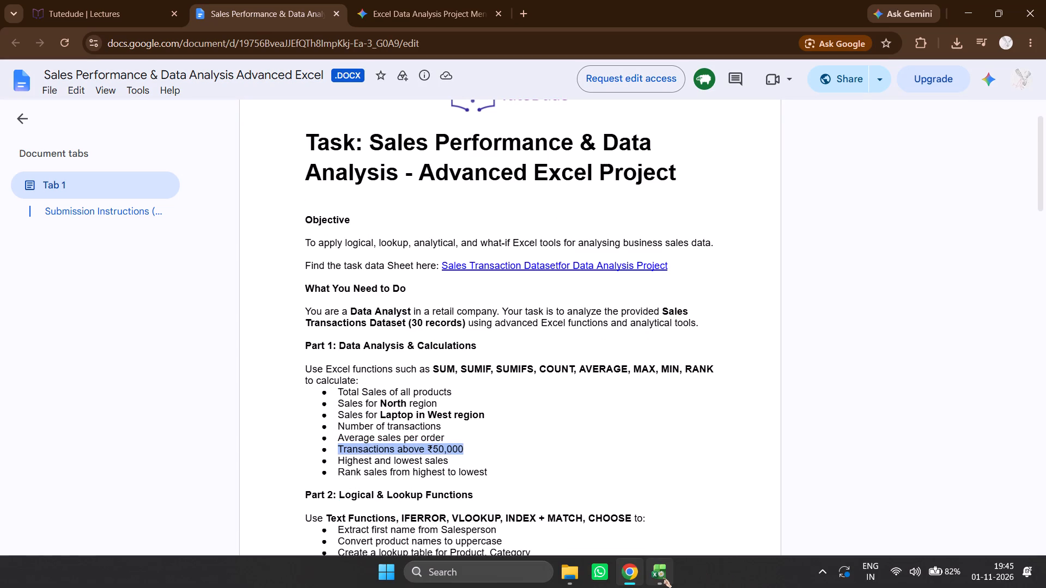
click(679, 514)
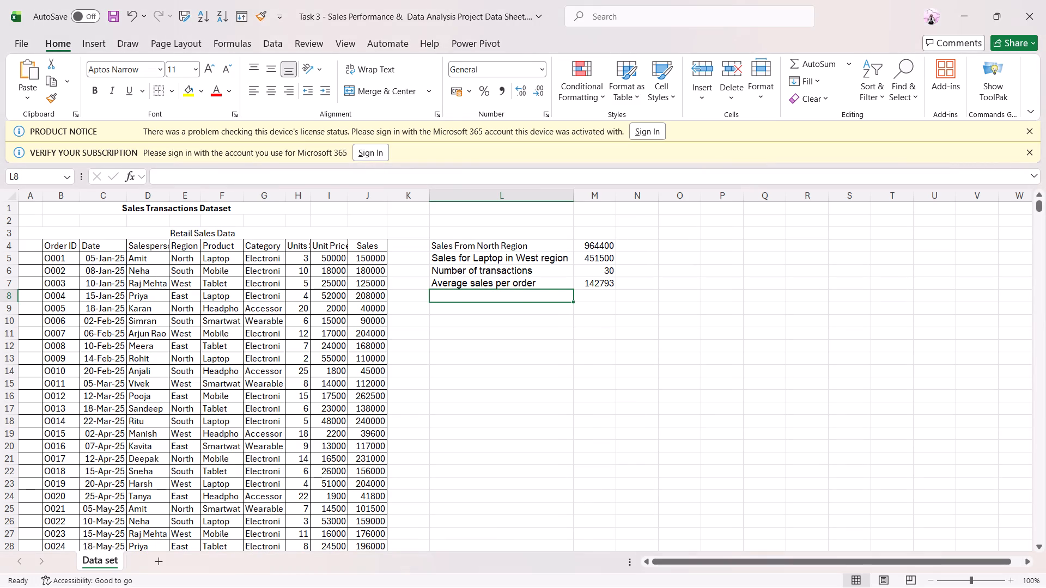
key(ctrl+v)
Enter =COUNTIF(J5:J34,">50000") in cell M8 to count the sales above 50,000.
click(598, 299)
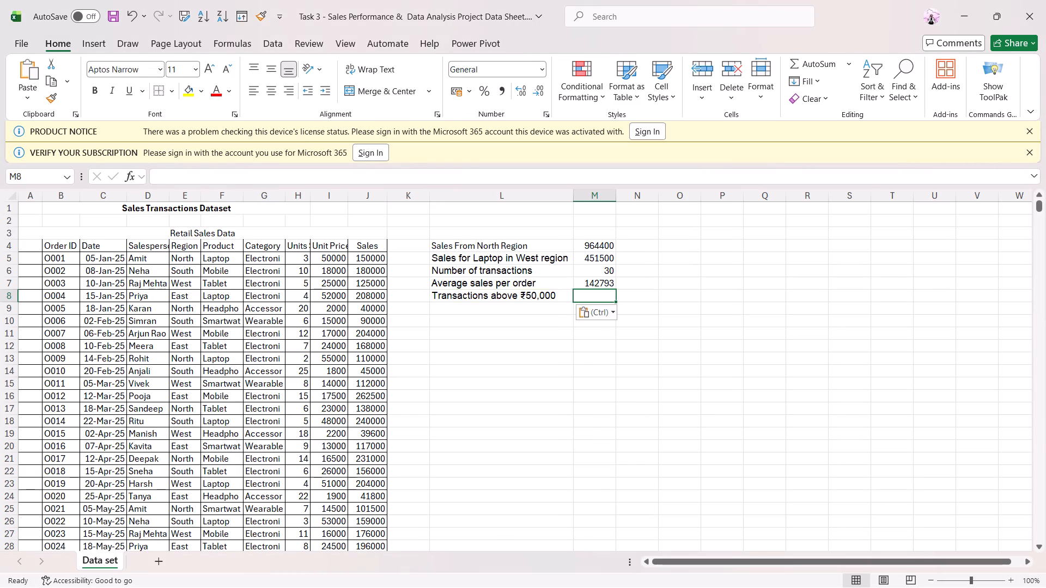
text(=coun)
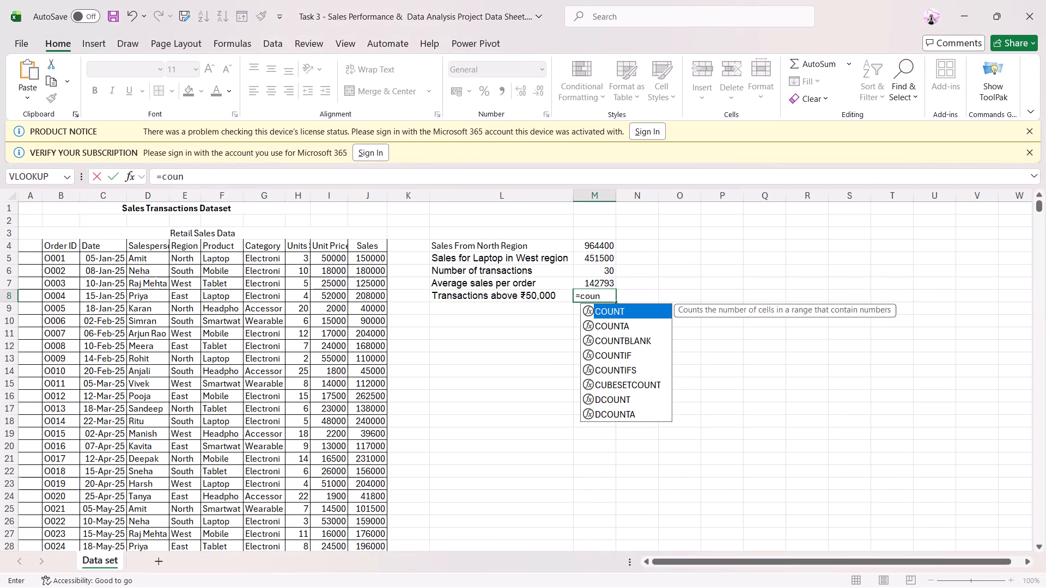
double_click(619, 358)
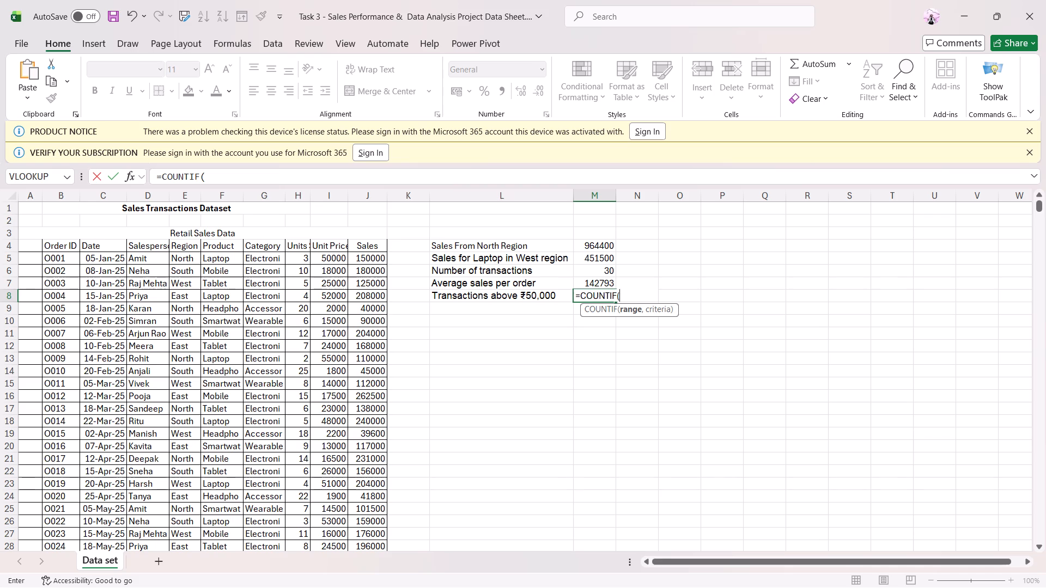
drag(368, 260, 379, 537)
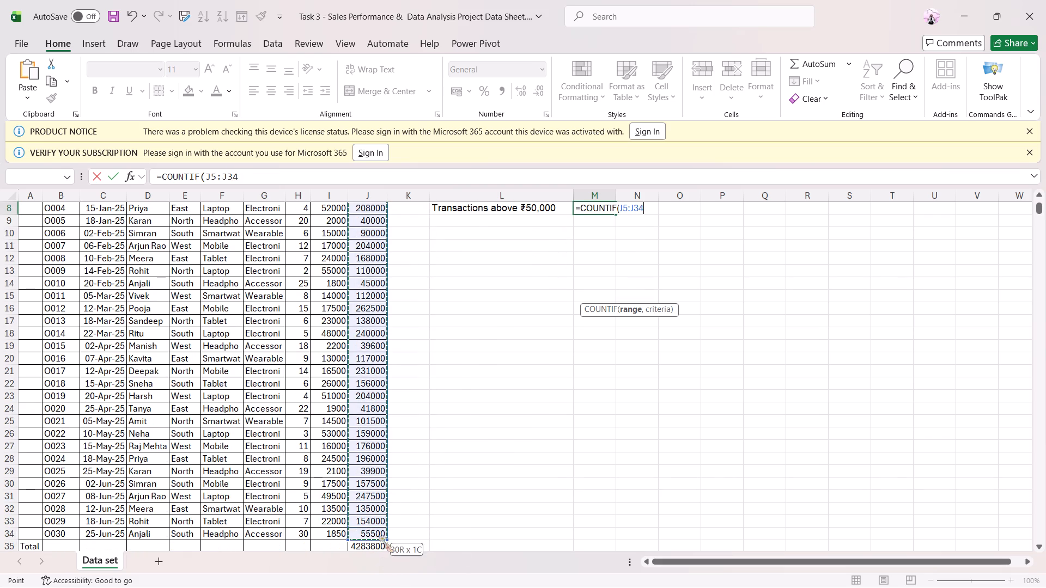
drag(379, 537, 387, 513)
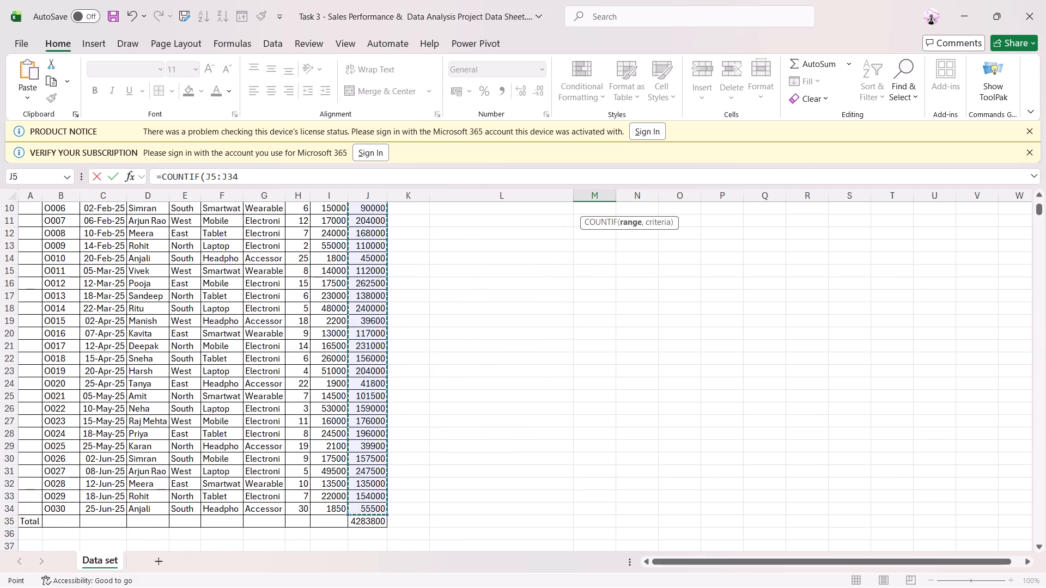
key(comma)
key(shift+quotedbl)
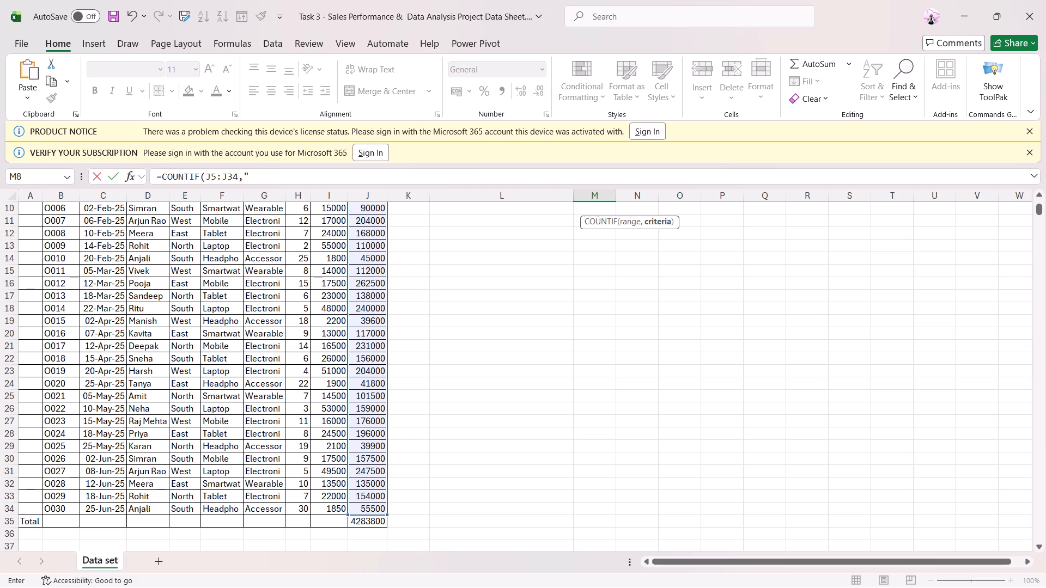
key(shift+greater)
text(50000)
key(shift+quotedbl)
key(Return)
scroll(525, 327, up, 5)
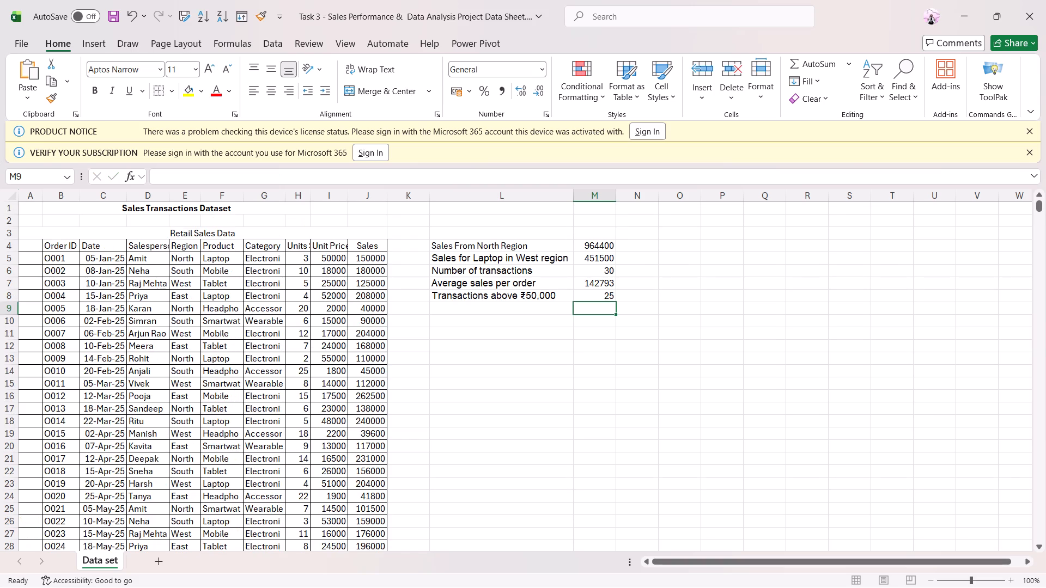
click(601, 296)
Copy "Highest and lowest sales" from the assignment document in Chrome into Excel cell L9 and shorten it to "Highest sales".
click(557, 311)
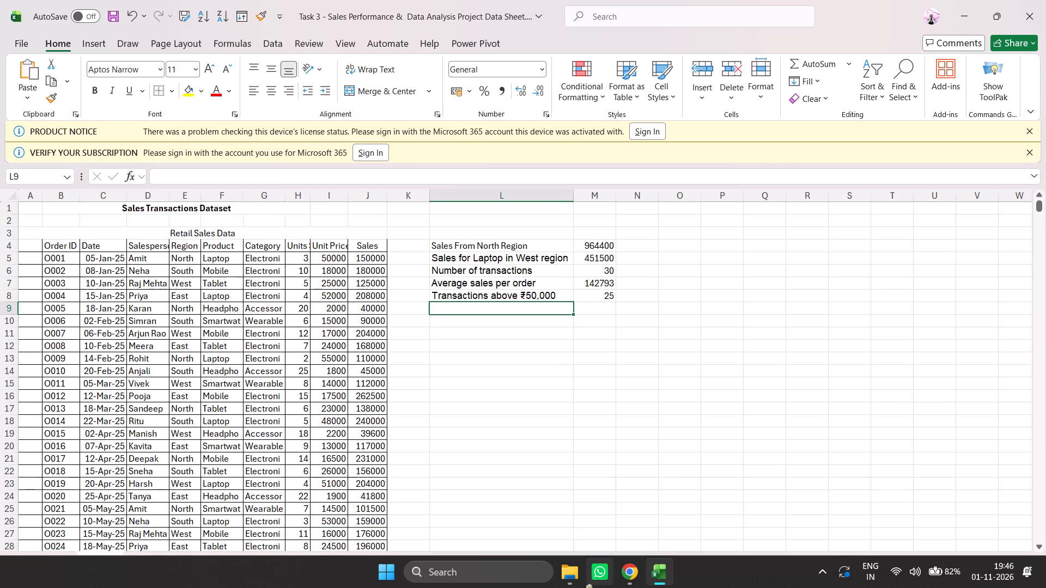
click(630, 580)
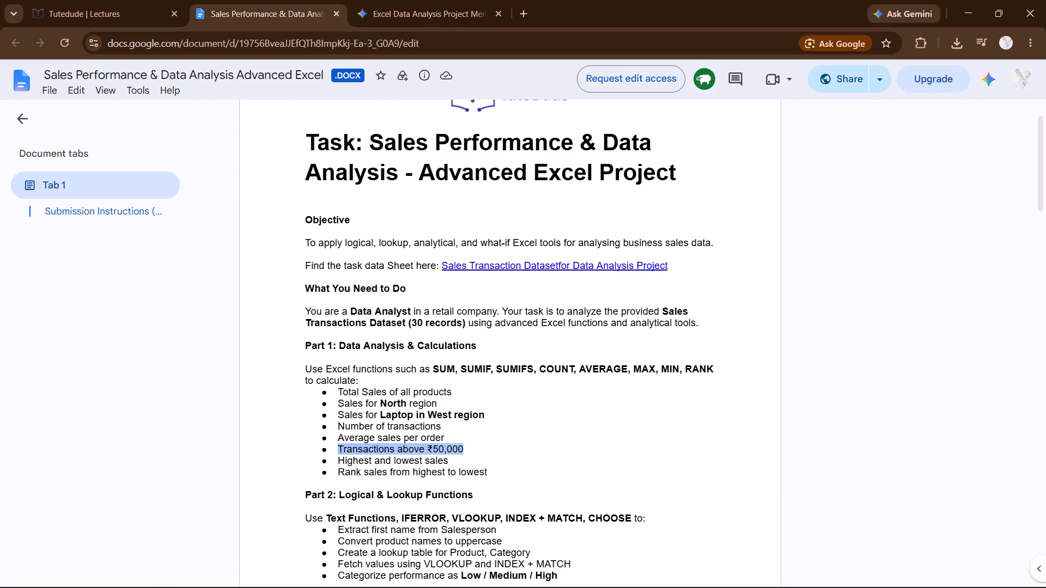
drag(339, 462, 450, 463)
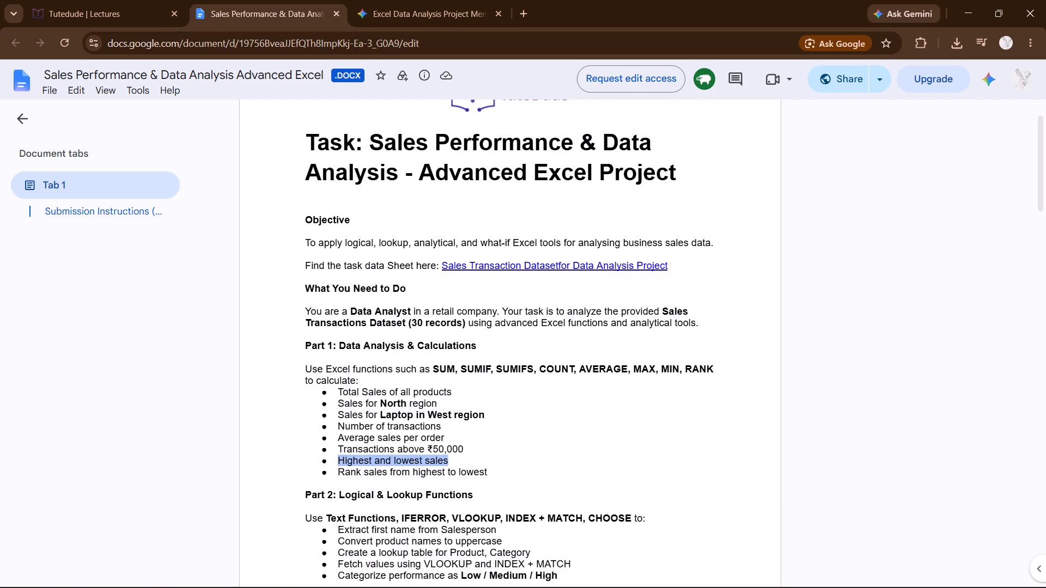
key(ctrl+c)
click(653, 574)
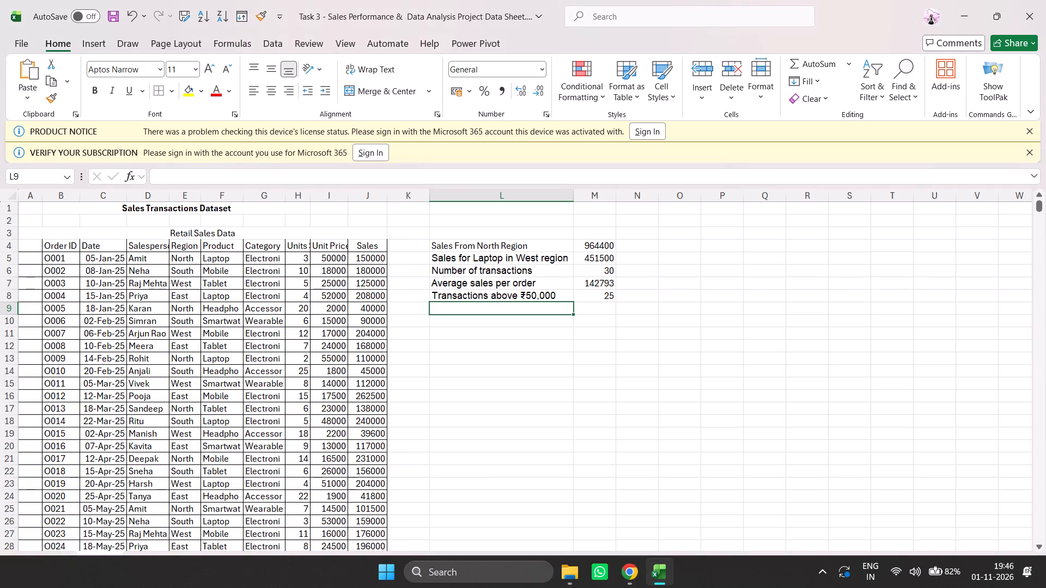
key(ctrl+v)
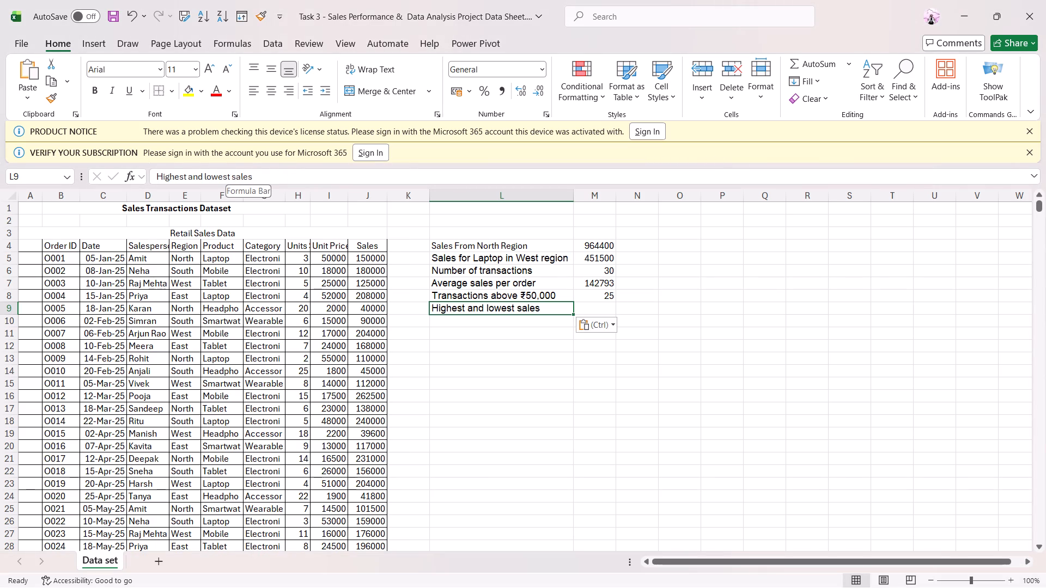
drag(231, 179, 186, 188)
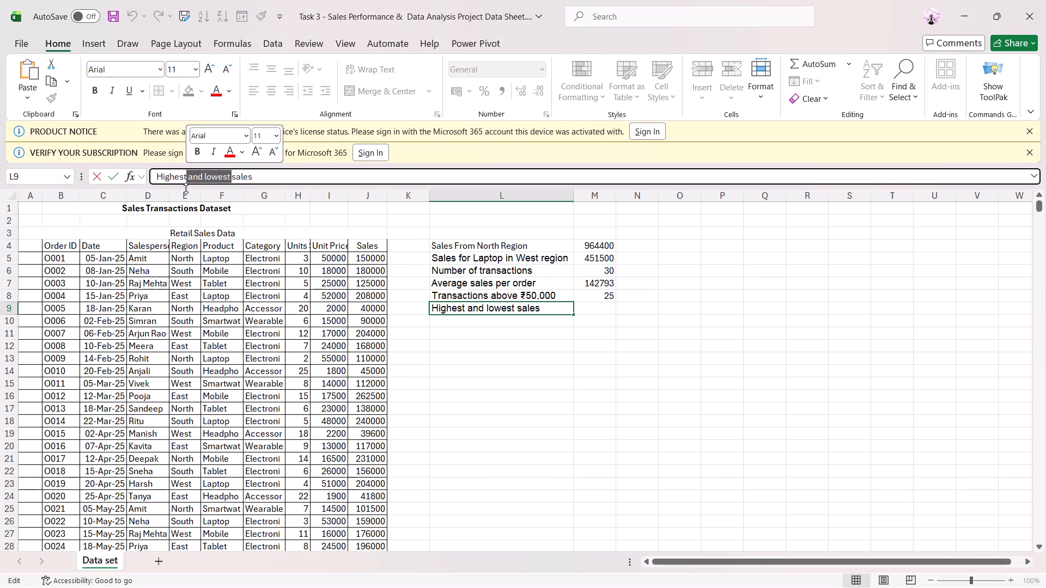
key(BackSpace)
key(space)
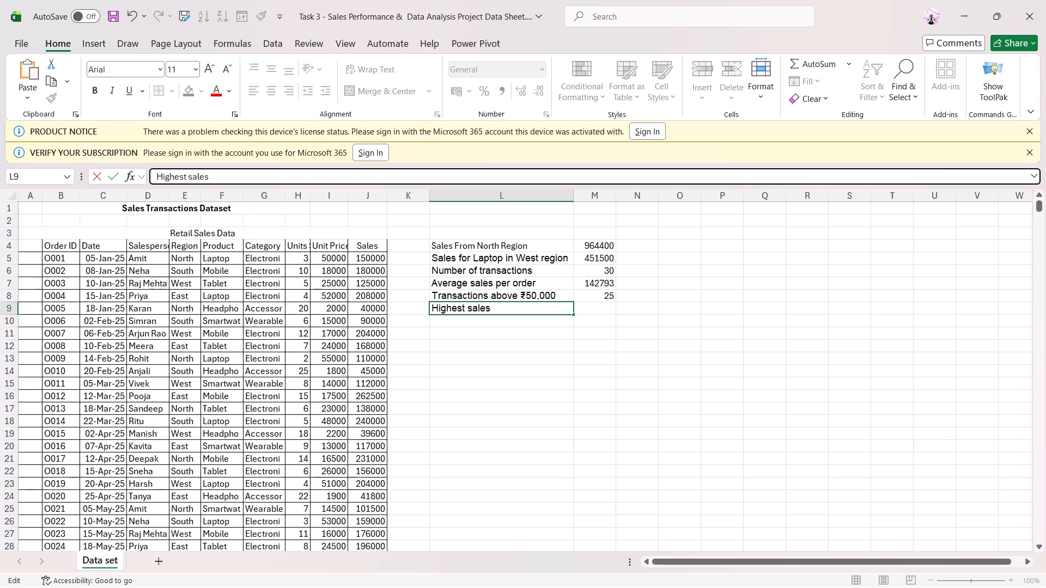
Paste the copied label into cell L10 and shorten it to "lowest sales".
click(492, 322)
key(ctrl+v)
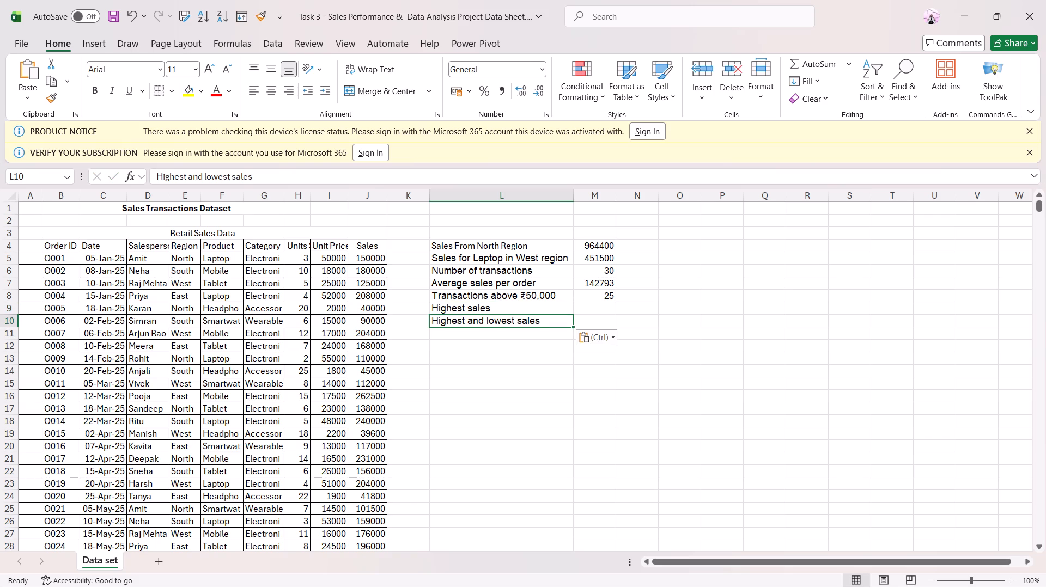
click(203, 180)
click(205, 180)
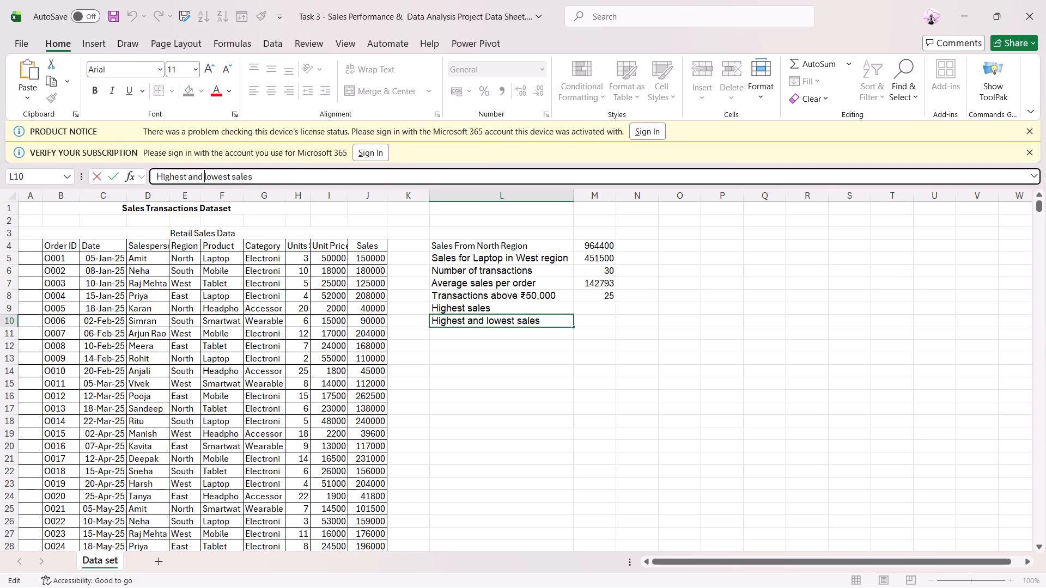
drag(202, 180, 146, 181)
key(BackSpace)
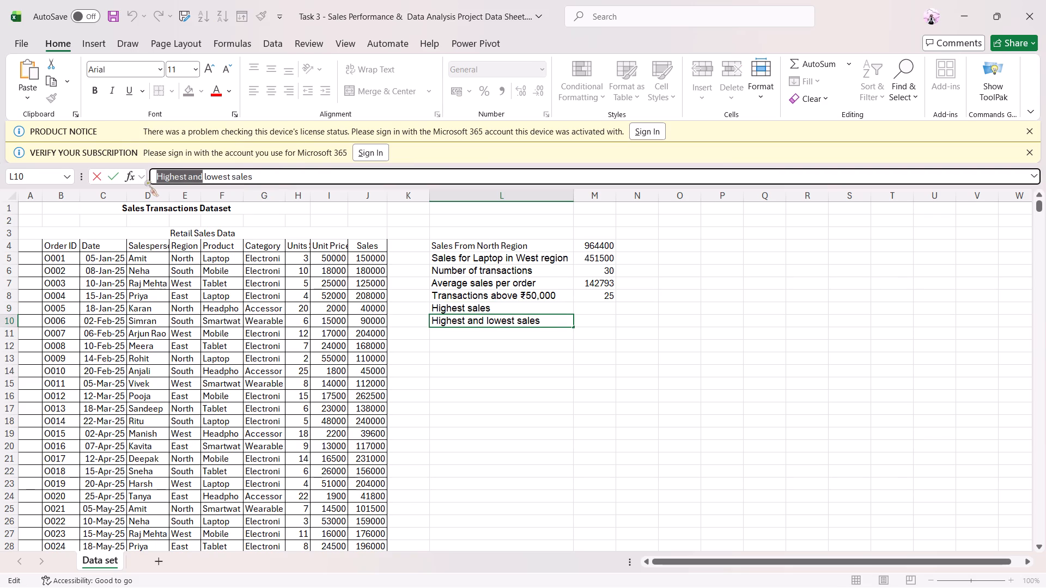
key(Right)
key(BackSpace)
key(Return)
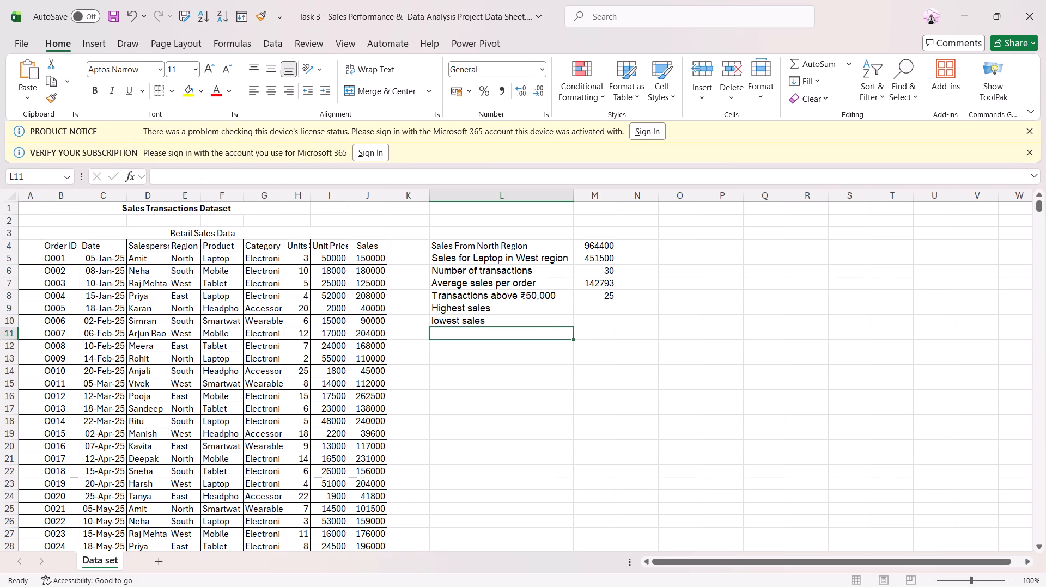
Enter =MAX(J5:J34) in cell M9 for the highest sales value.
click(596, 305)
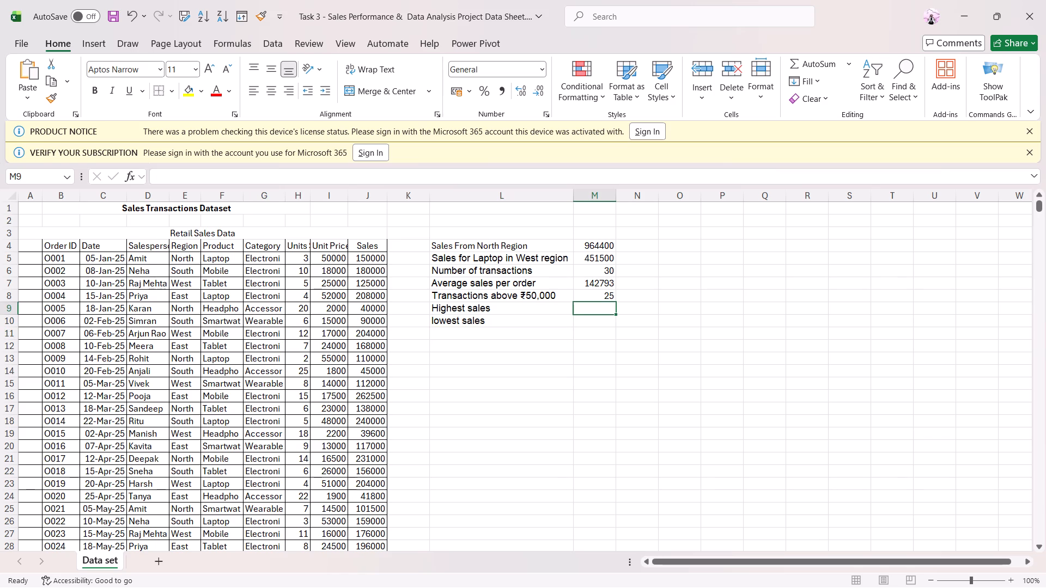
key(equal)
text(hi)
key(BackSpace)
key(BackSpace)
text(max)
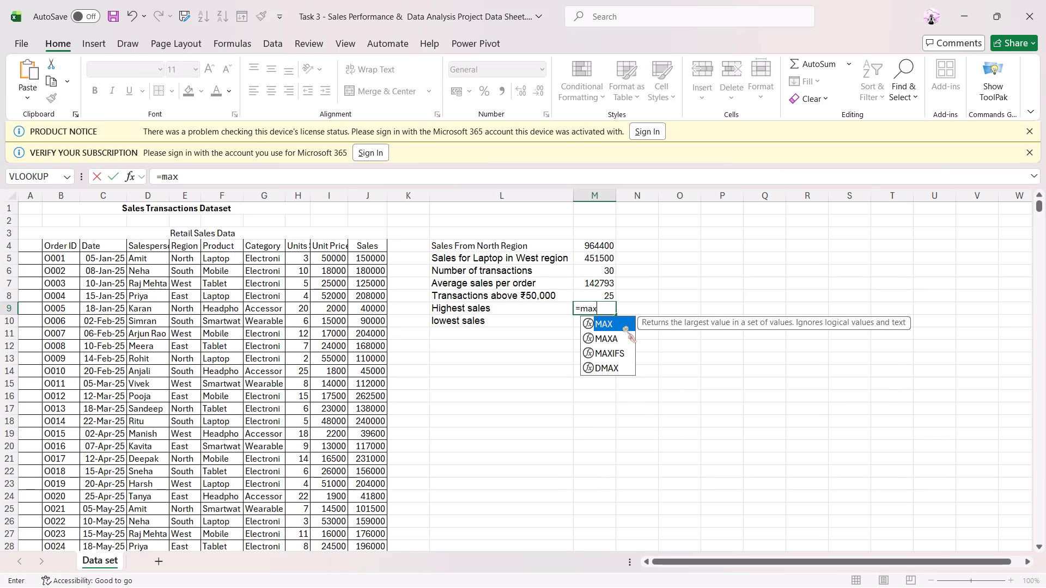
double_click(623, 327)
click(381, 260)
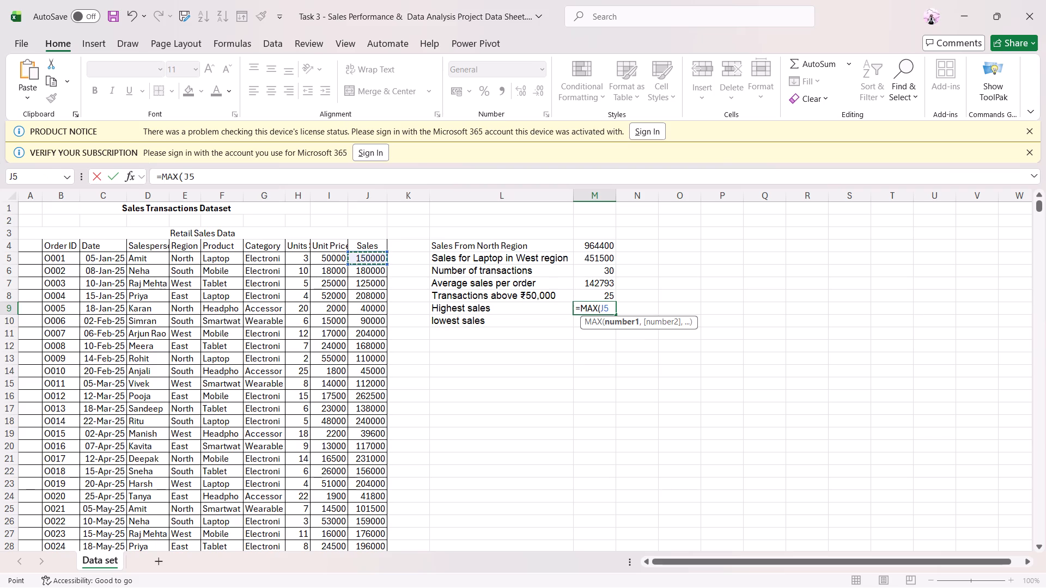
key(ctrl+shift+Down)
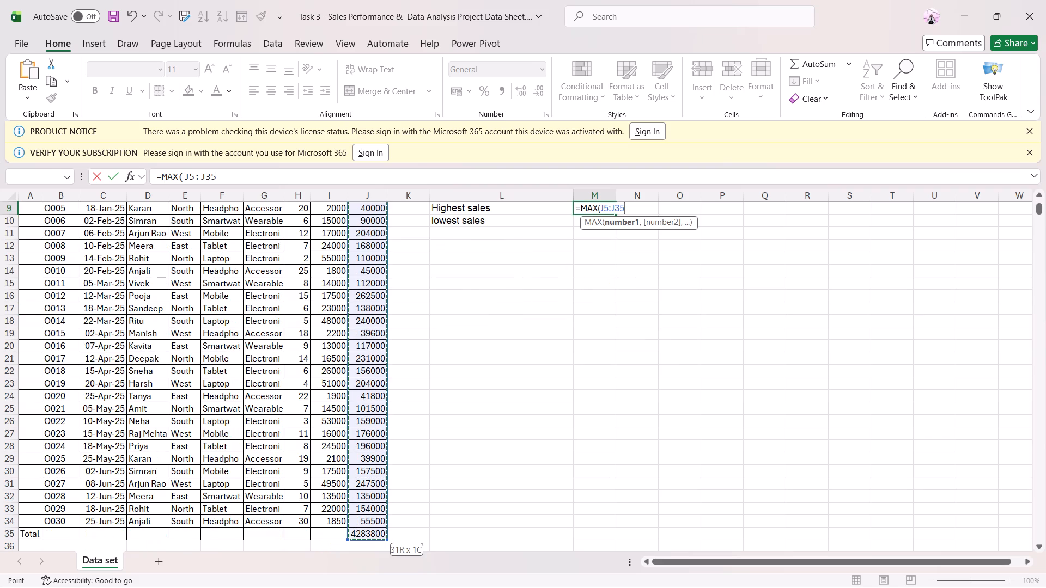
key(shift+Up)
key(Return)
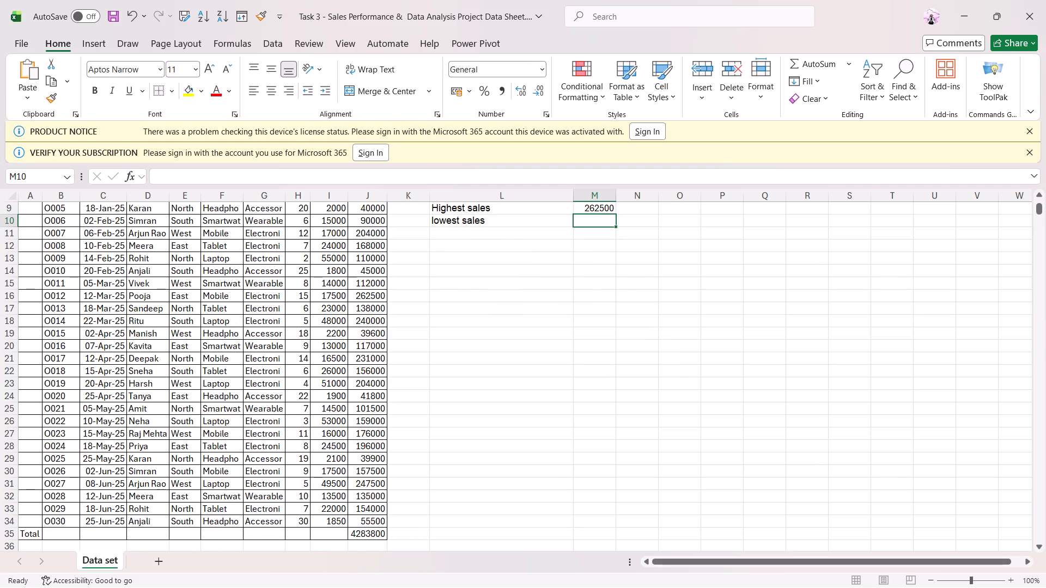
Enter =MIN(J5:J34) in cell M10 for the lowest sales value.
key(equal)
text(min)
double_click(613, 237)
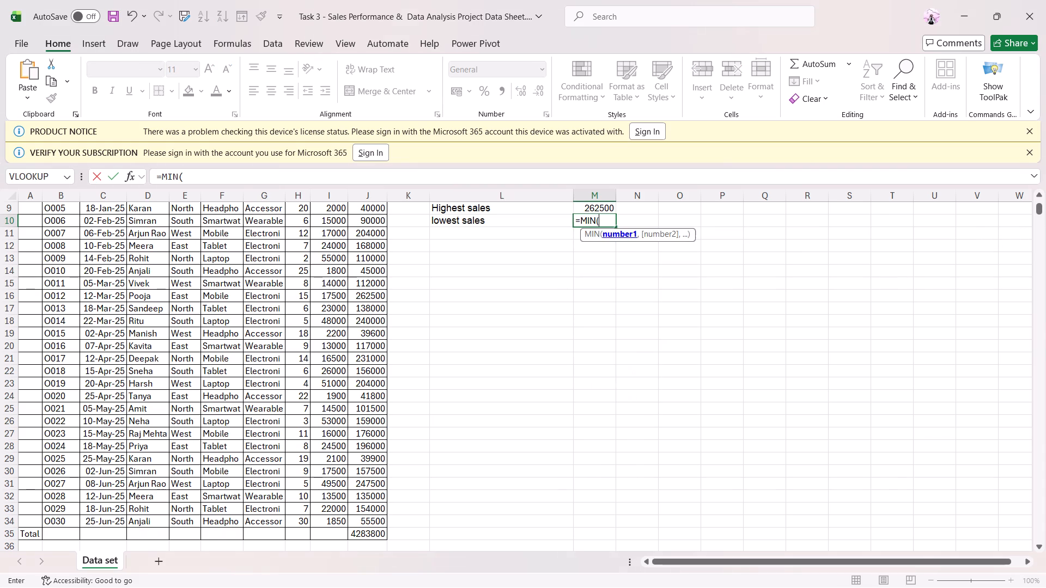
scroll(379, 243, up, 4)
click(370, 261)
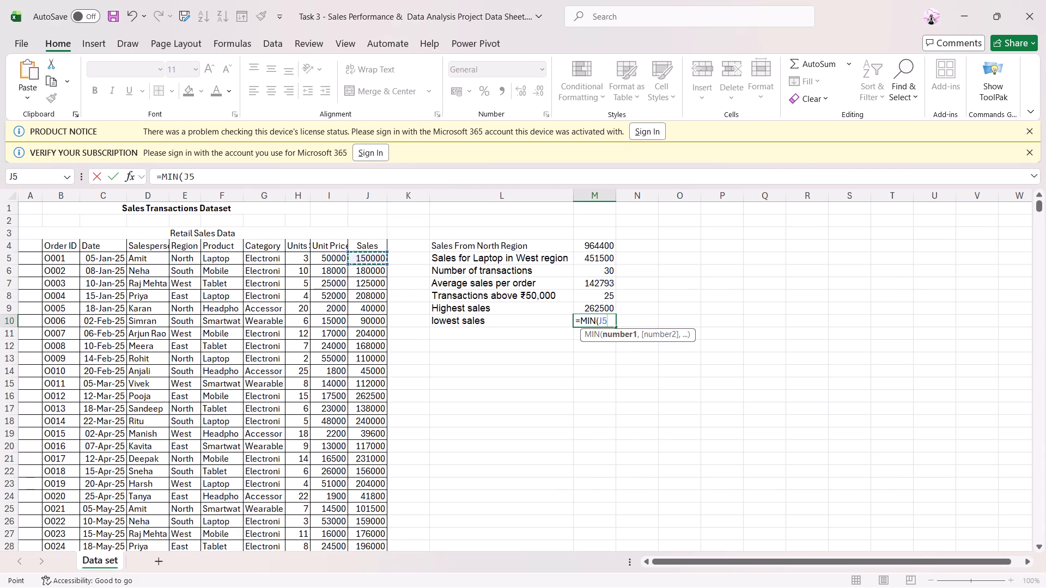
key(ctrl+shift+Down)
key(ctrl+shift+Up)
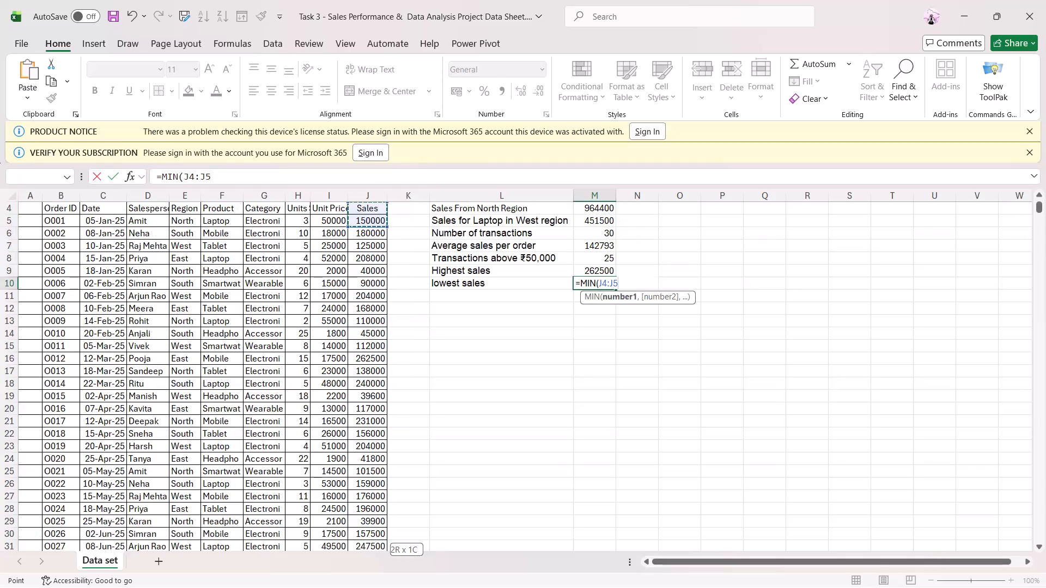
key(ctrl+shift+Down)
ctrl+shift+scroll(374, 259, up, 3)
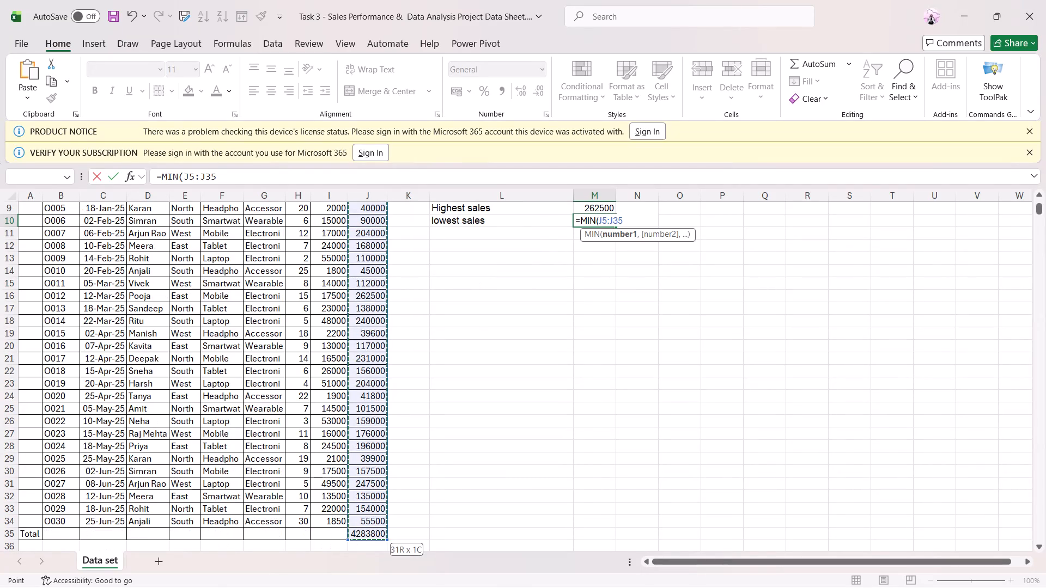
key(ctrl+shift+Up)
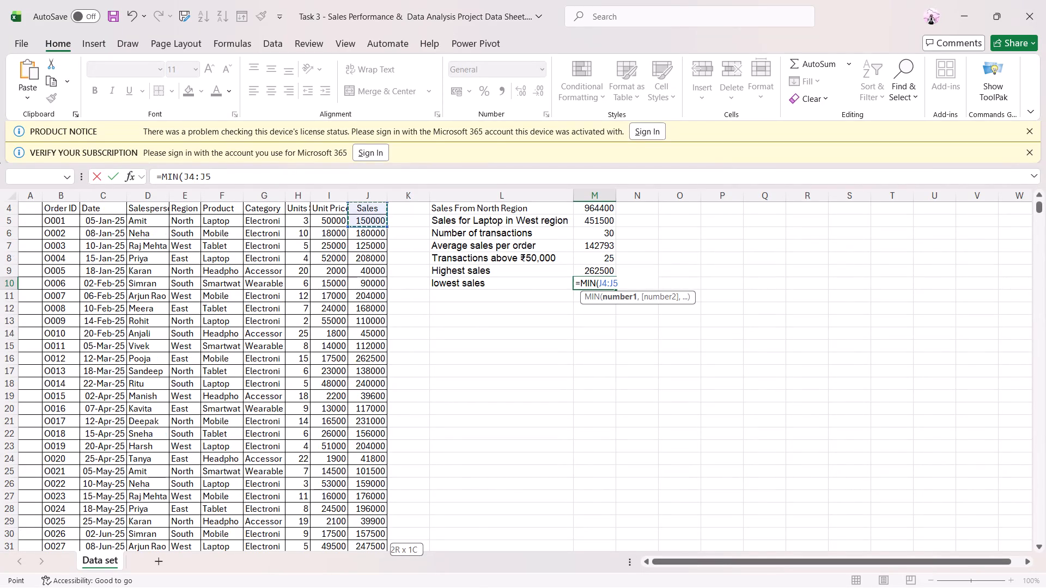
key(shift+Down)
key(ctrl+shift+Down)
key(shift+Up)
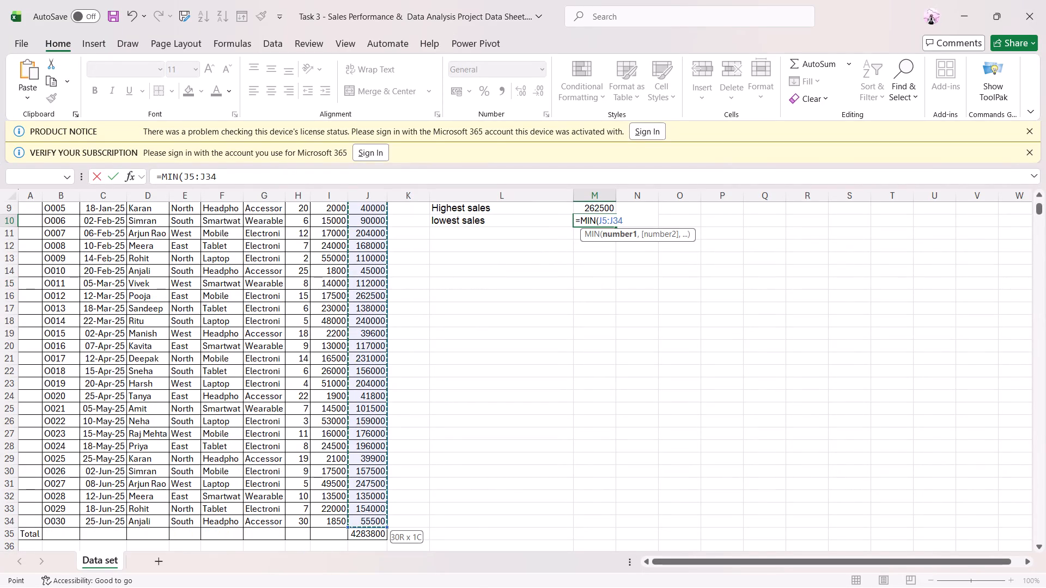
key(Return)
Copy "Rank sales from highest to lowest" from the assignment document in Chrome into Excel cell L11 and fit column L to the text.
click(485, 236)
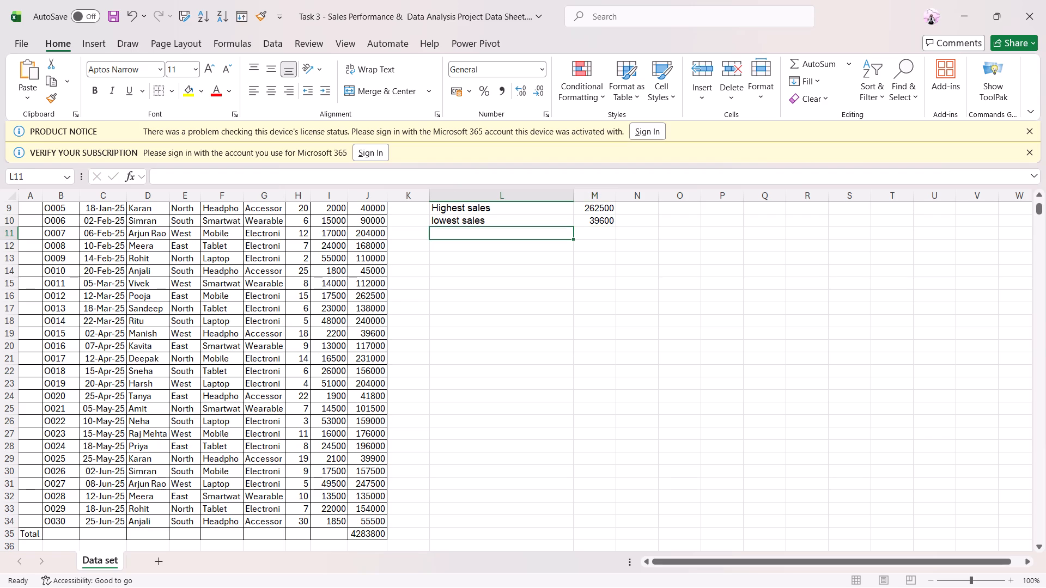
click(642, 579)
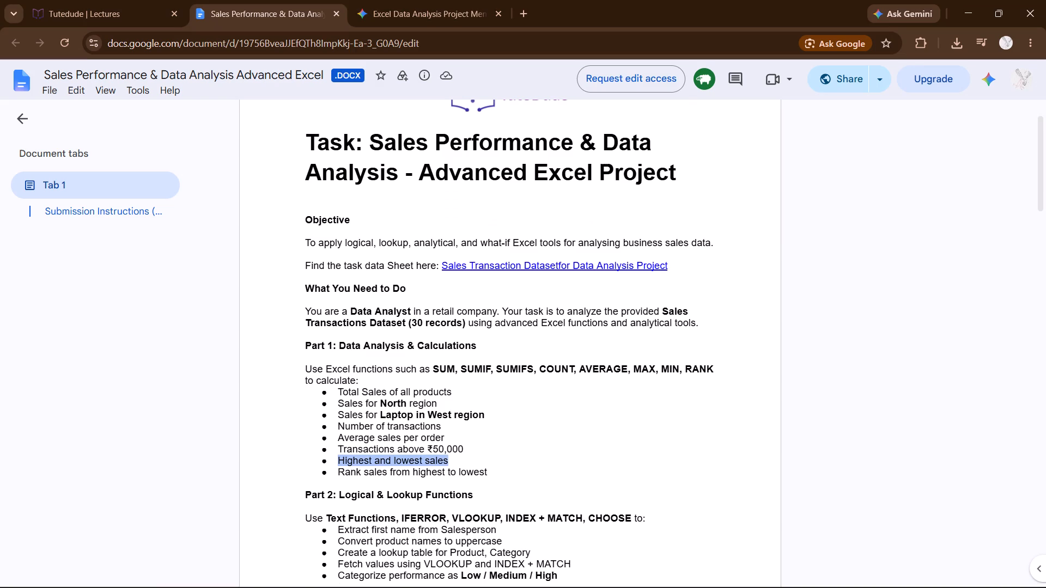
drag(337, 474, 486, 481)
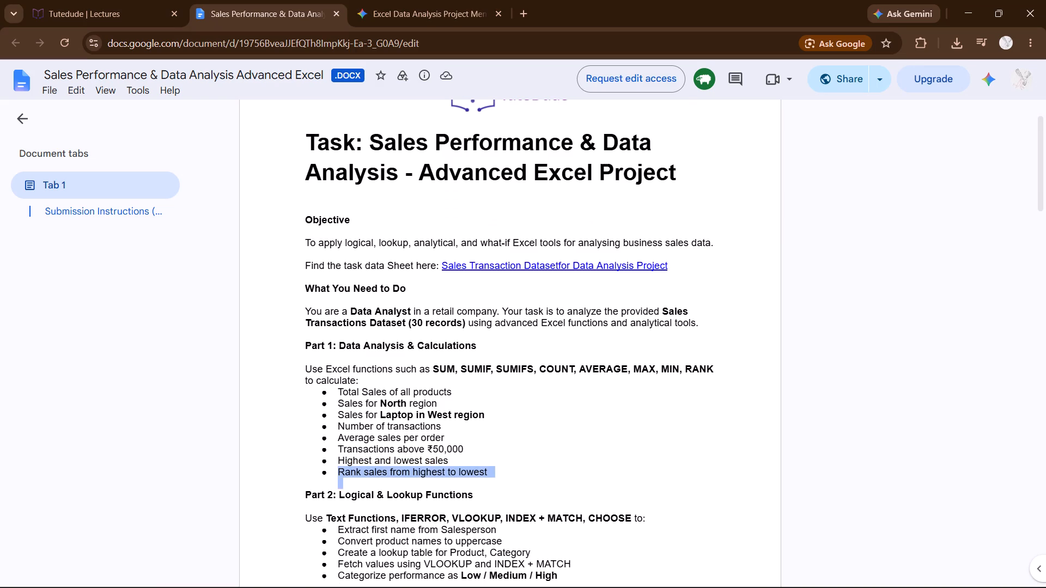
drag(486, 481, 489, 469)
key(ctrl+c)
click(645, 571)
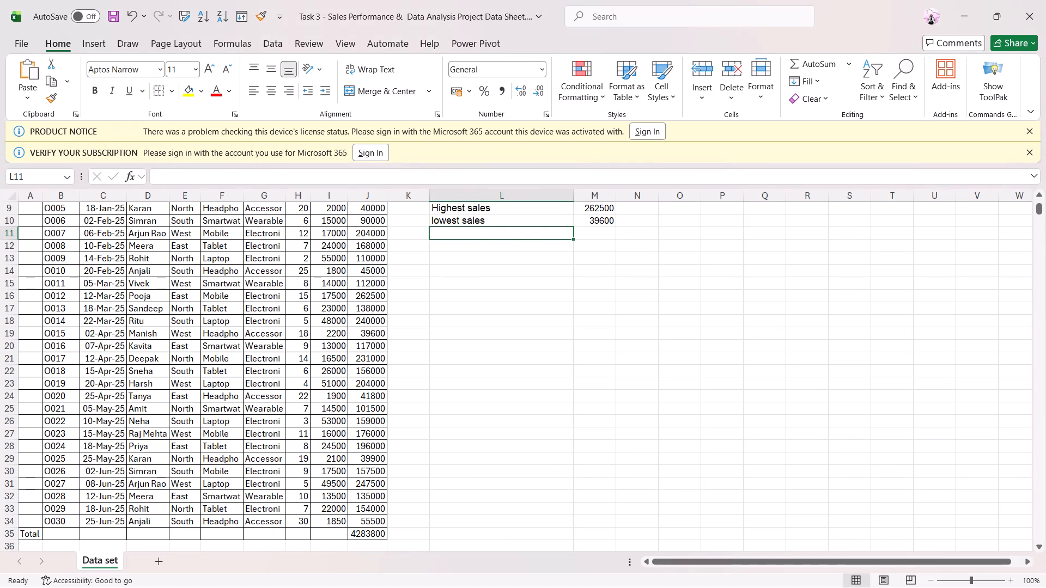
key(ctrl+v)
double_click(572, 194)
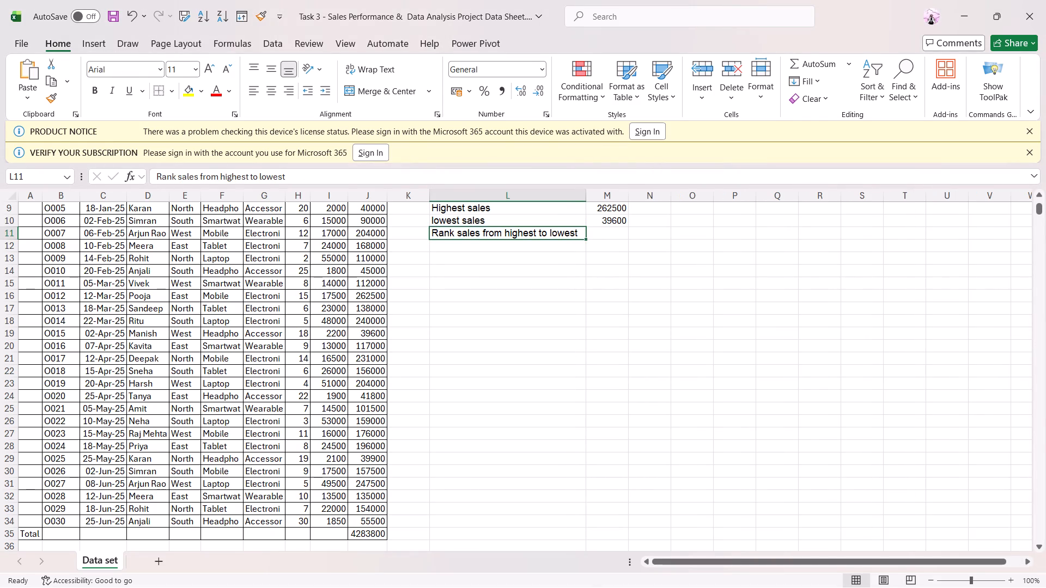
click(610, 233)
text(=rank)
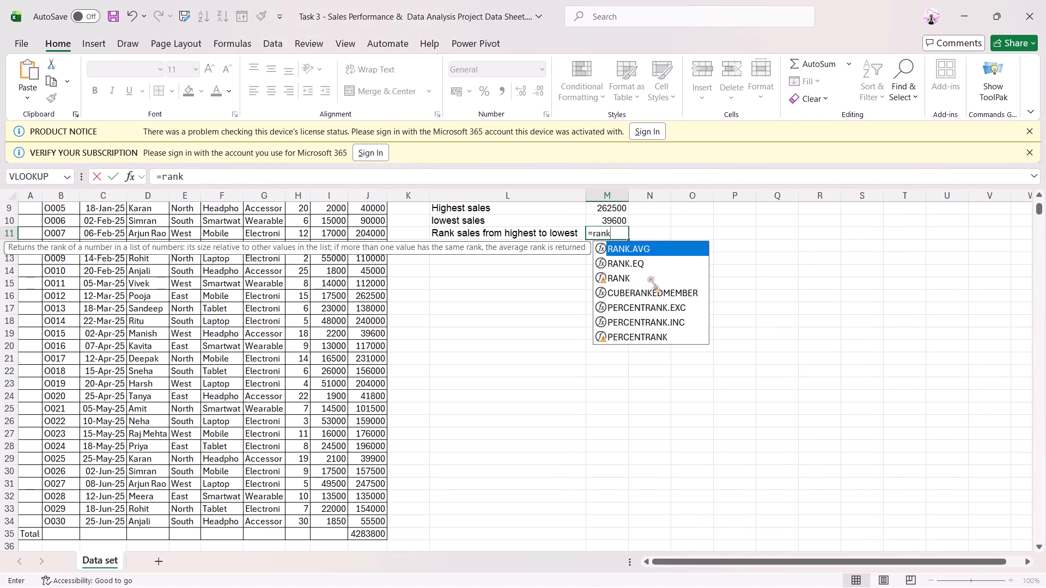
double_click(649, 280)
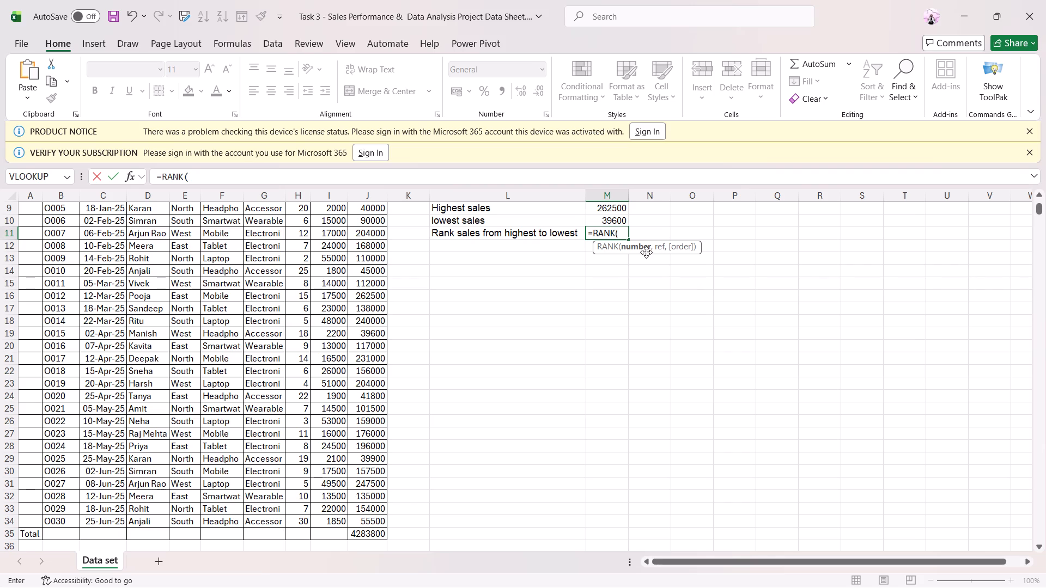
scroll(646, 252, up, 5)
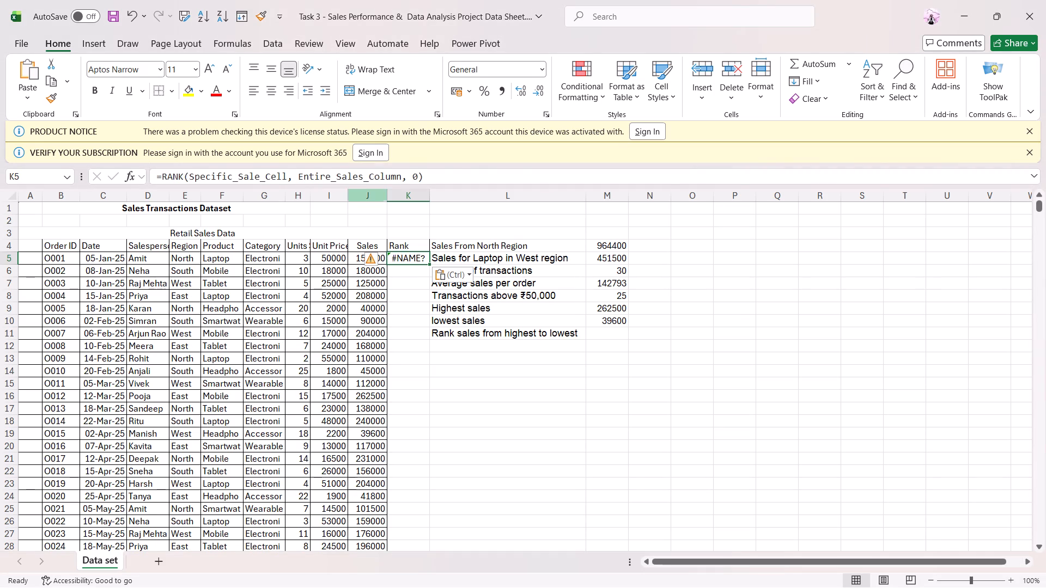
Complete the rank formula in K5 as =RANK(J5,$J$5:$J$34, 0), replacing both placeholder arguments with the Sales cell and locked Sales range.
drag(285, 180, 188, 191)
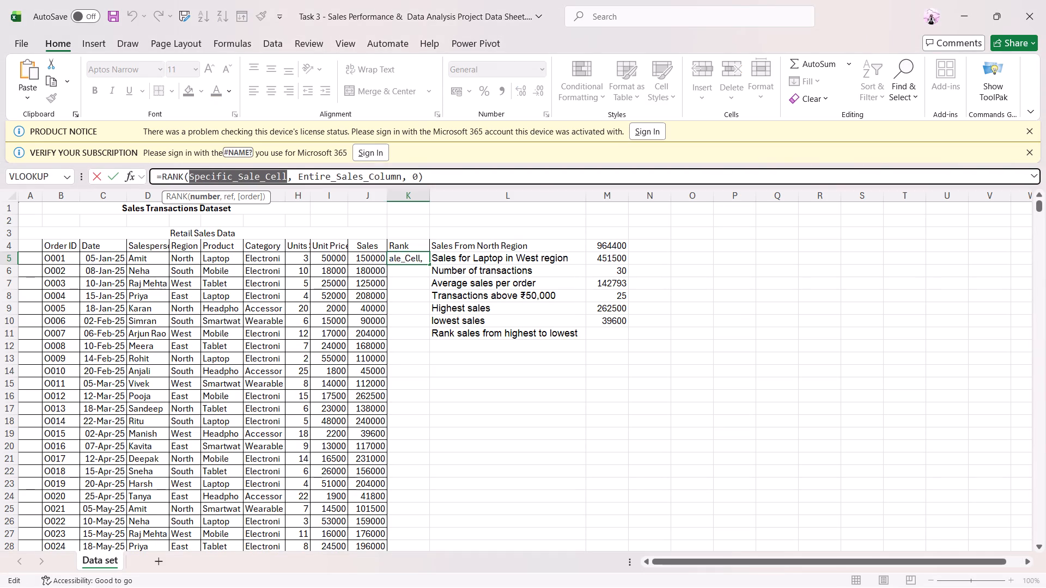
click(370, 260)
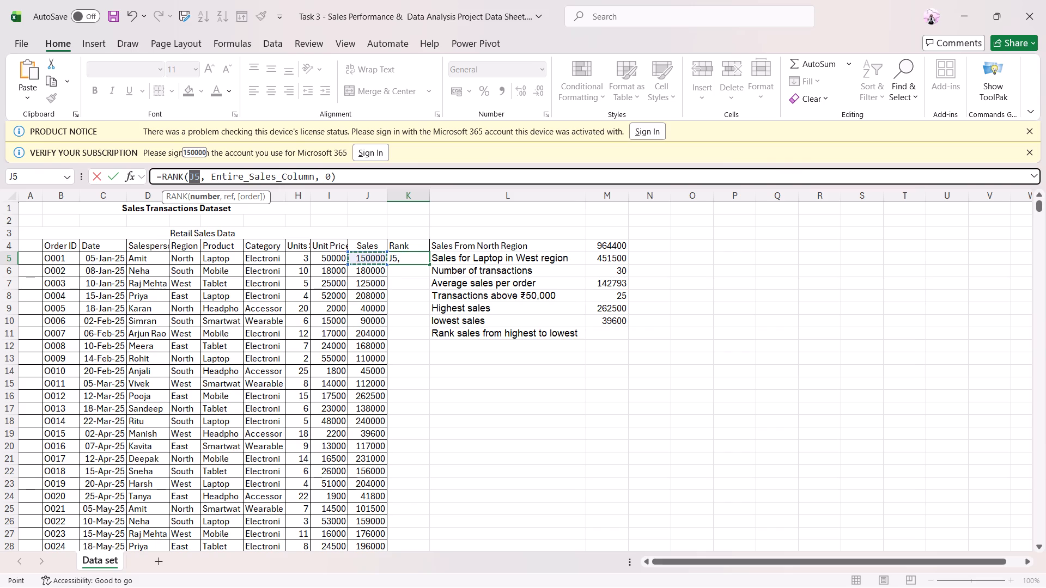
drag(314, 180, 218, 184)
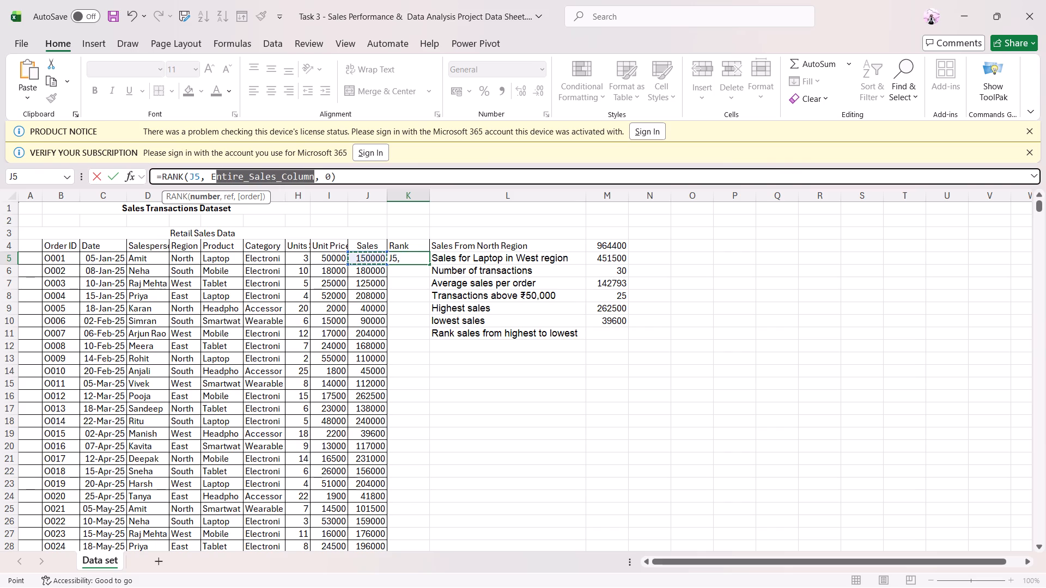
drag(218, 184, 205, 185)
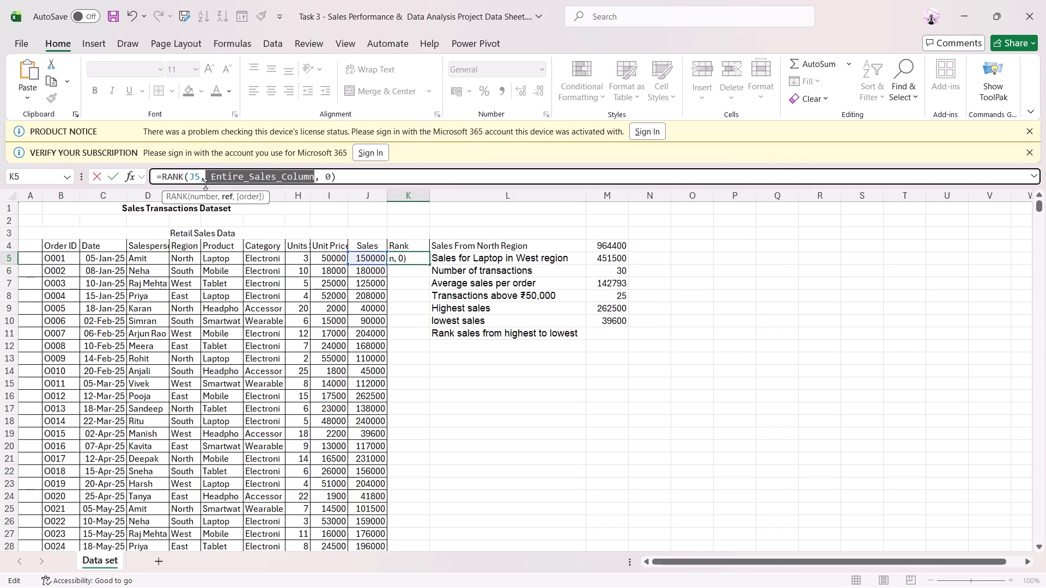
key(ctrl+shift+Down)
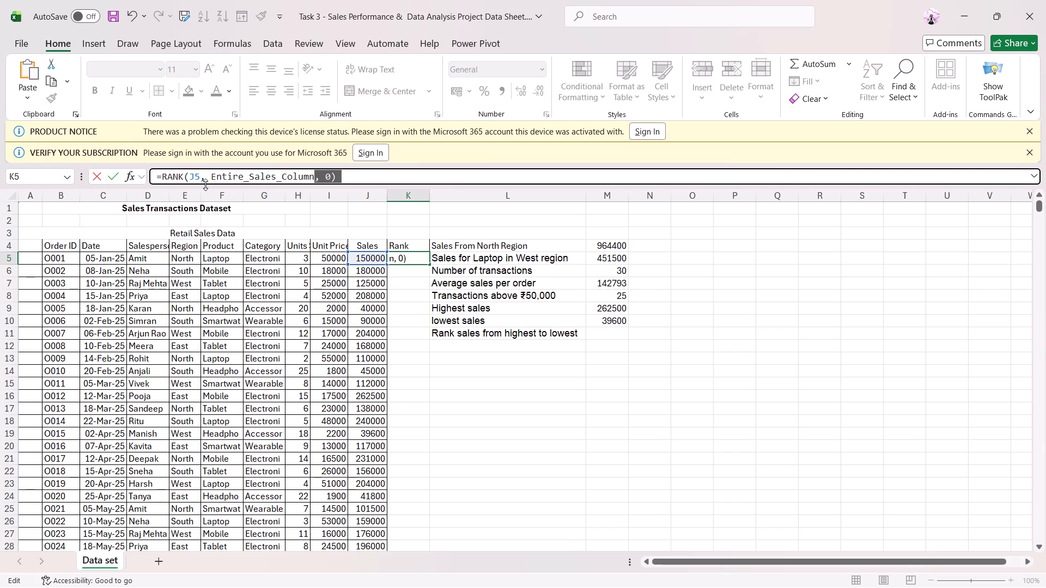
key(ctrl+shift+Left)
key(ctrl+shift+Left)
key(ctrl+shift+Left)
key(ctrl+shift+Left)
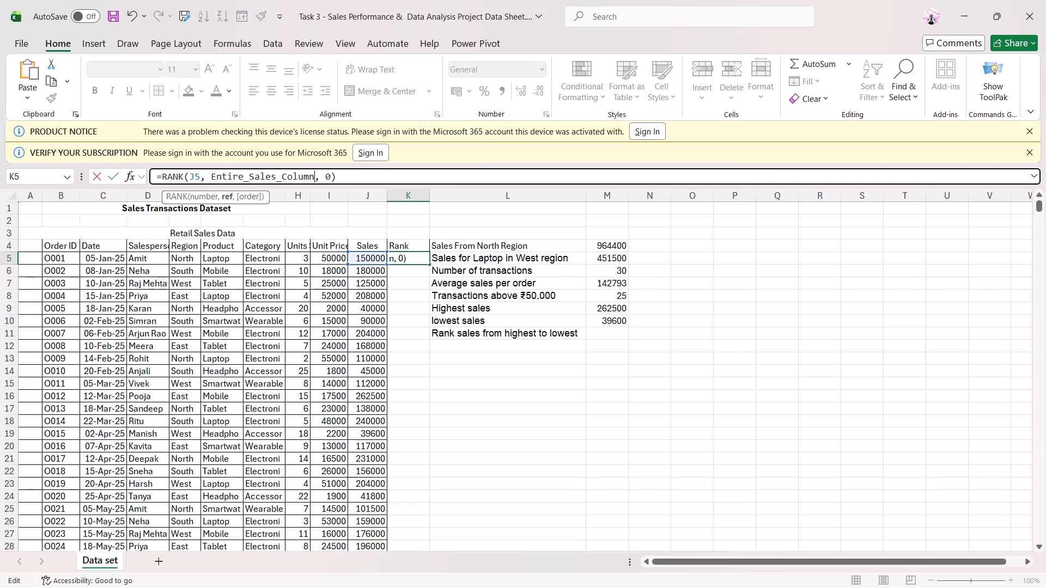
drag(314, 180, 211, 180)
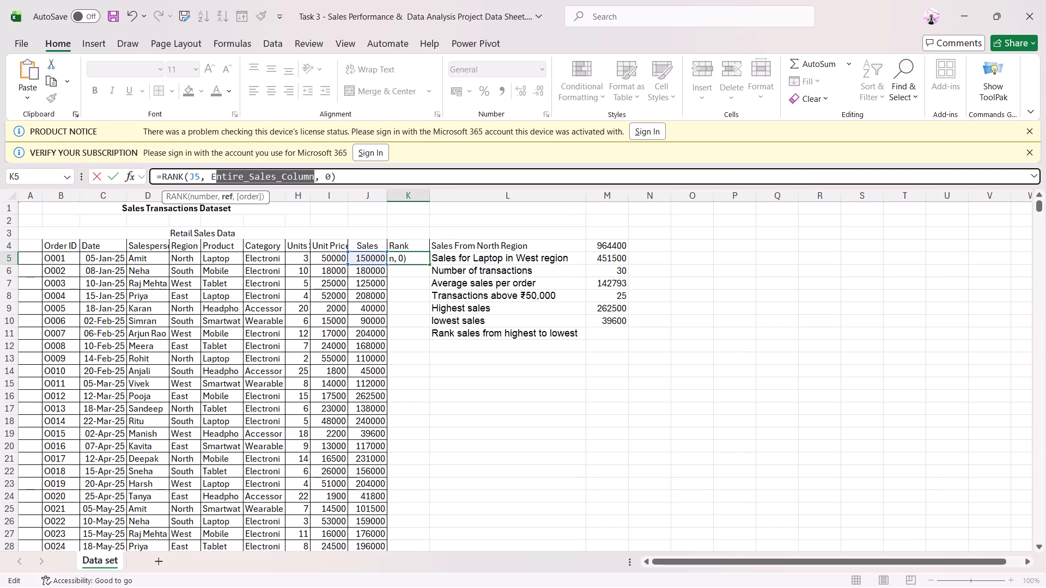
drag(211, 180, 211, 180)
key(BackSpace)
key(BackSpace)
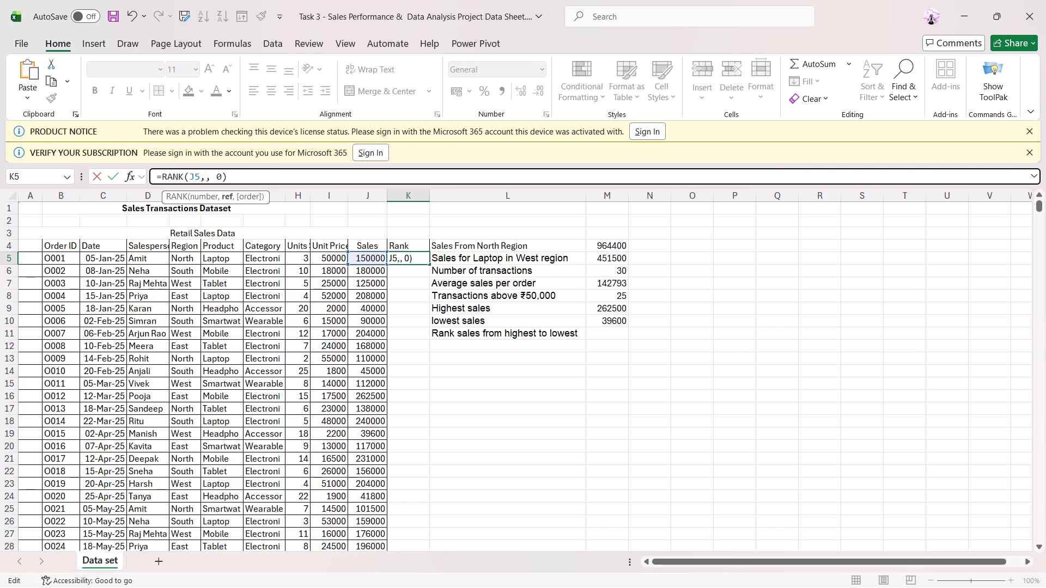
click(364, 261)
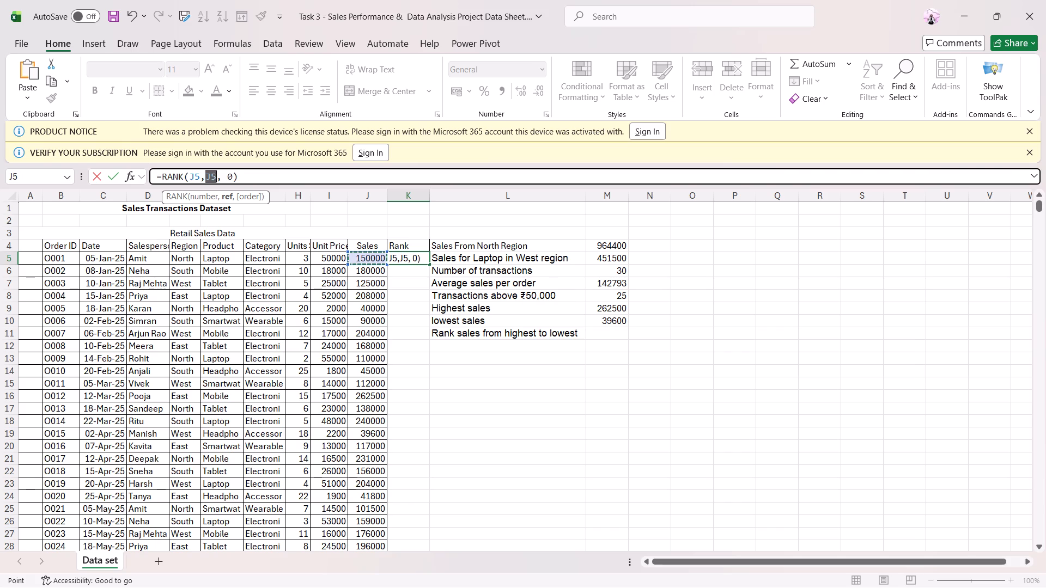
key(ctrl+shift+Down)
key(shift+Up)
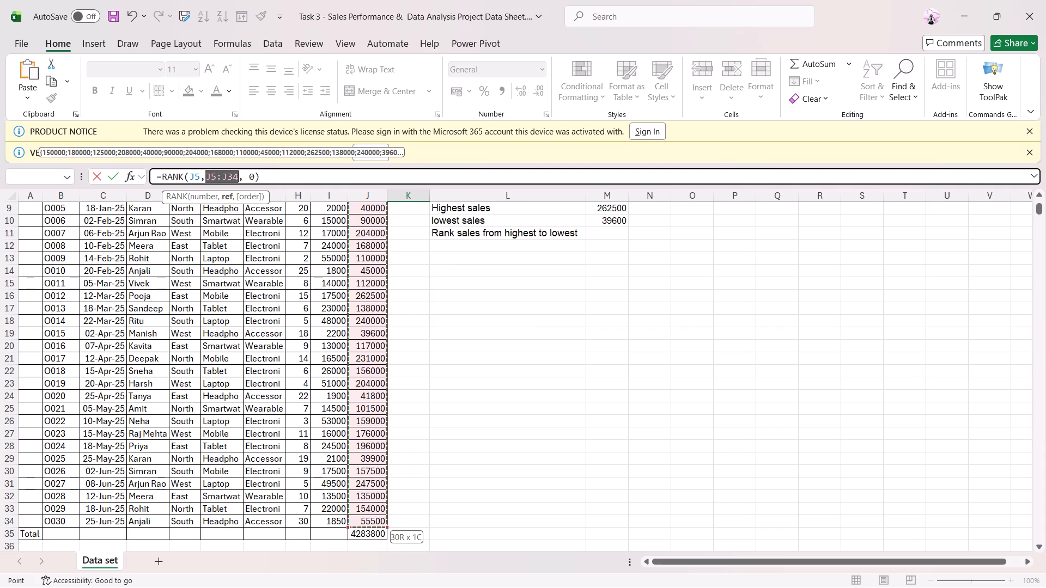
key(F4)
key(Return)
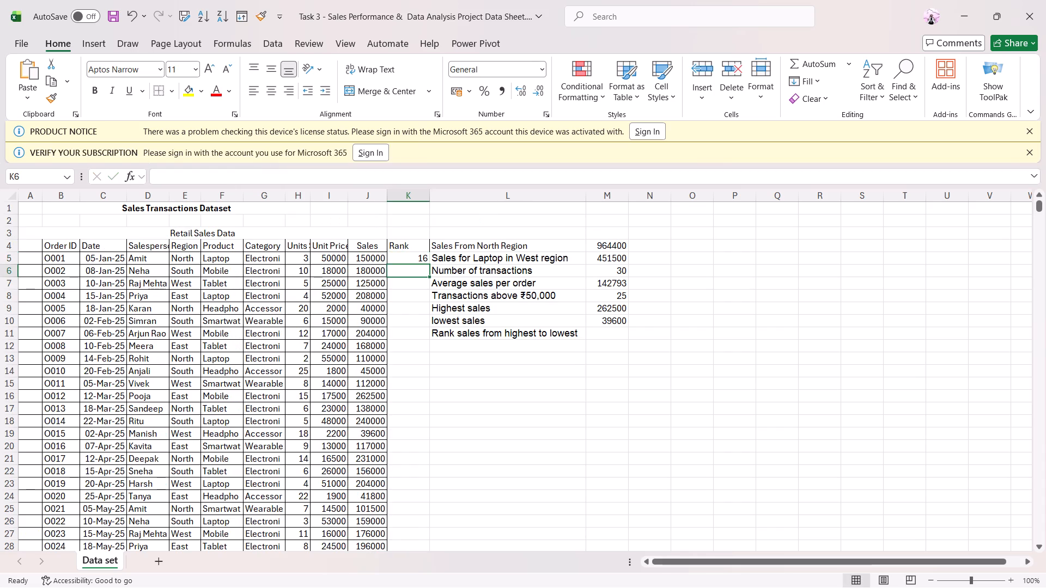
Fill the rank formula from K5 down to K34 and fit column K's width to its contents.
click(420, 262)
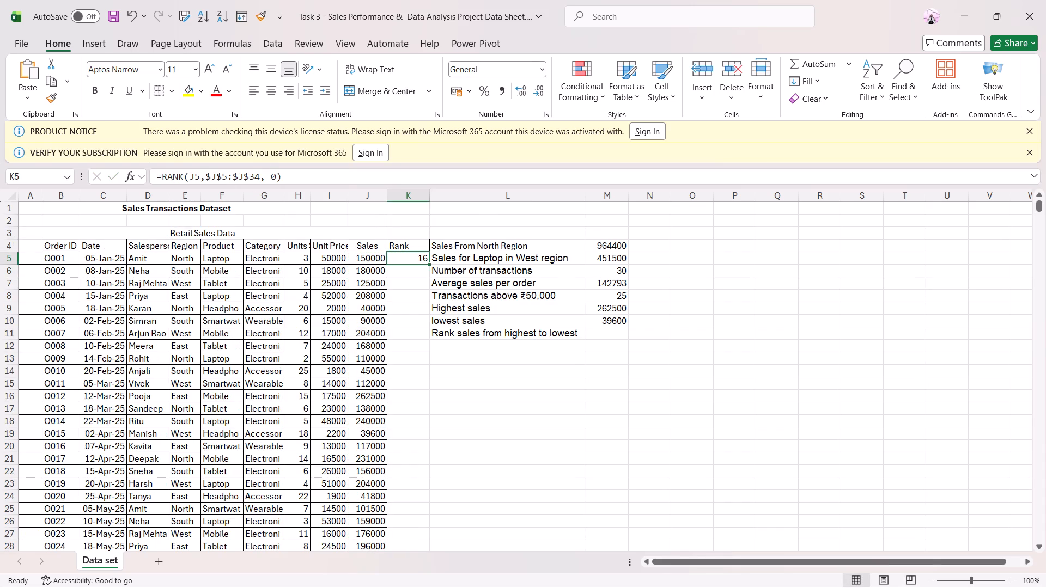
double_click(430, 266)
click(519, 407)
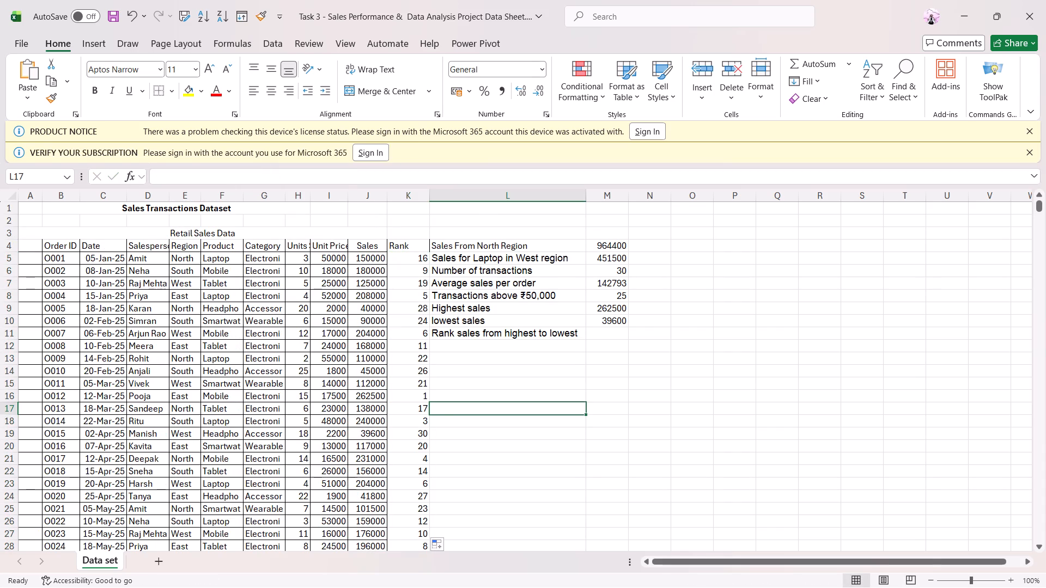
click(593, 451)
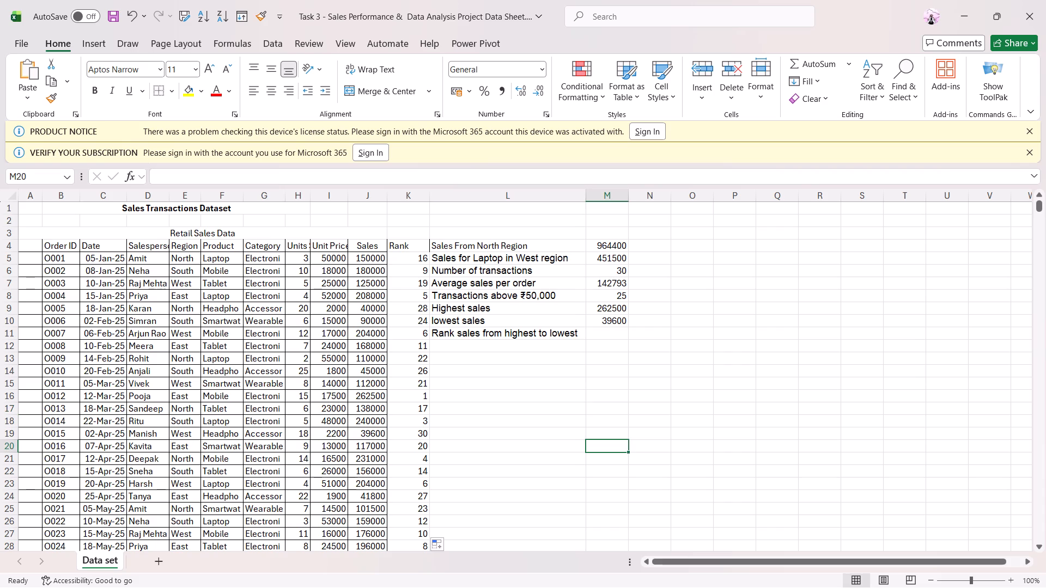
double_click(432, 199)
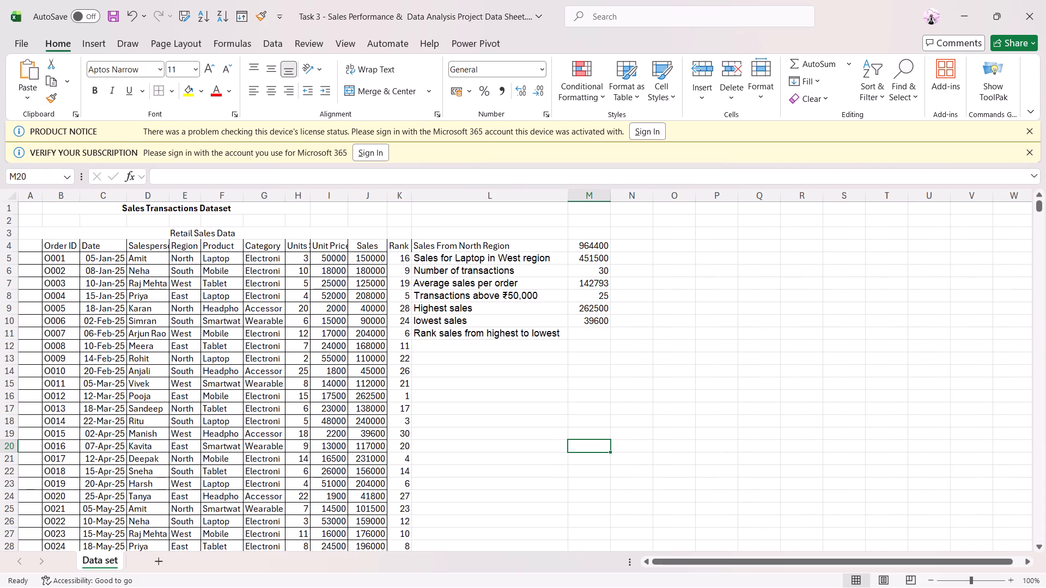
Apply All Borders to the data table range B4:K34, including the Rank column.
drag(72, 246, 337, 526)
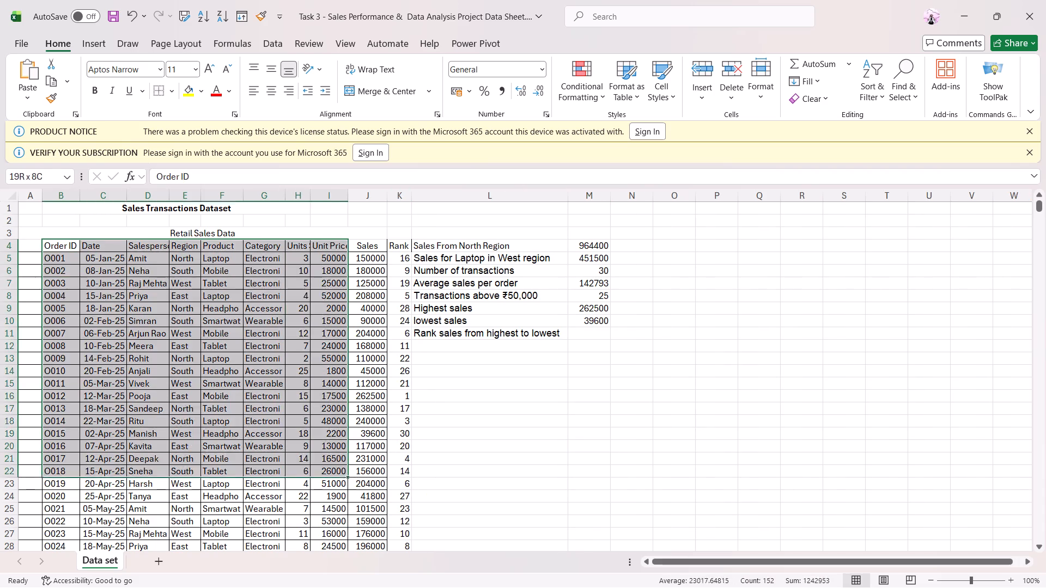
drag(337, 526, 403, 522)
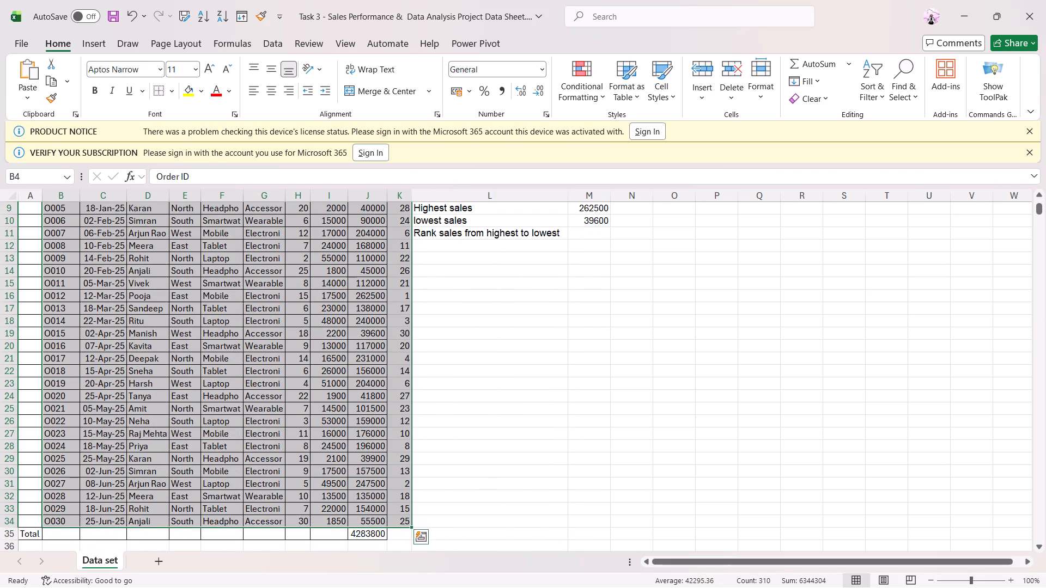
click(173, 98)
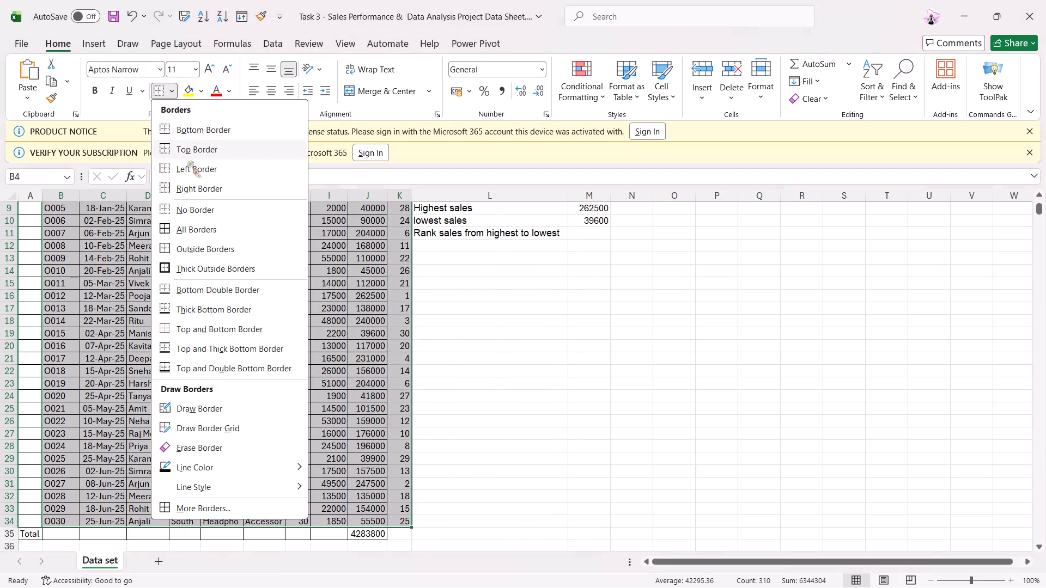
click(232, 233)
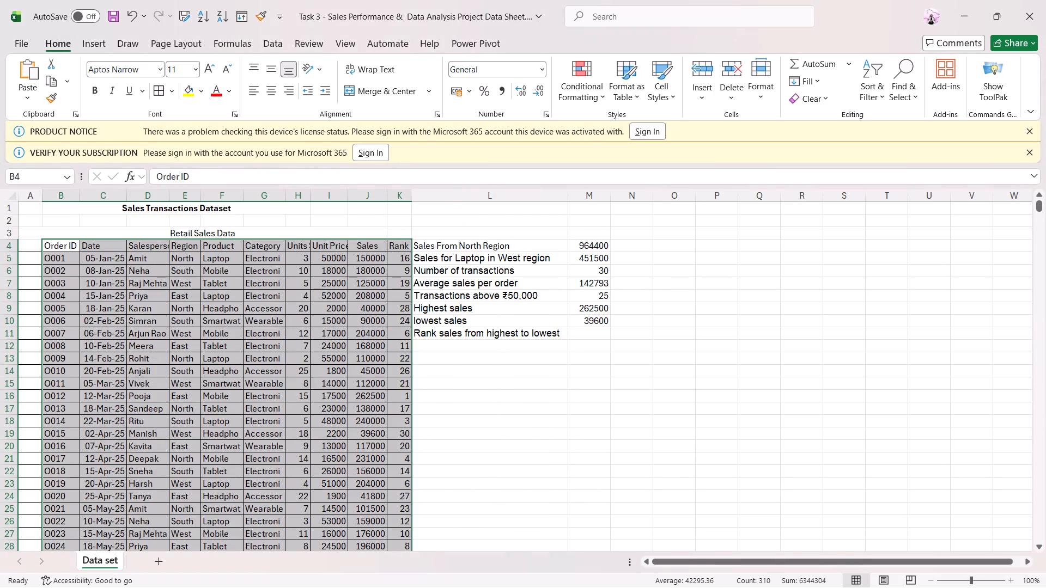
Remove all borders from the empty cells A4:A34 beside the Order ID column.
drag(40, 246, 0, 577)
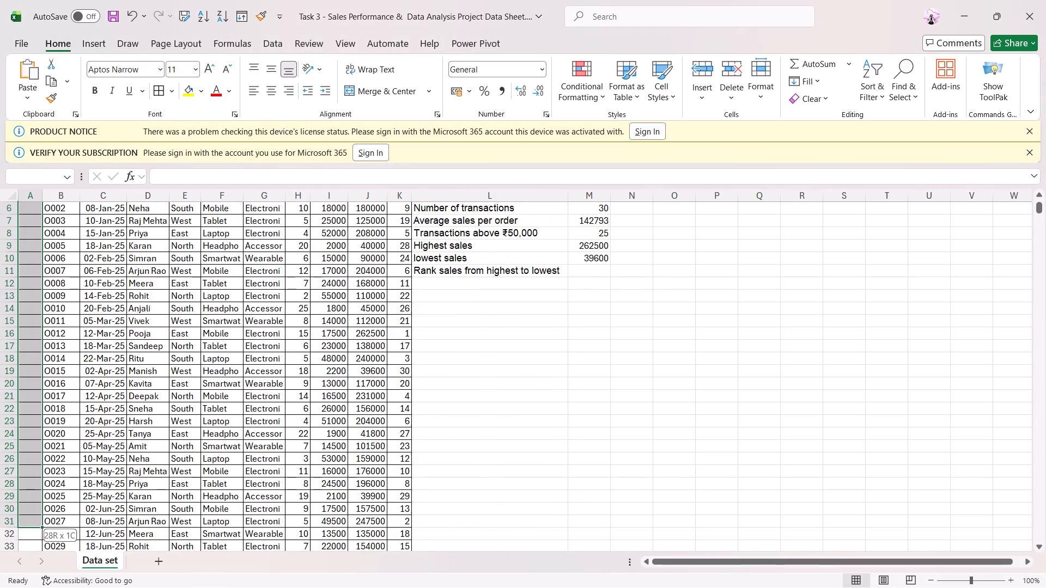
drag(0, 577, 17, 510)
click(174, 95)
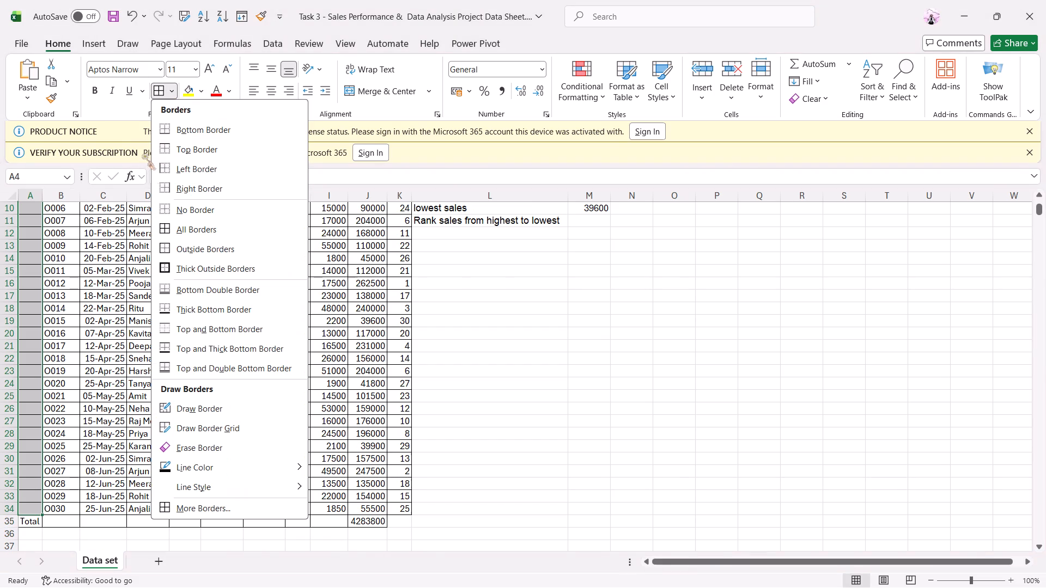
click(206, 216)
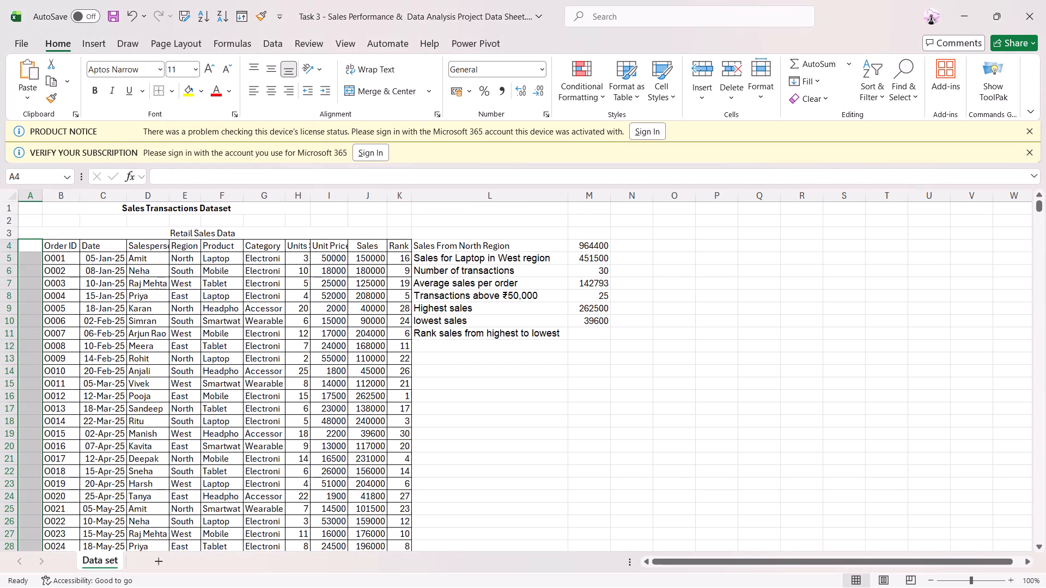
click(52, 213)
scroll(112, 378, down, 5)
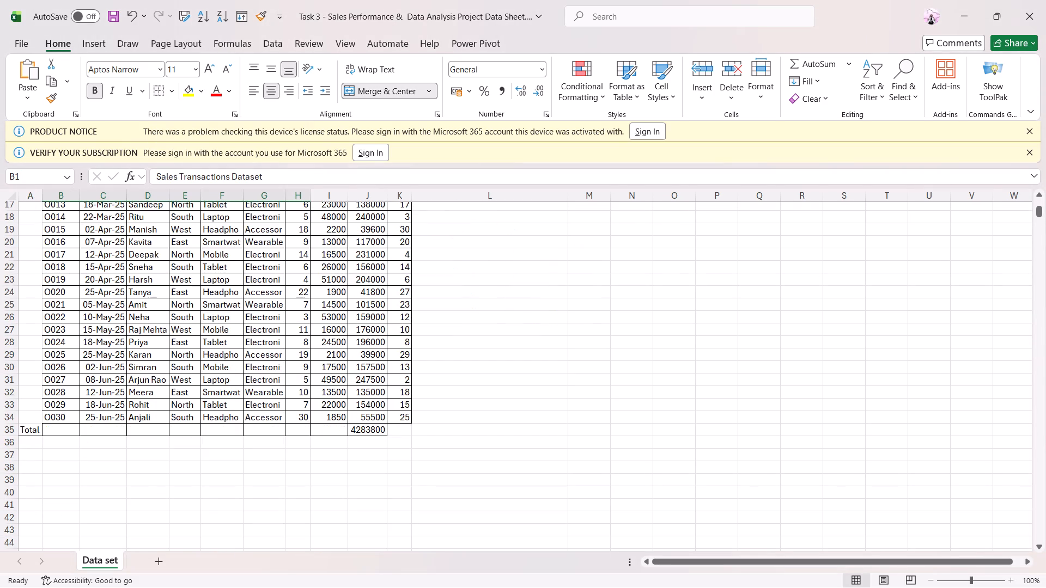
click(511, 404)
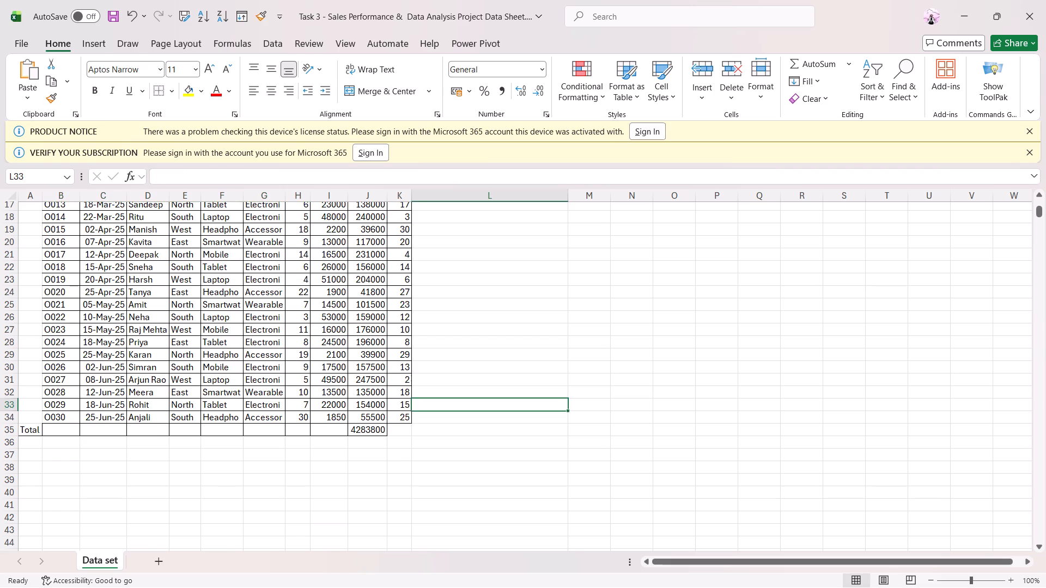
Insert a blank column between the Rank column and the summary labels in column L.
scroll(511, 404, up, 6)
click(434, 196)
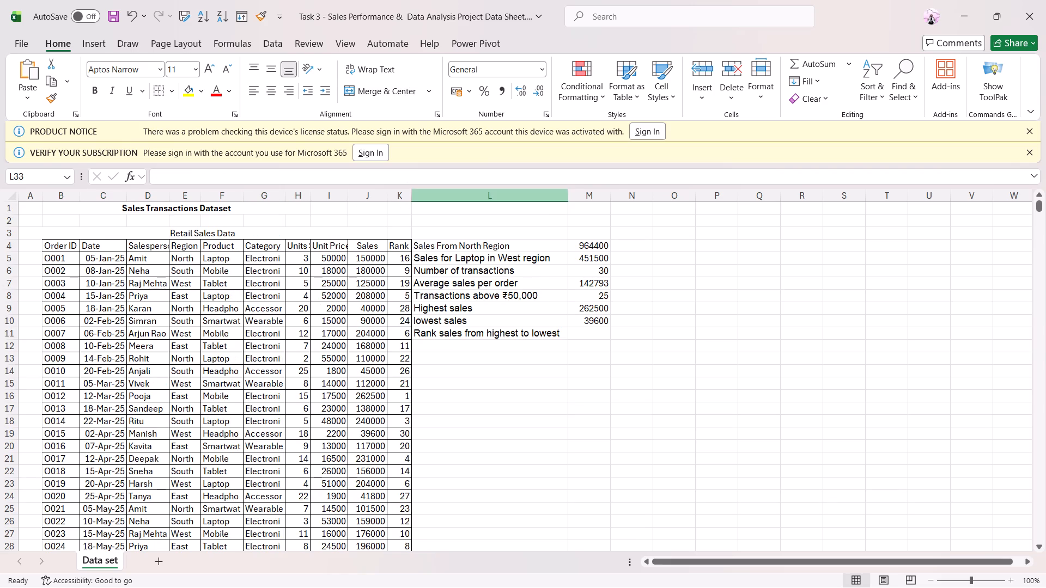
right_click(434, 196)
click(495, 339)
click(463, 412)
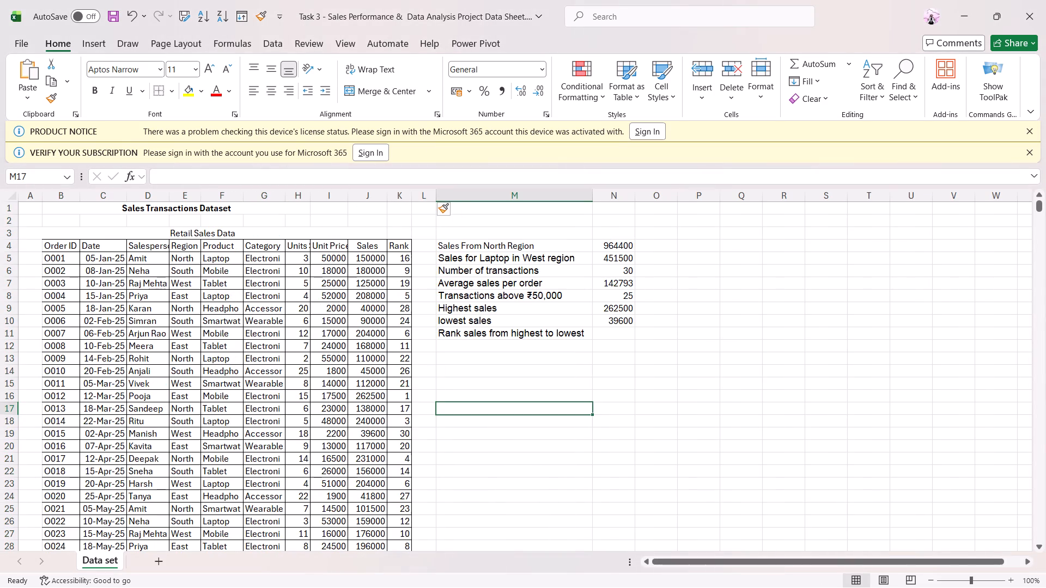
click(556, 441)
Rename the Data set sheet as Raw_Data_Set.
scroll(606, 408, down, 3)
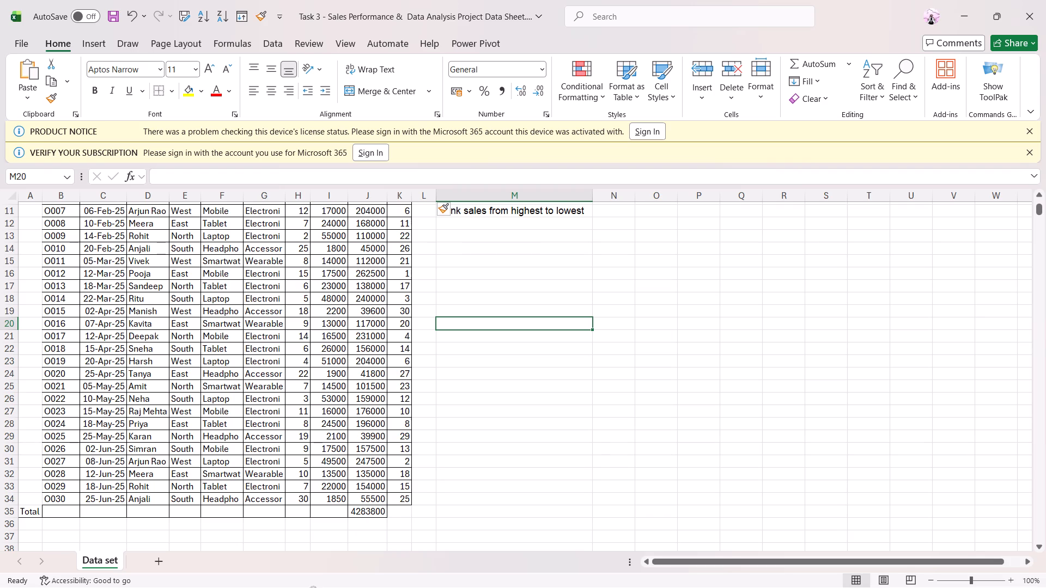
right_click(103, 560)
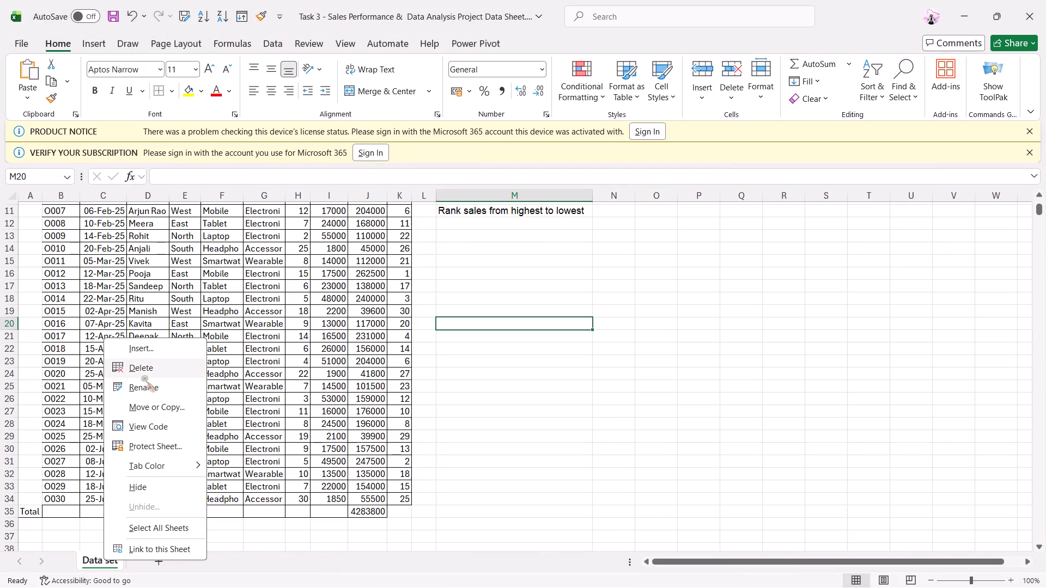
click(144, 385)
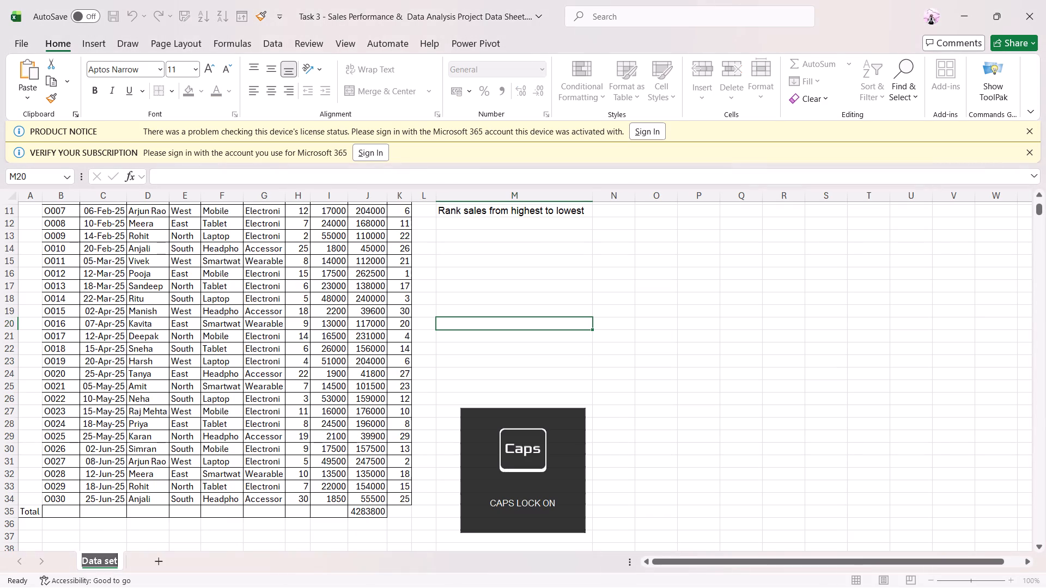
key(shift+underscore)
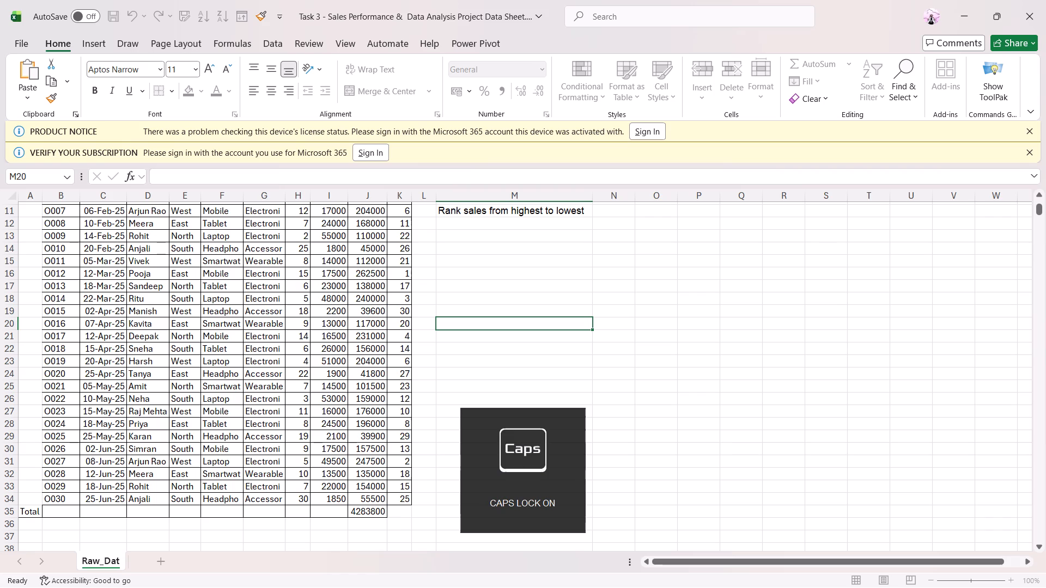
key(shift+underscore)
text(et)
key(Return)
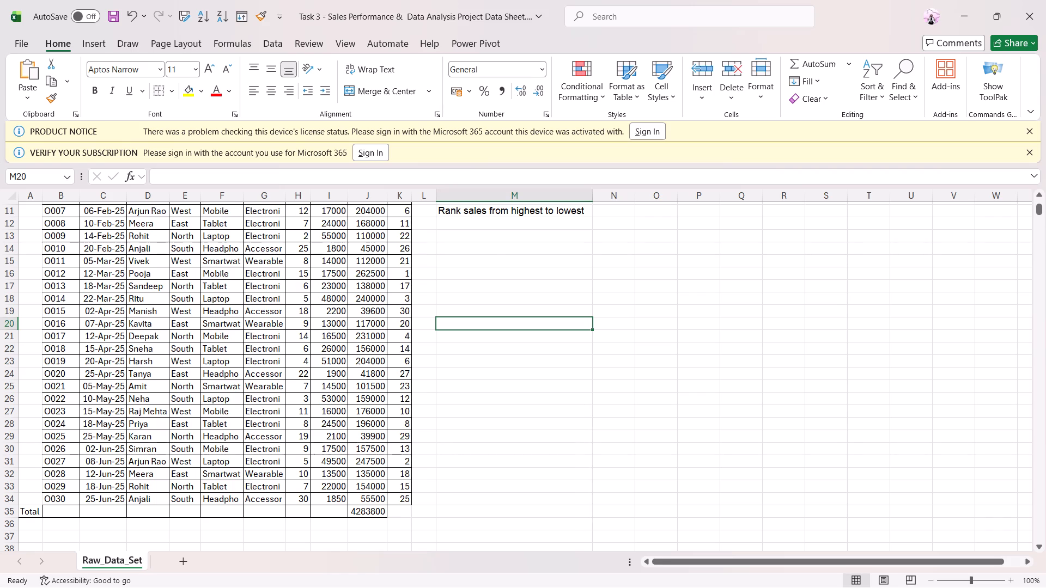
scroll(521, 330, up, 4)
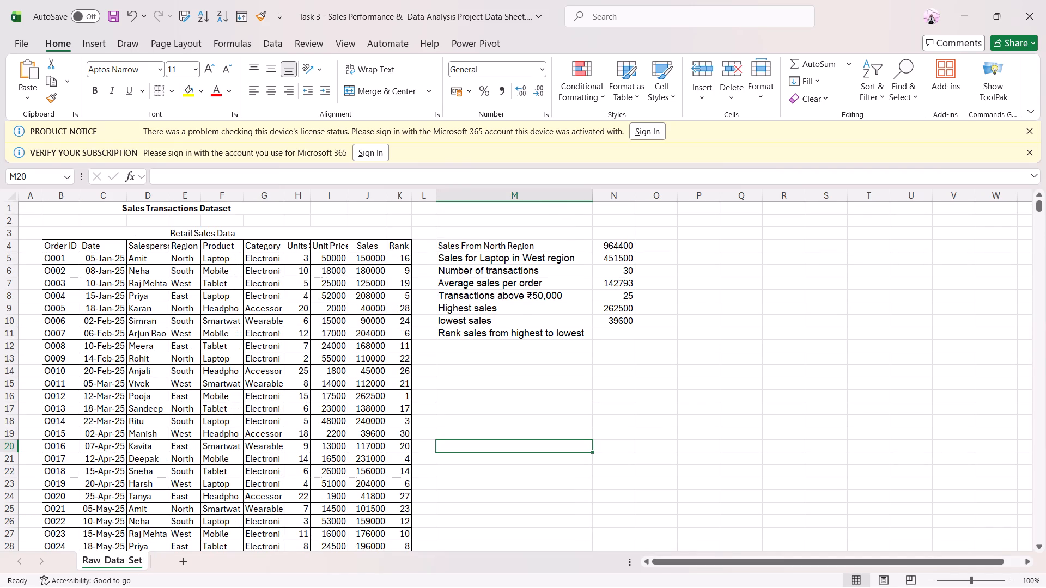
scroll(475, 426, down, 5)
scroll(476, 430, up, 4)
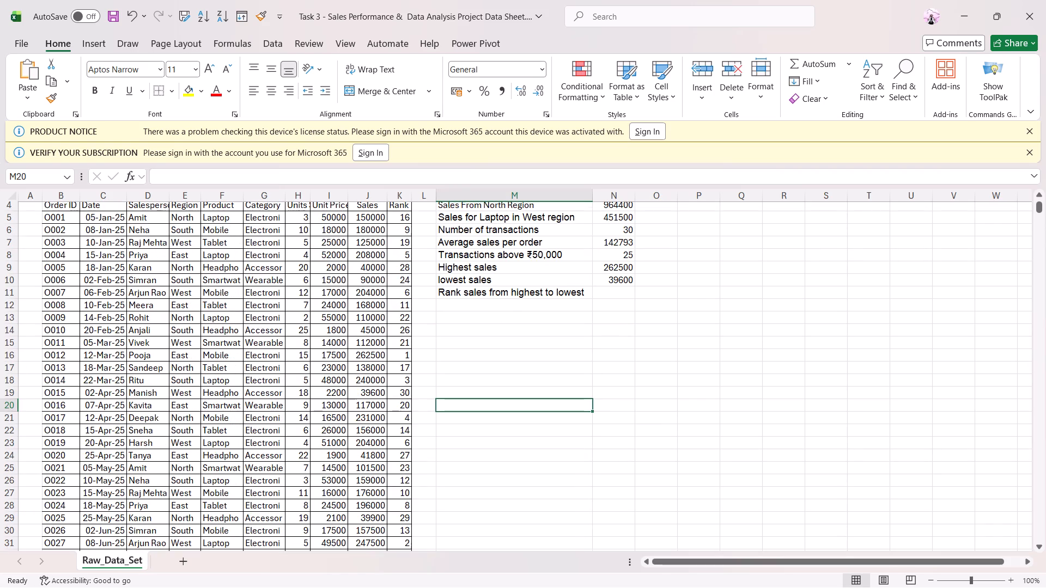
Rename the Raw_Data_Set sheet as Raw_Dataset.
right_click(129, 556)
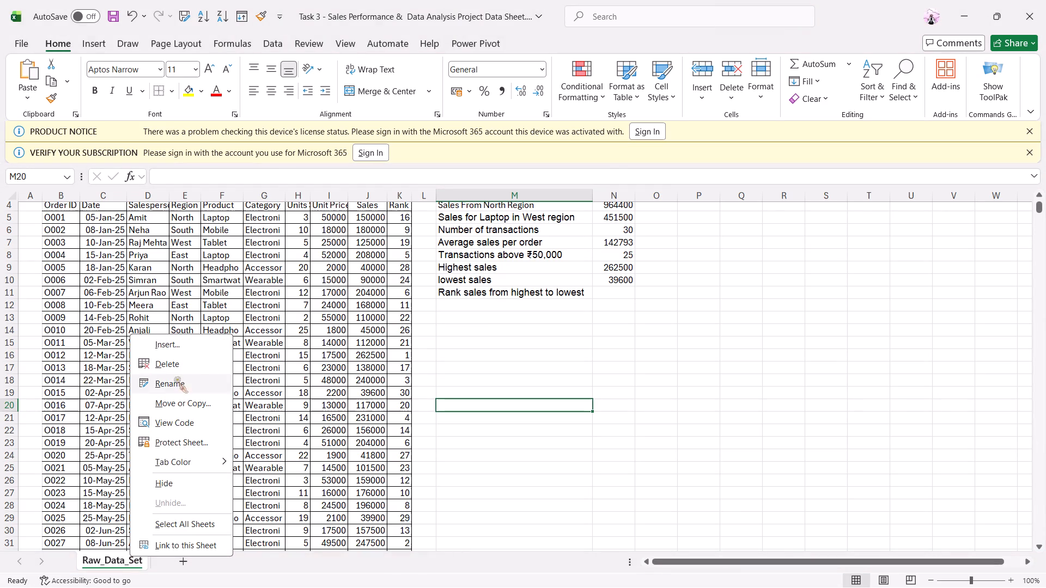
click(179, 378)
click(131, 562)
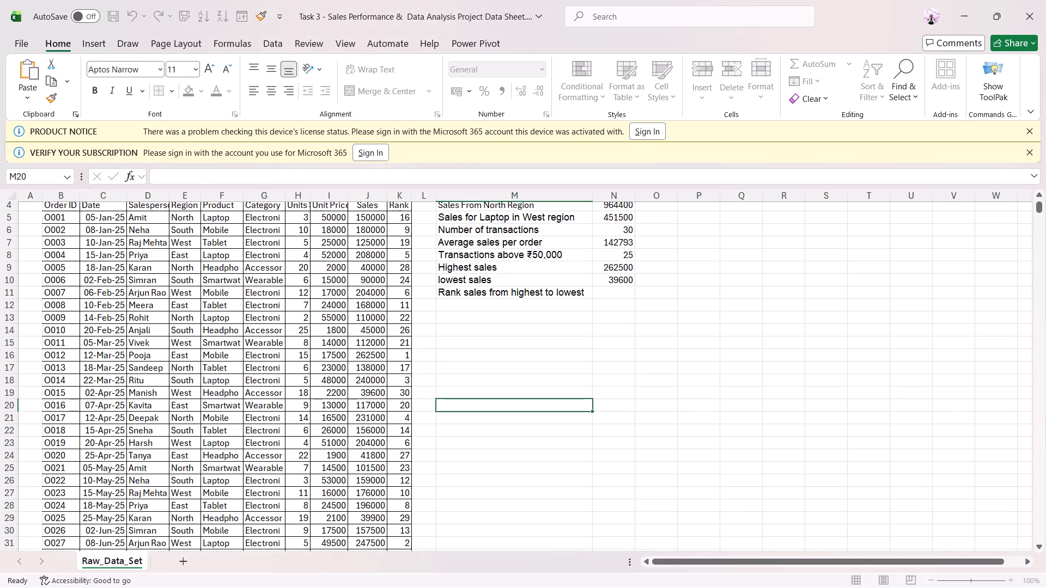
key(BackSpace)
key(Right)
key(BackSpace)
key(s)
key(Return)
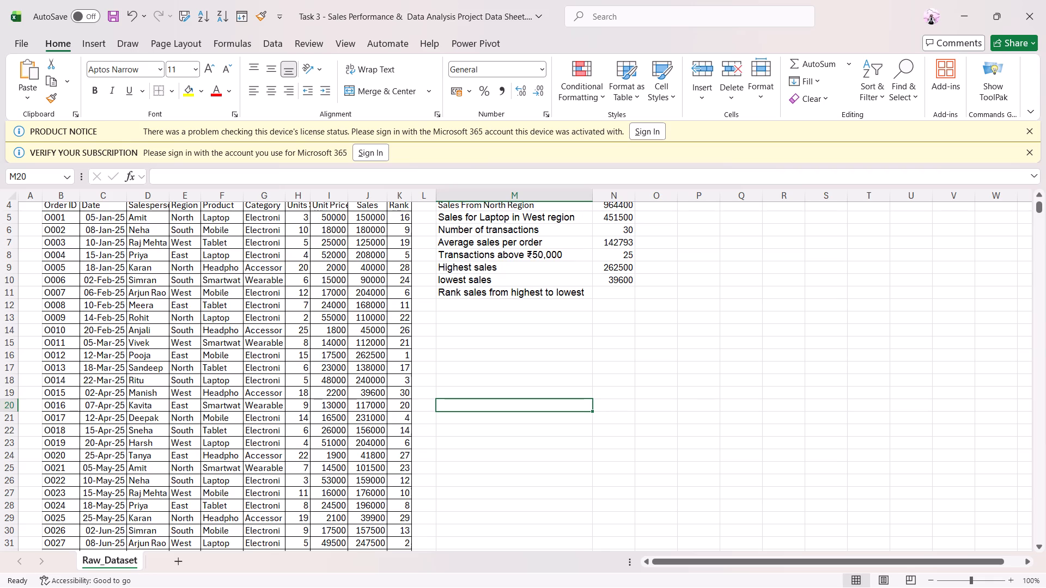
click(656, 390)
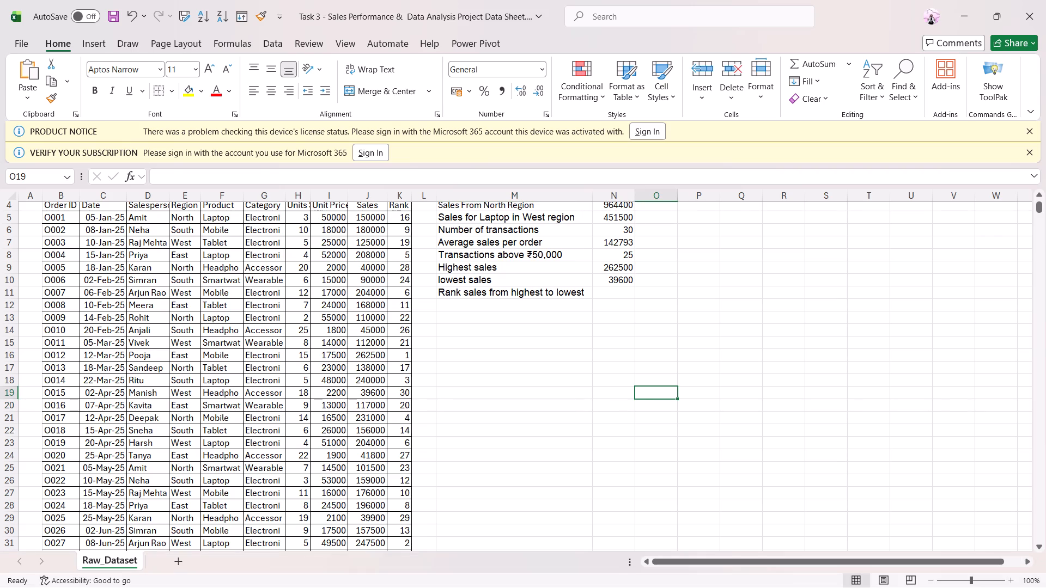
Delete the "Rank sales from highest to lowest" label cell M11, shifting cells left.
click(586, 292)
right_click(586, 293)
click(646, 293)
click(633, 354)
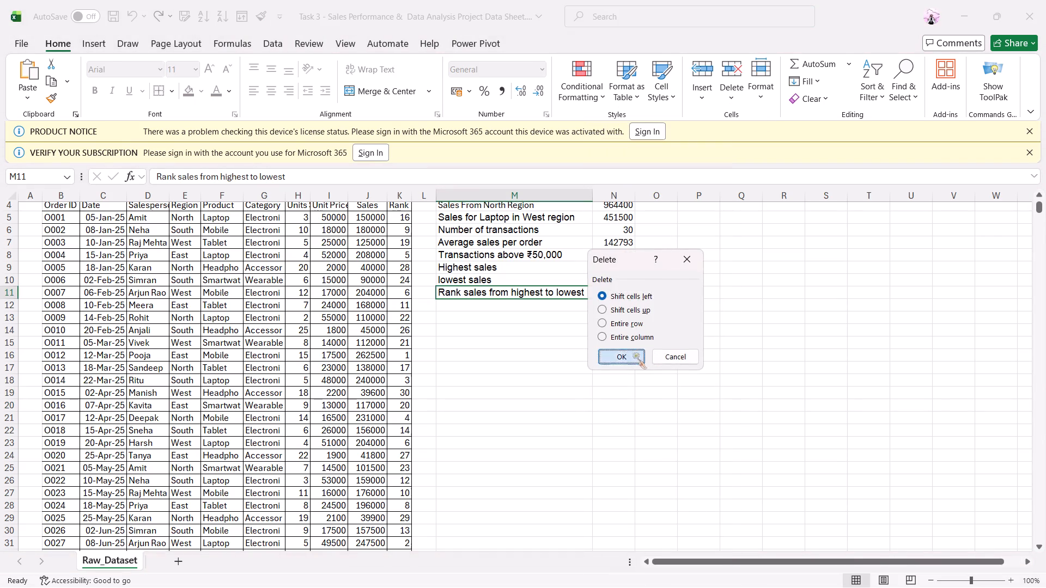
click(565, 380)
Apply Wrap Text to the summary labels and values in M4:N10.
scroll(554, 365, up, 3)
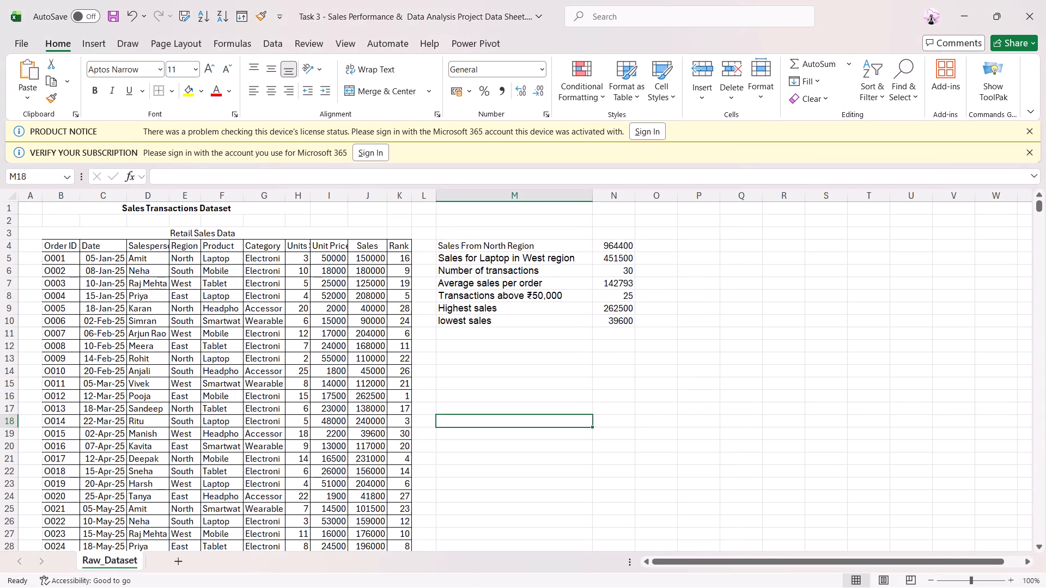
drag(528, 246, 618, 322)
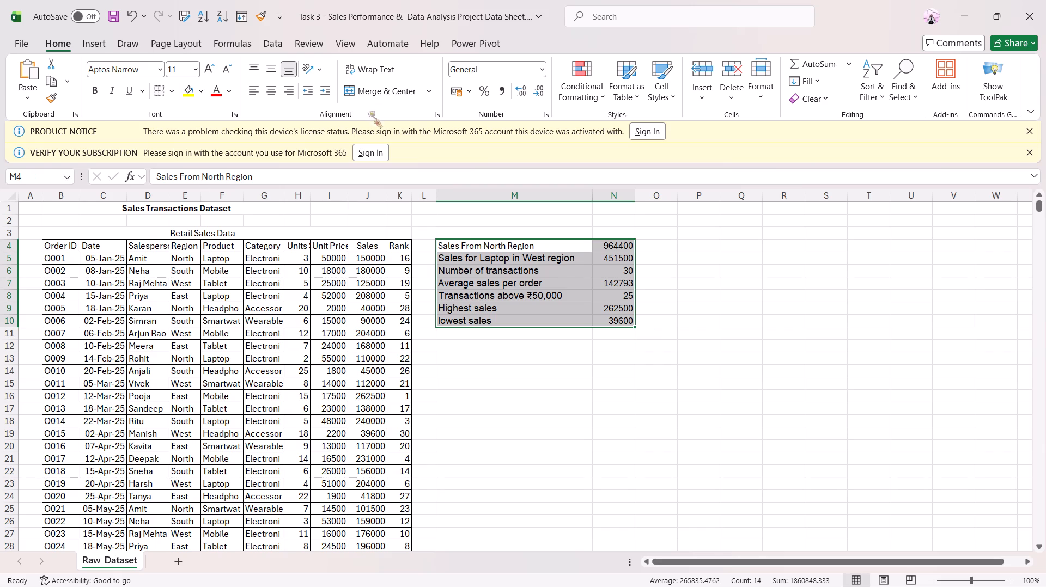
click(384, 98)
click(610, 320)
click(611, 327)
click(364, 75)
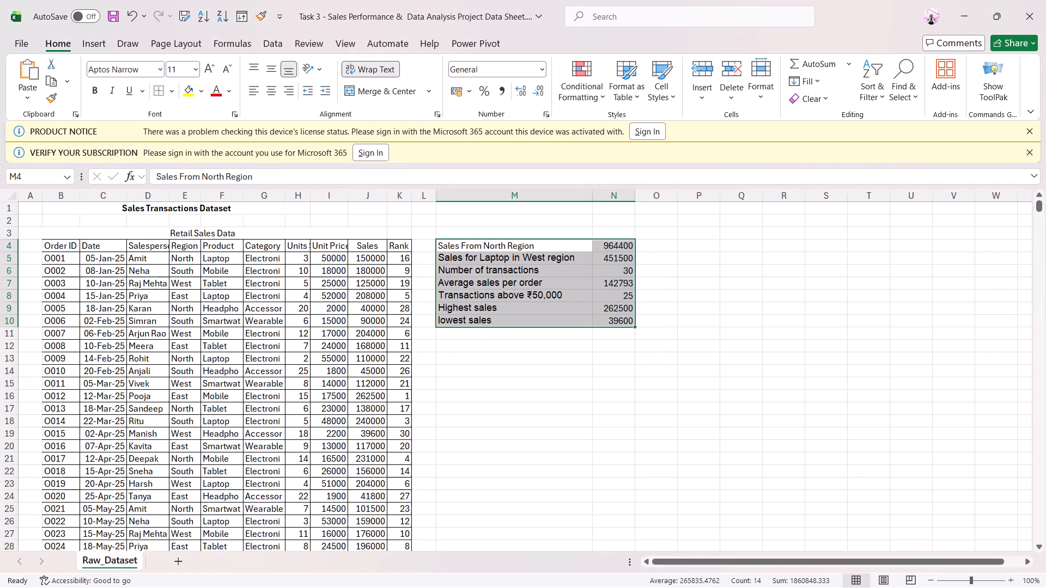
click(740, 229)
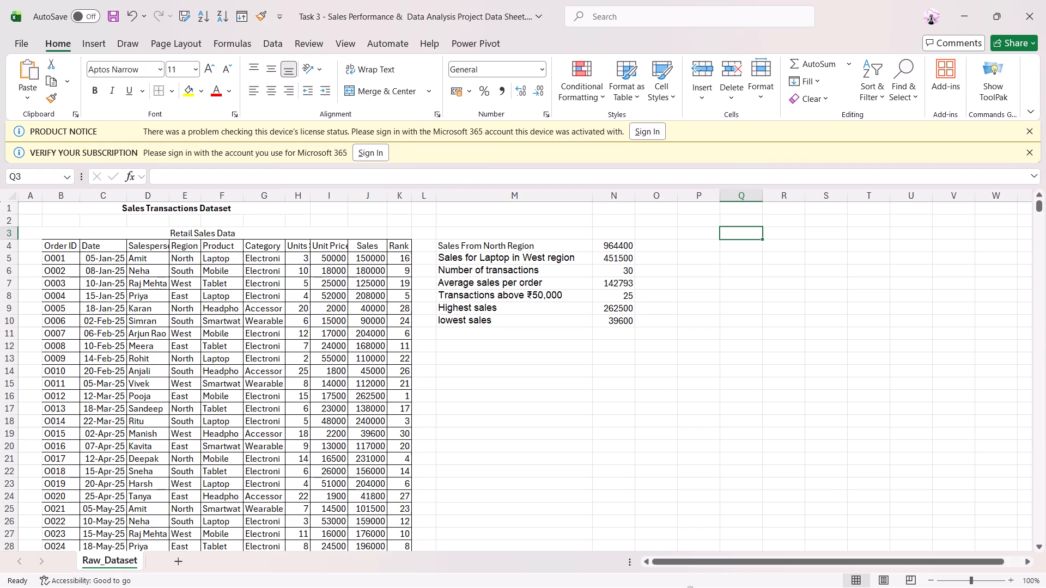
Switch to the assignment document in Chrome and review the Part 1 and Part 2 requirements.
click(629, 578)
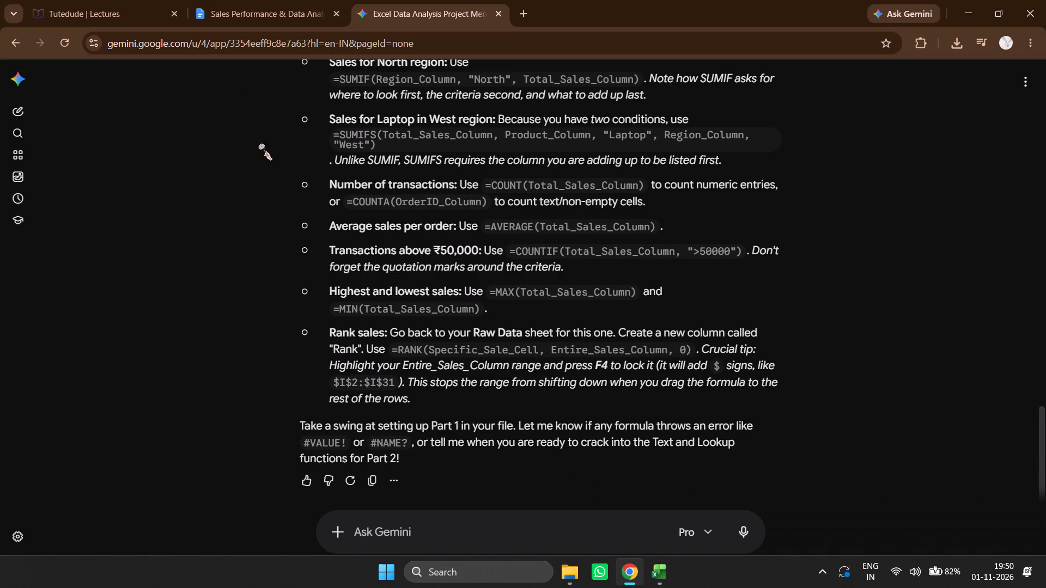
click(263, 14)
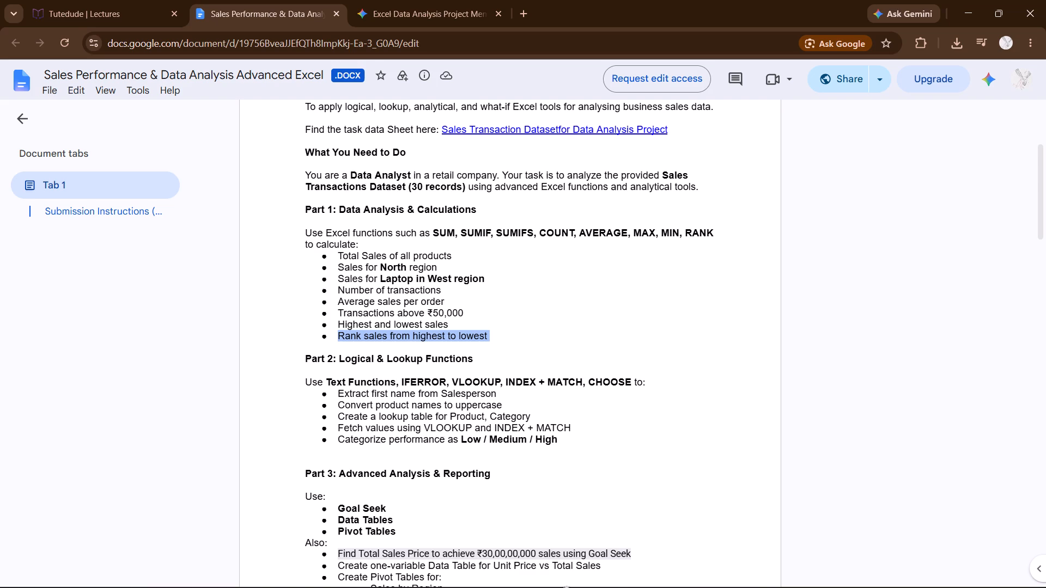
click(666, 573)
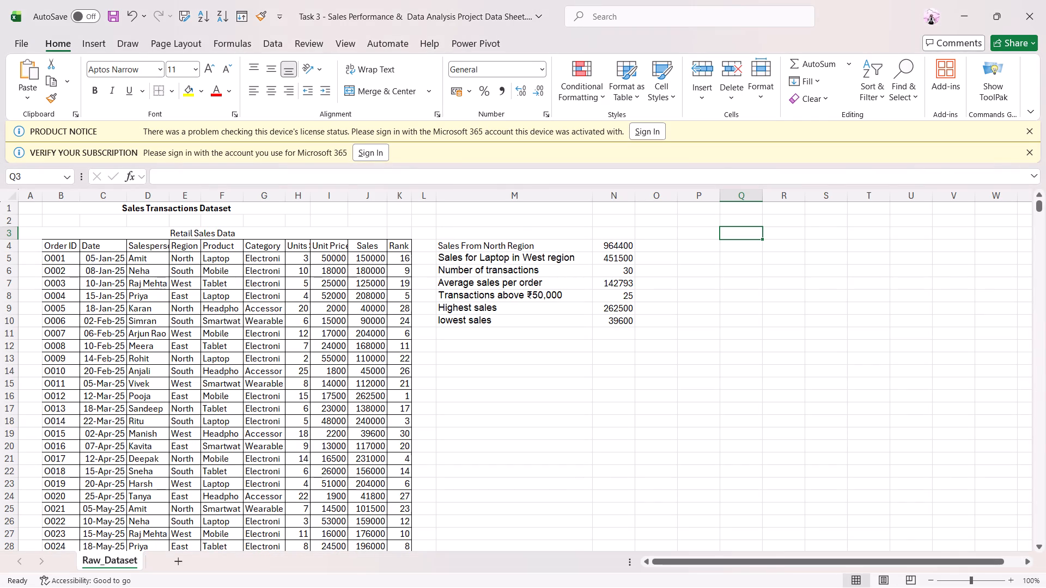
In Excel, auto-fit the width of the Salesperson column to its contents.
double_click(168, 193)
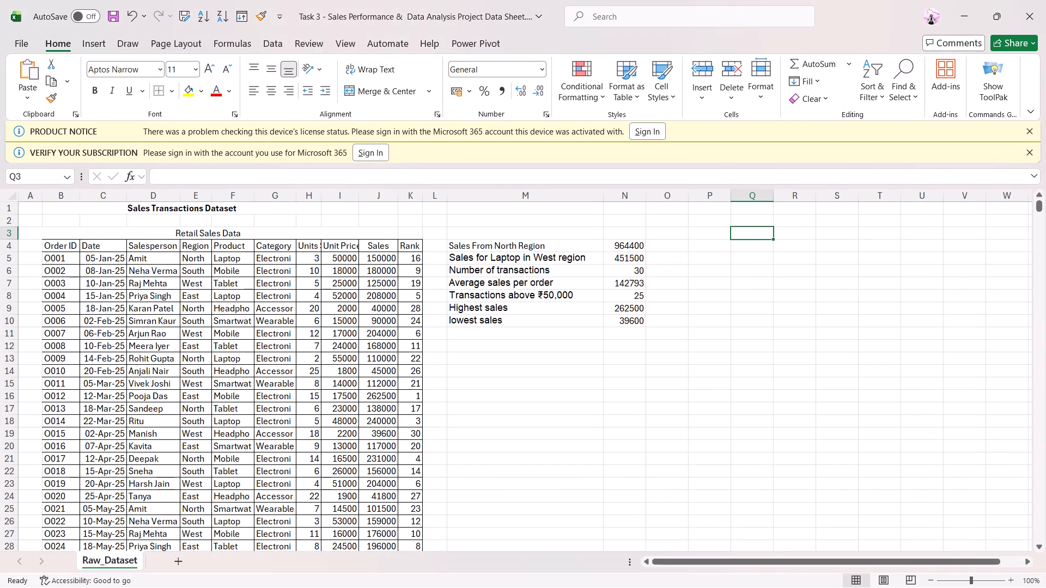
scroll(186, 474, down, 4)
scroll(186, 474, up, 5)
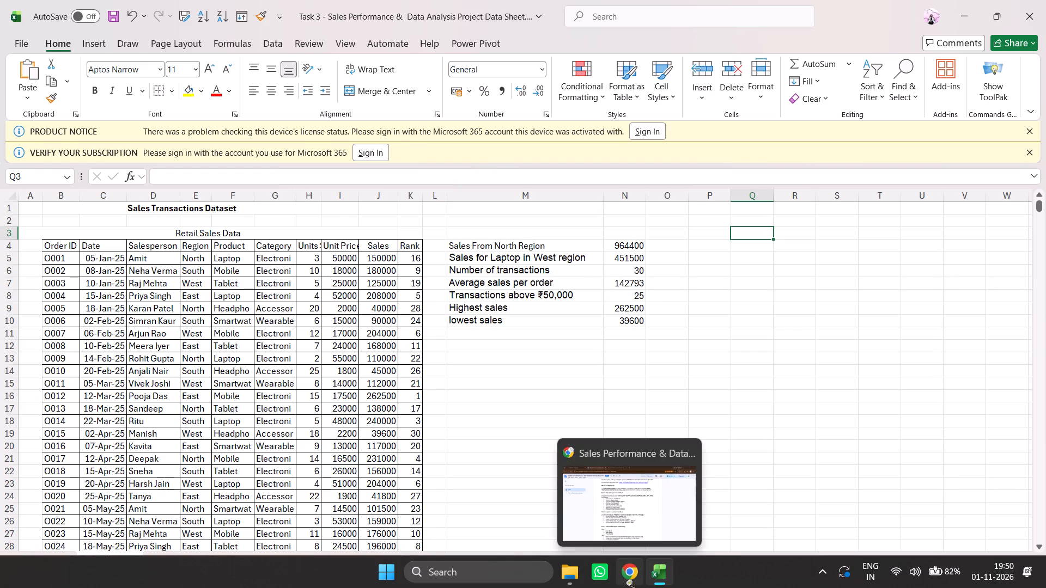
Copy "first name from Salesperson" from Part 2 of the assignment document into cell M11 below "lowest sales".
click(628, 581)
scroll(430, 428, down, 4)
scroll(392, 452, down, 3)
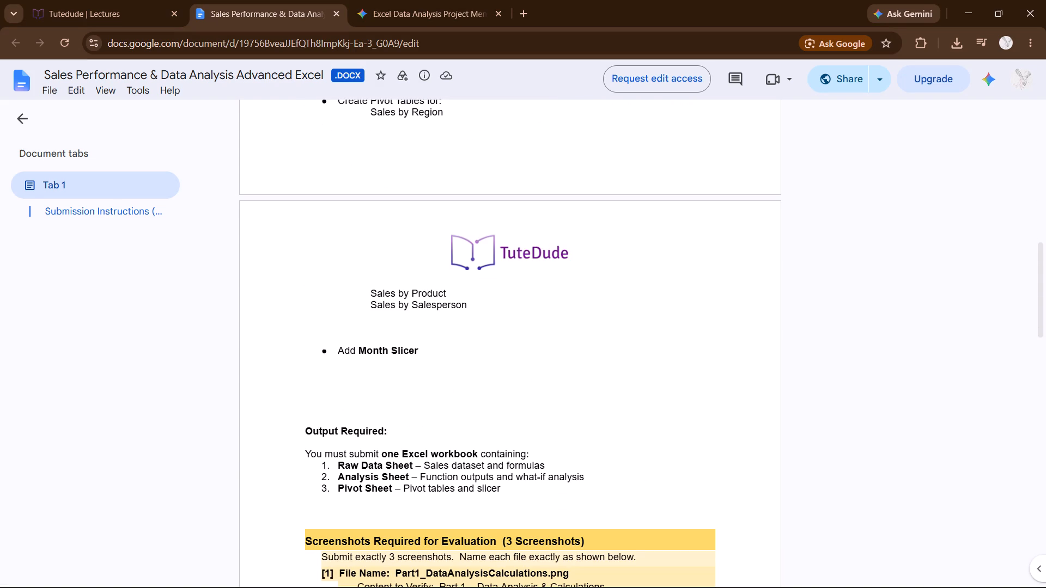
scroll(489, 487, up, 4)
scroll(482, 433, up, 1)
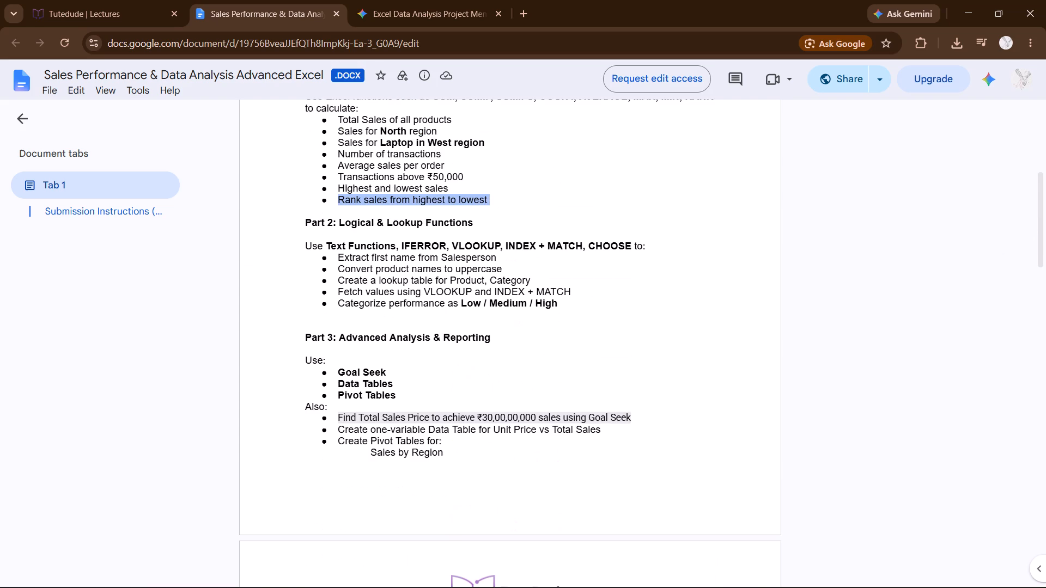
scroll(392, 256, up, 1)
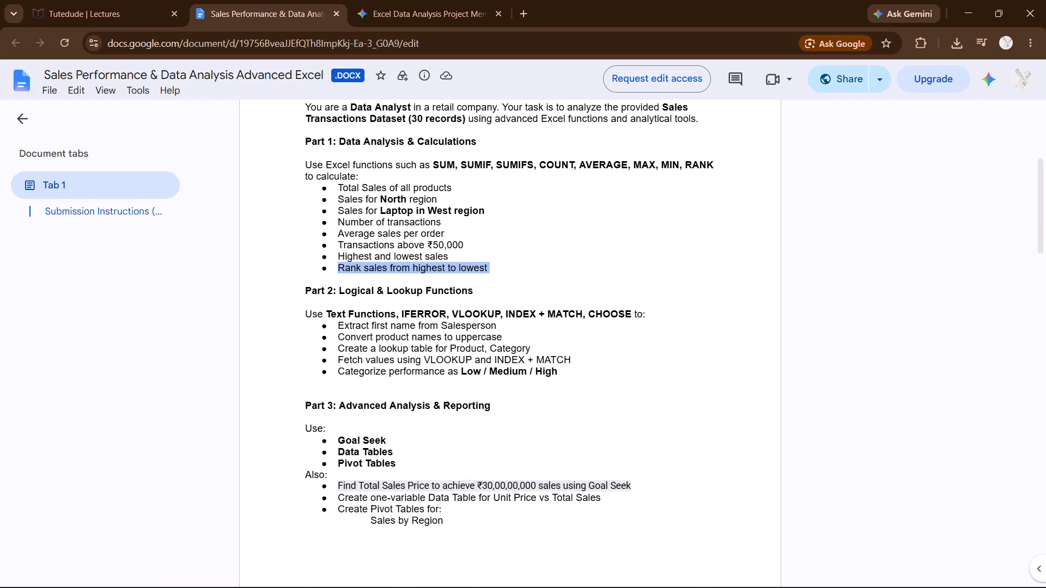
drag(371, 330, 497, 327)
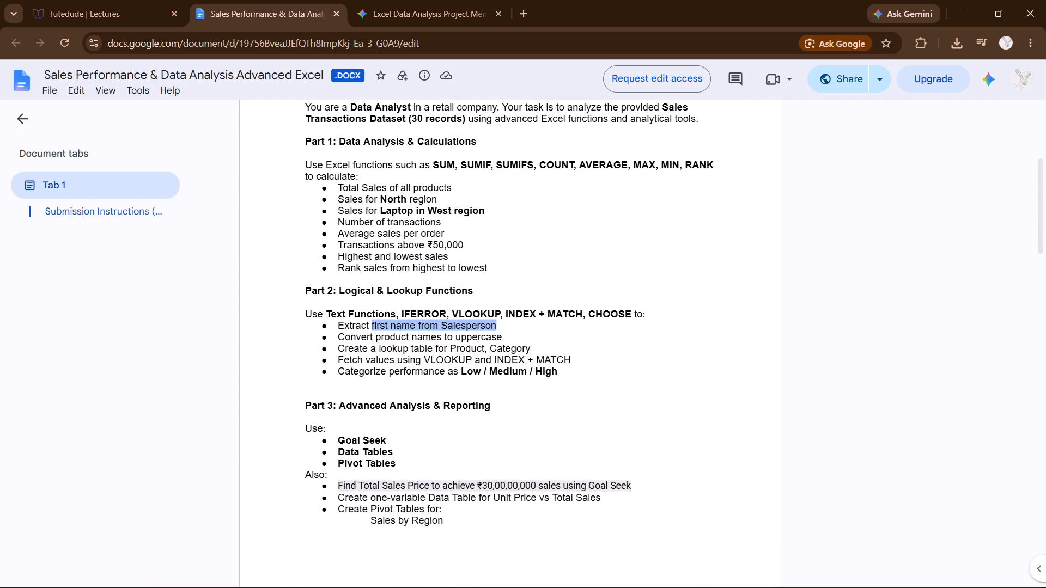
key(ctrl+c)
click(655, 572)
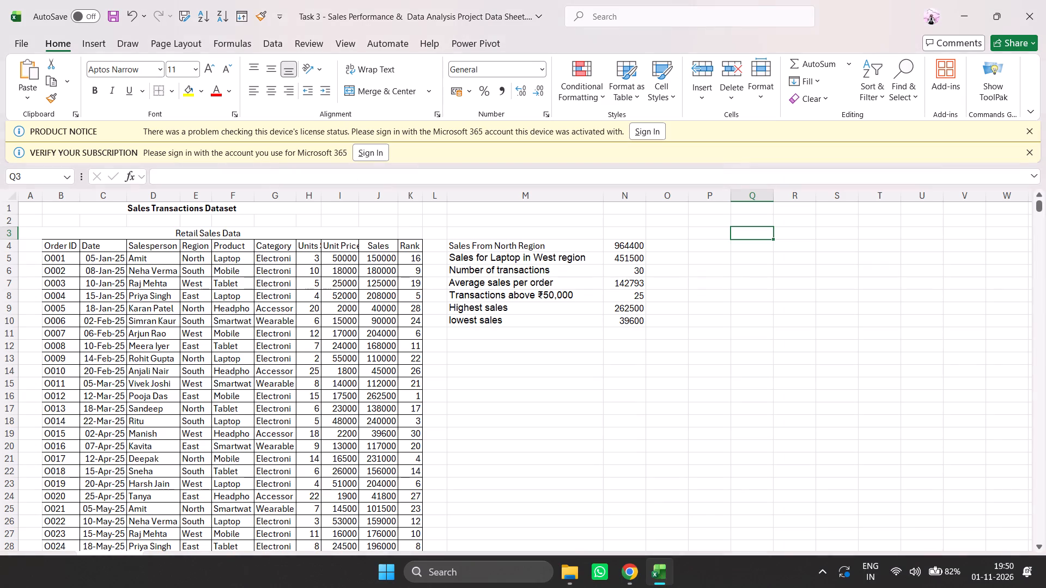
click(476, 338)
key(ctrl+v)
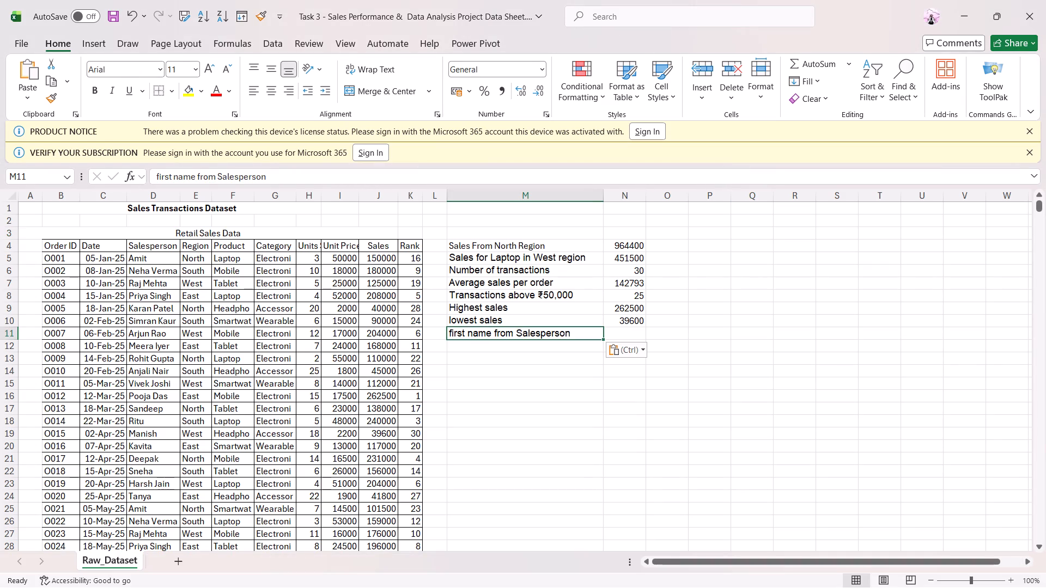
Begin a TEXT formula in cell N11 beside the "first name from Salesperson" label.
click(623, 335)
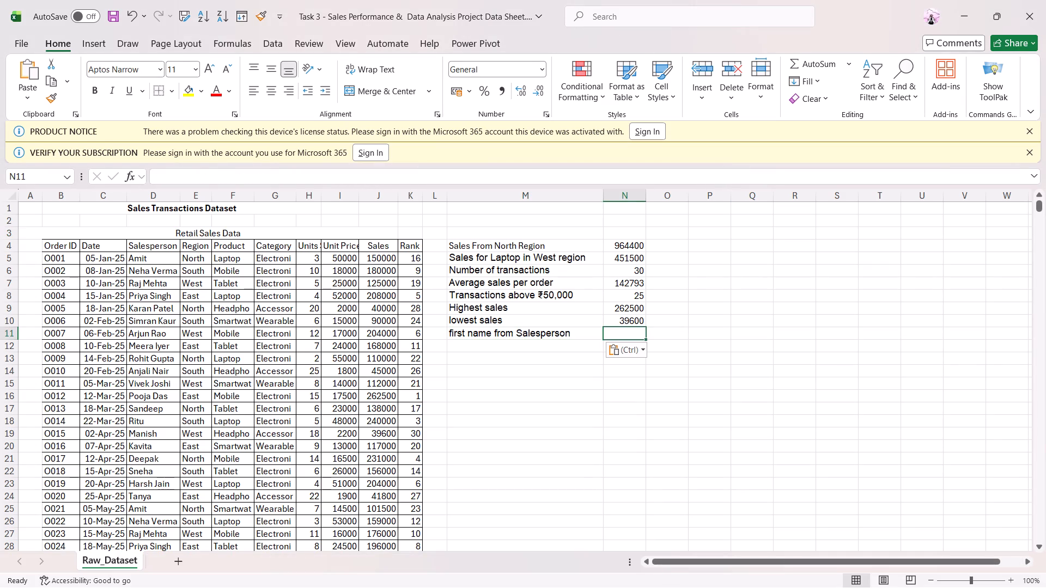
text(=text)
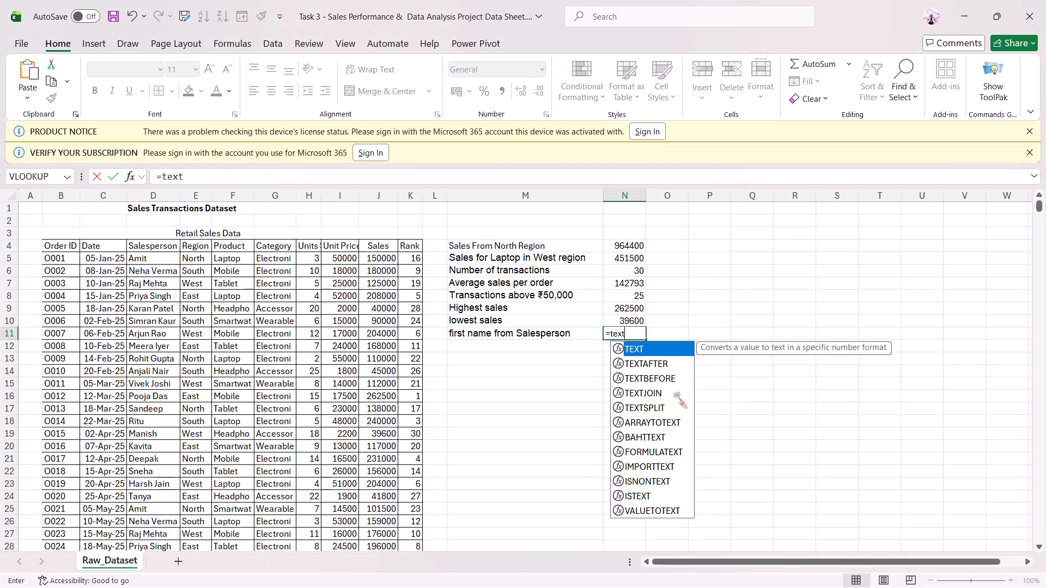
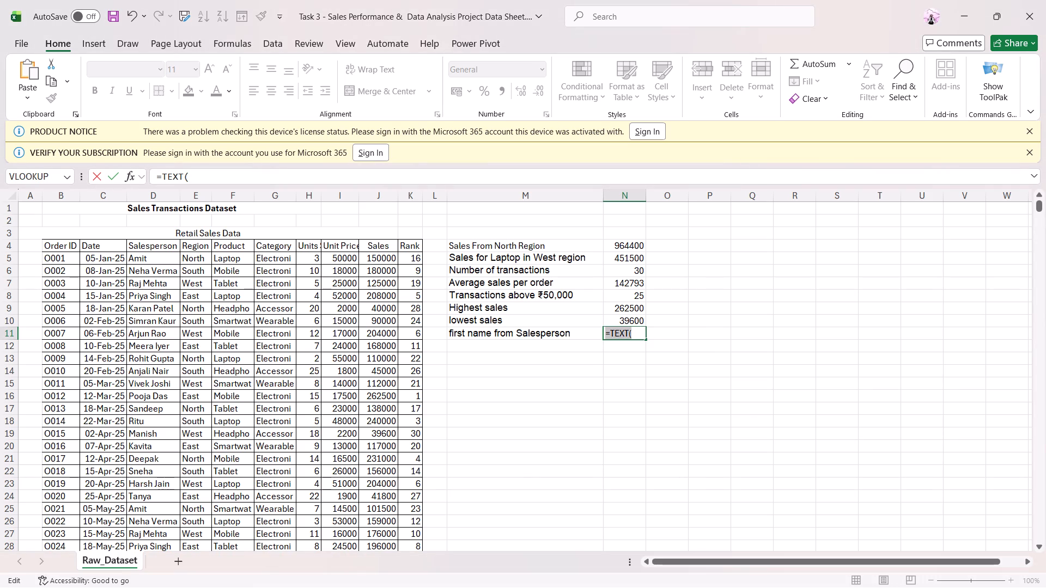
key(ctrl+v)
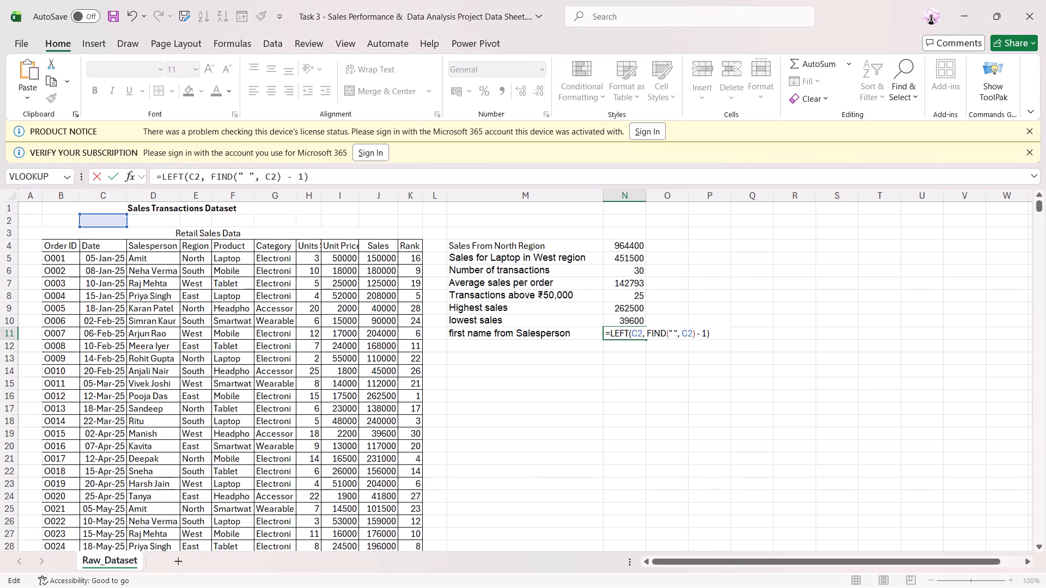
click(636, 334)
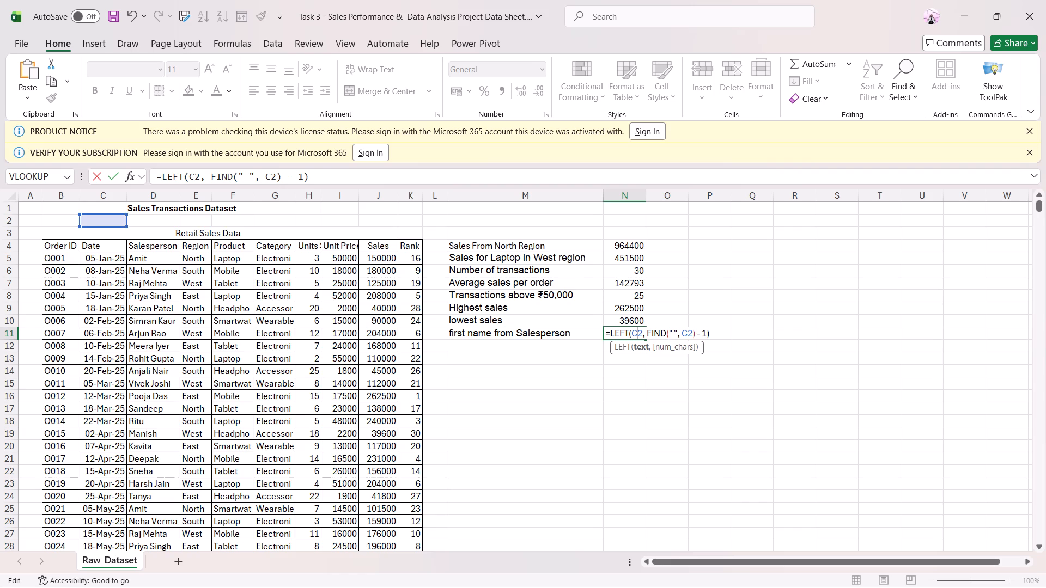
click(642, 333)
key(BackSpace)
key(BackSpace)
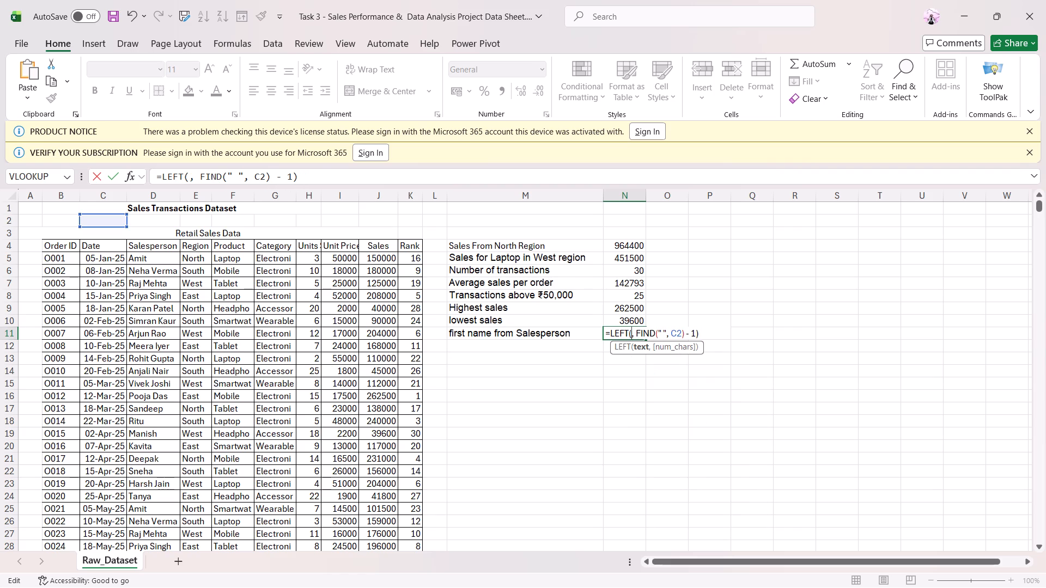
click(175, 260)
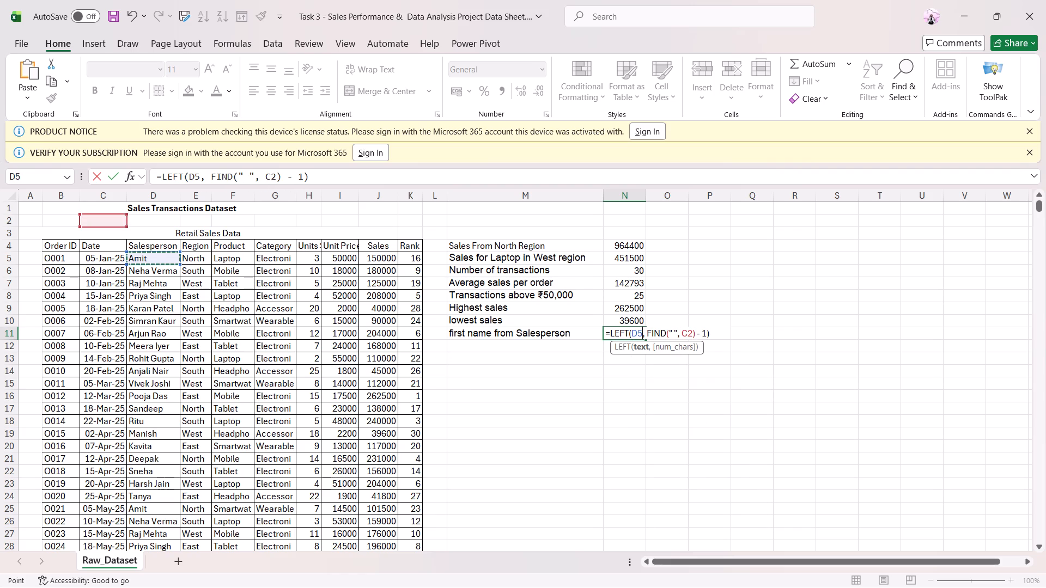
drag(691, 333, 683, 333)
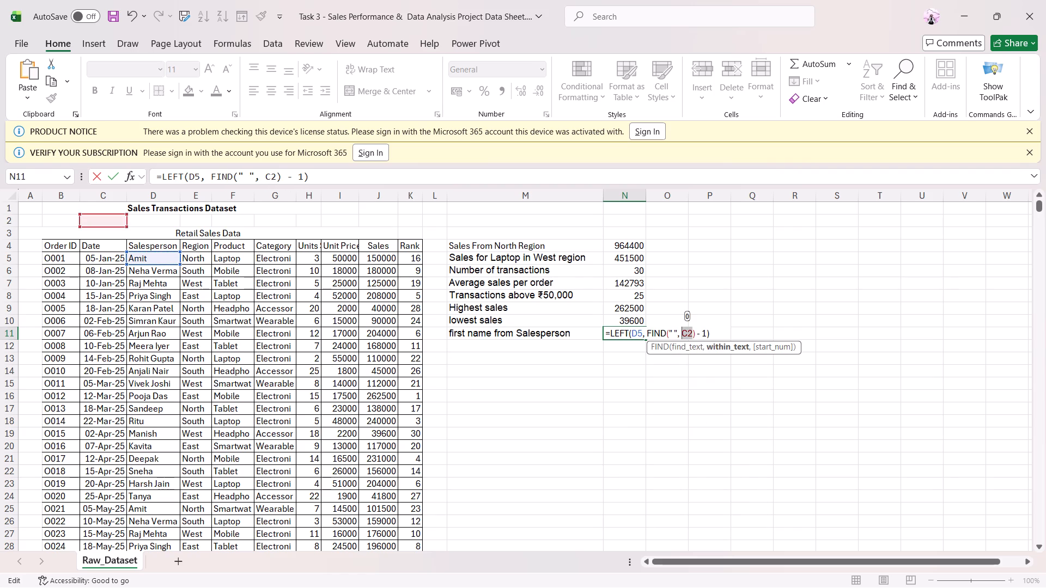
click(166, 262)
click(168, 259)
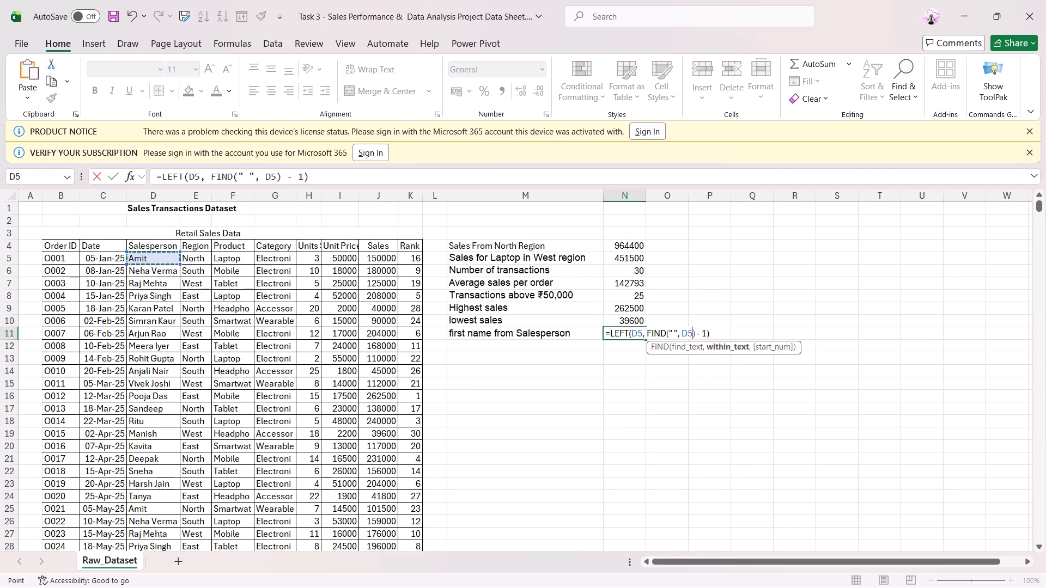
key(Return)
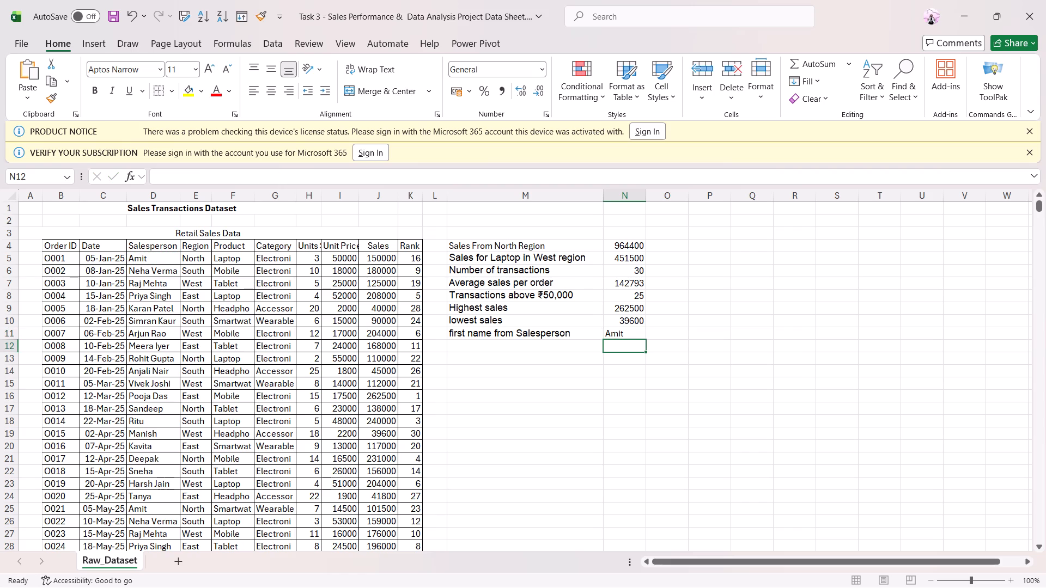
Copy the label "first name from Salesperson" from M11 into L4 as a column header beside Rank.
click(628, 333)
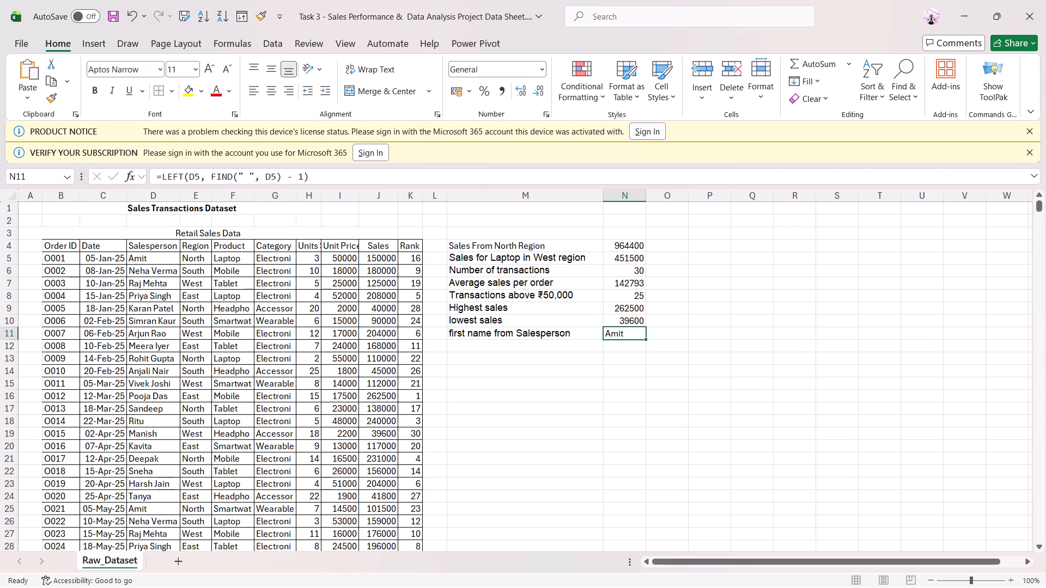
click(501, 336)
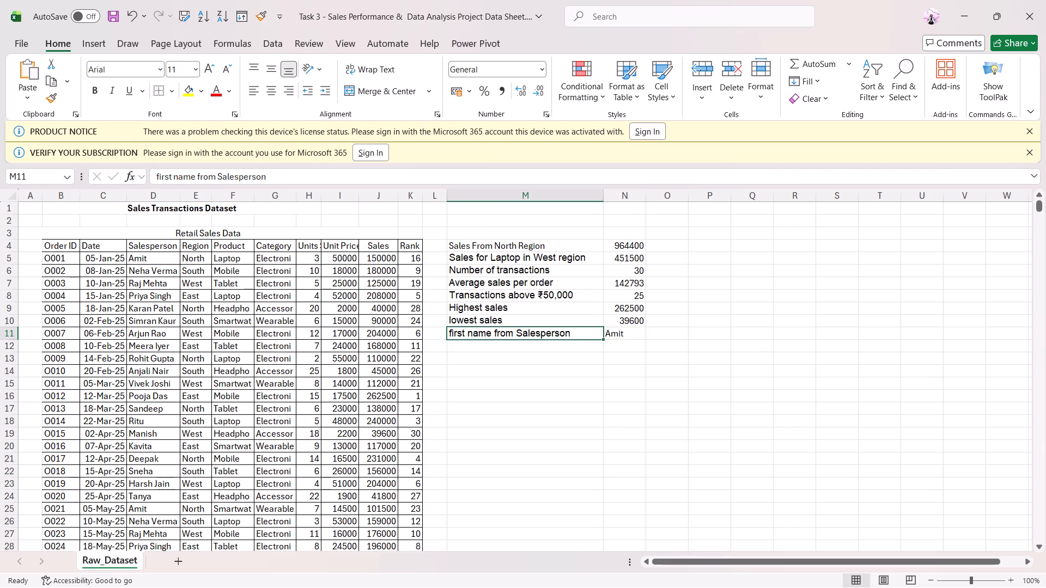
key(ctrl+c)
click(437, 246)
key(ctrl+v)
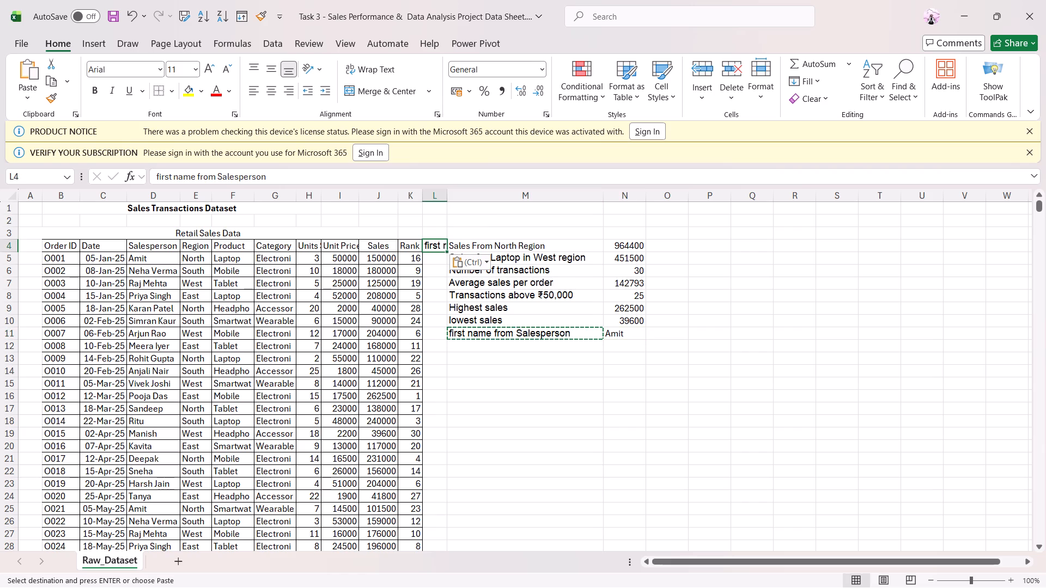
Copy the formula text =LEFT(D5, FIND(" ", D5) - 1) from N11 into L5, beneath the "first name from Salesperson" header.
click(623, 337)
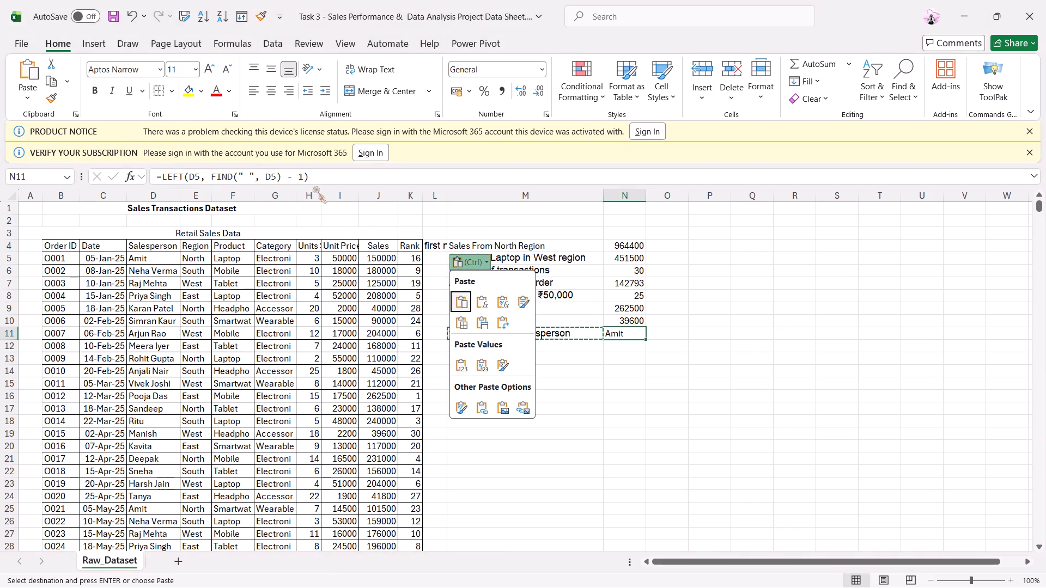
click(314, 177)
drag(314, 177, 159, 177)
key(ctrl+c)
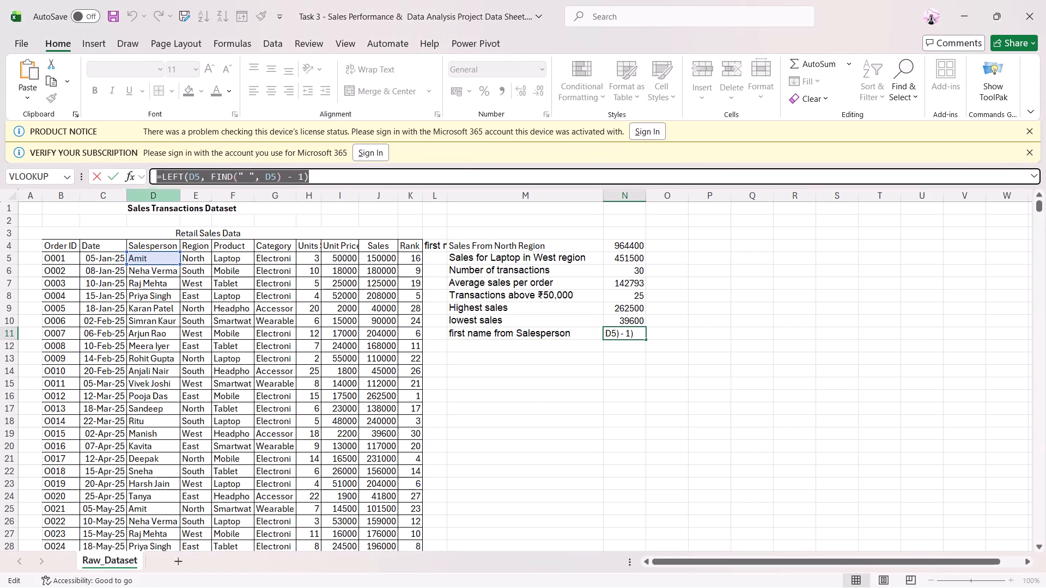
click(440, 257)
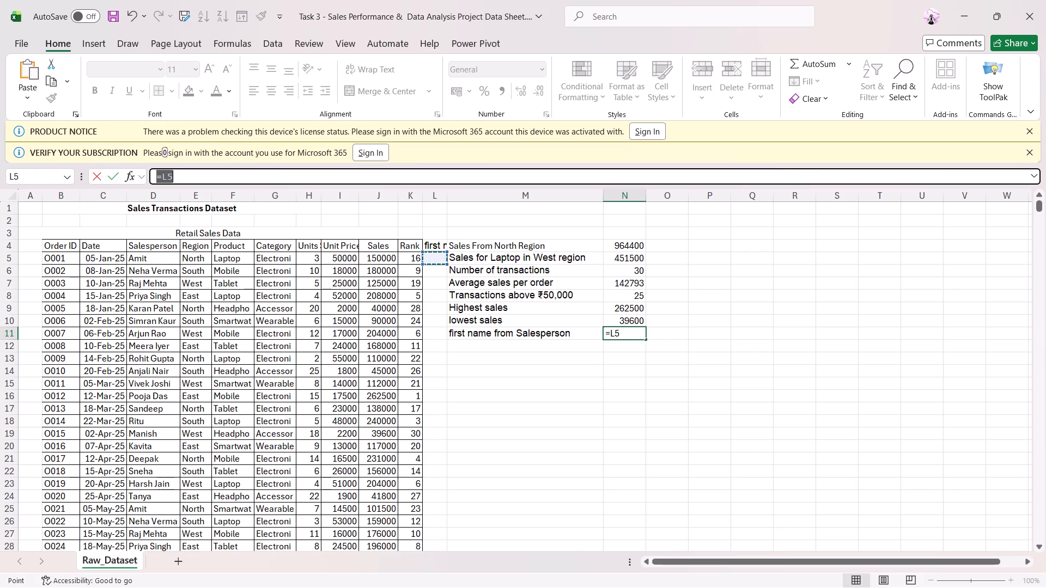
key(Escape)
click(440, 258)
key(ctrl+v)
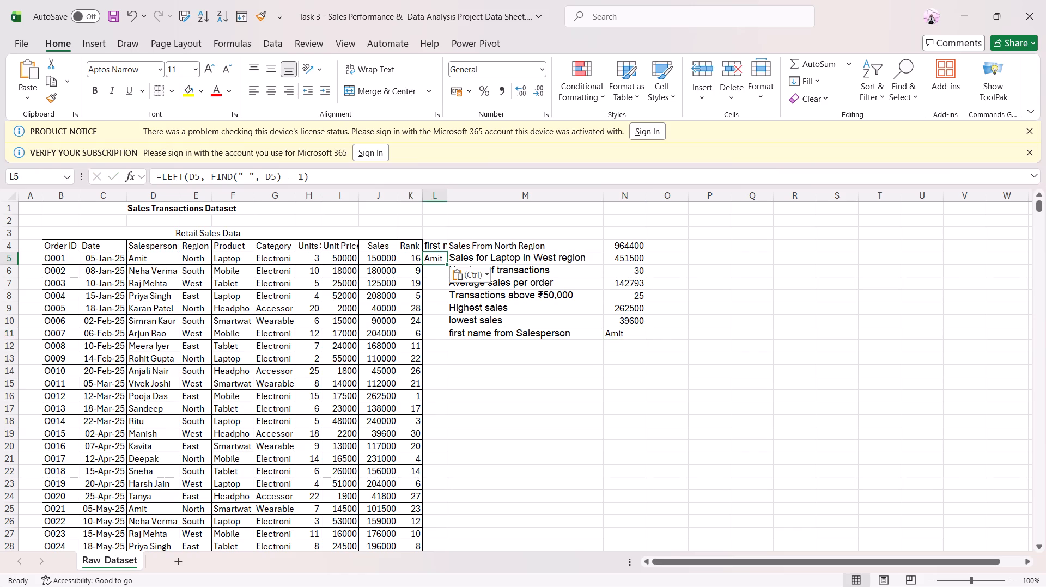
Delete the first-name label and formula cells M11:N11 below "lowest sales", shifting cells left.
drag(629, 333, 555, 329)
right_click(561, 338)
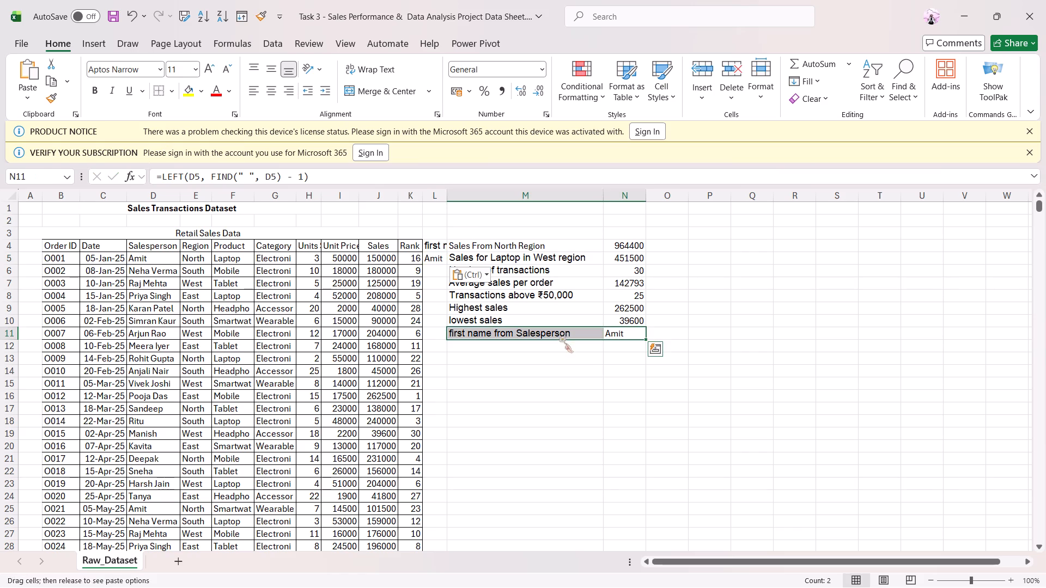
right_click(576, 333)
click(646, 294)
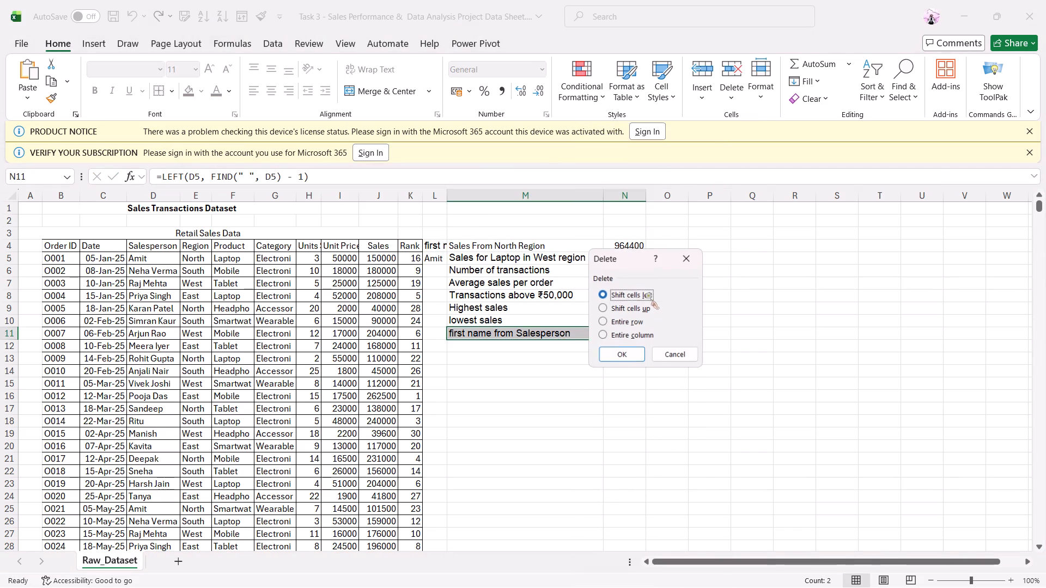
click(627, 350)
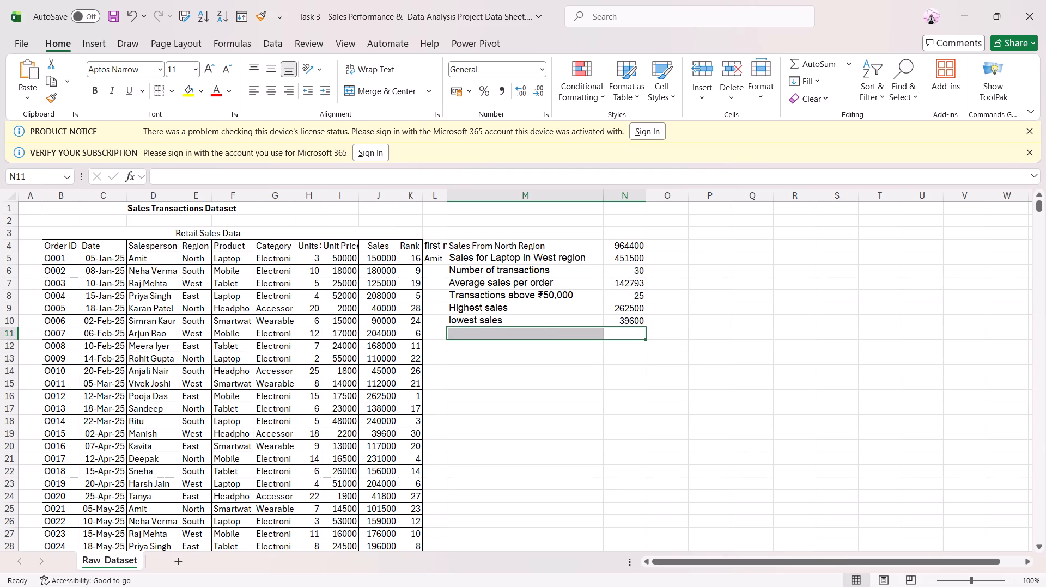
Auto-fit the width of column L to its "first name from Salesperson" header.
double_click(450, 197)
Fill the first-name formula from L5 down through all the dataset's rows.
click(545, 261)
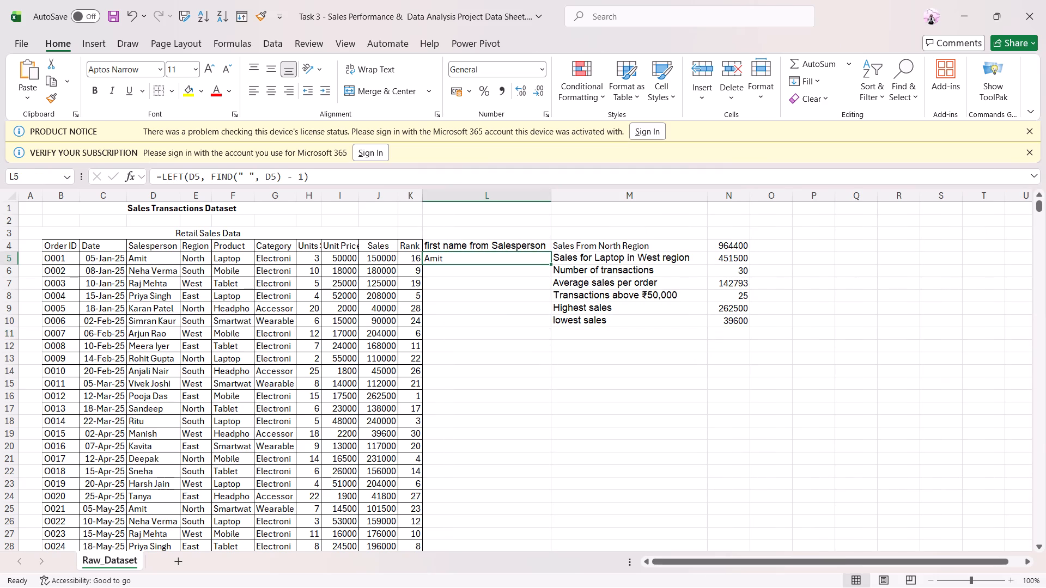
double_click(550, 266)
click(597, 388)
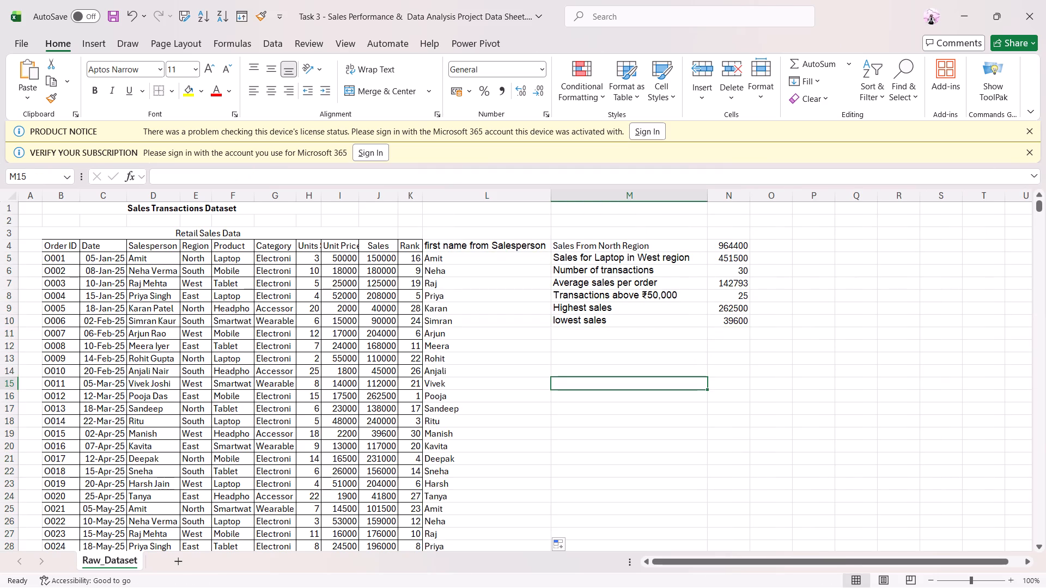
Make the dataset's header row B4:L4 bold, from Order ID to "first name from Salesperson".
click(467, 247)
drag(299, 182, 142, 189)
double_click(94, 96)
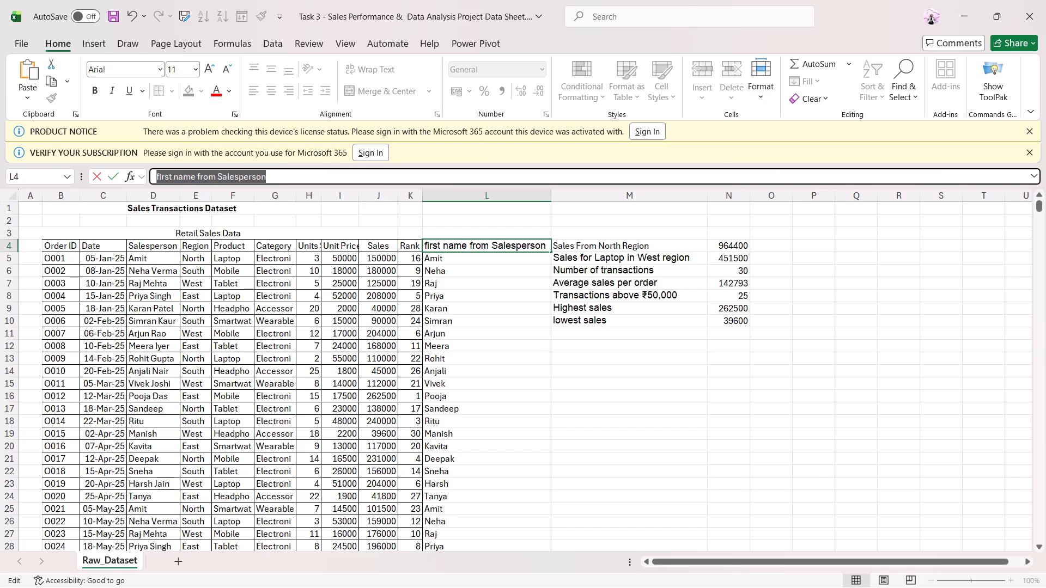
drag(63, 246, 524, 251)
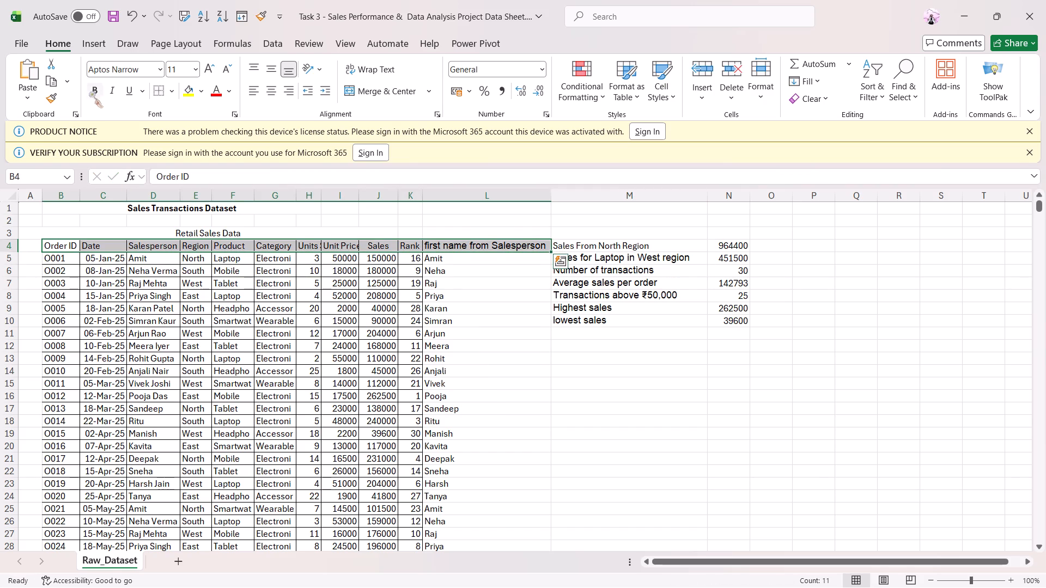
click(94, 90)
click(642, 405)
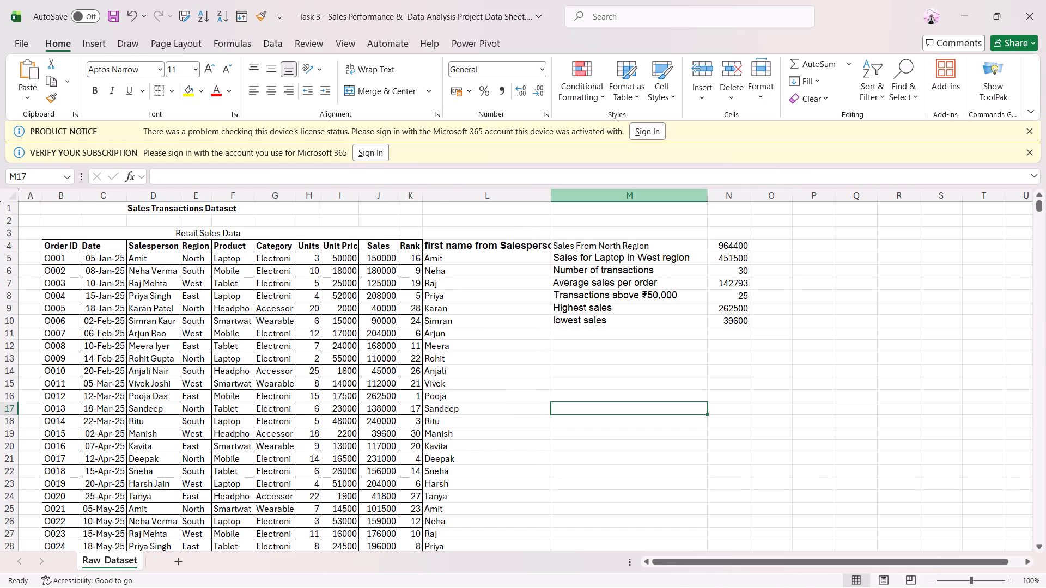
Auto-fit the widths of the "first name from Salesperson" and Rank columns to their bold headers.
double_click(553, 199)
double_click(421, 199)
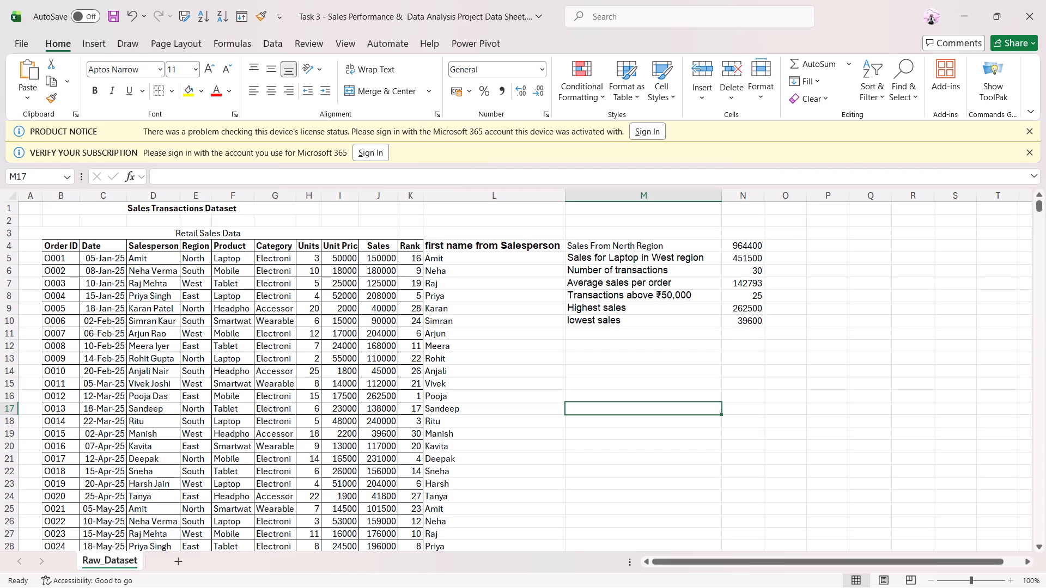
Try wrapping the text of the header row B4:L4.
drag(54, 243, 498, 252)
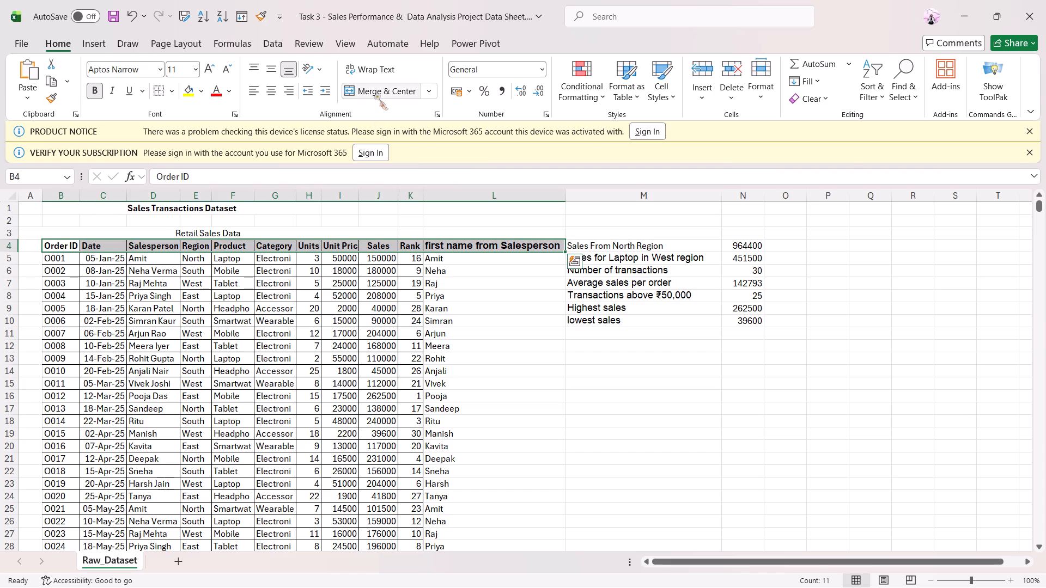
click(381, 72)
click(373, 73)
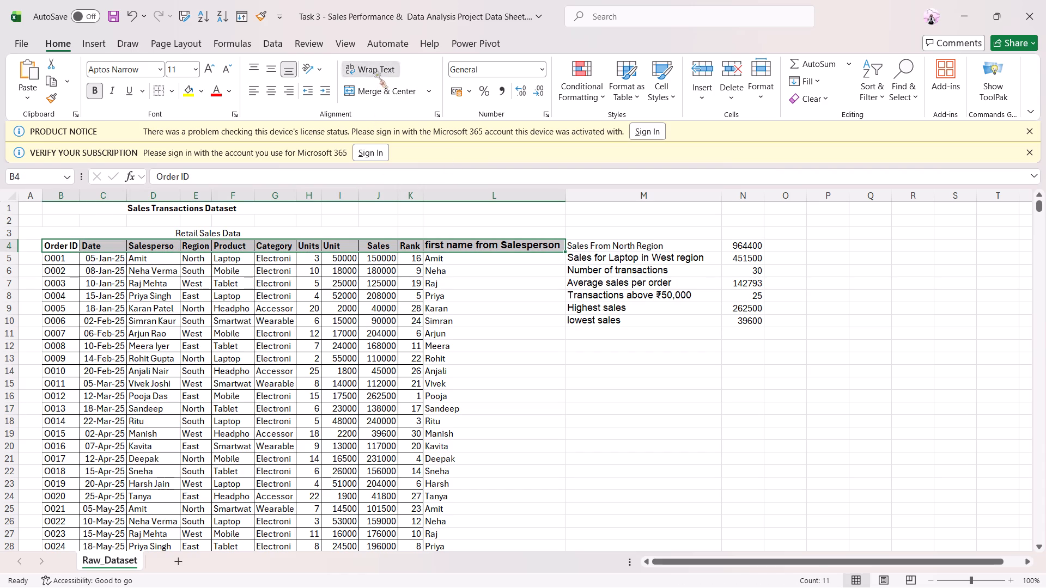
Auto-fit the dataset's column widths from Order ID through Rank, including Salesperson, Units Sold and Unit Price (₹).
double_click(356, 195)
double_click(421, 195)
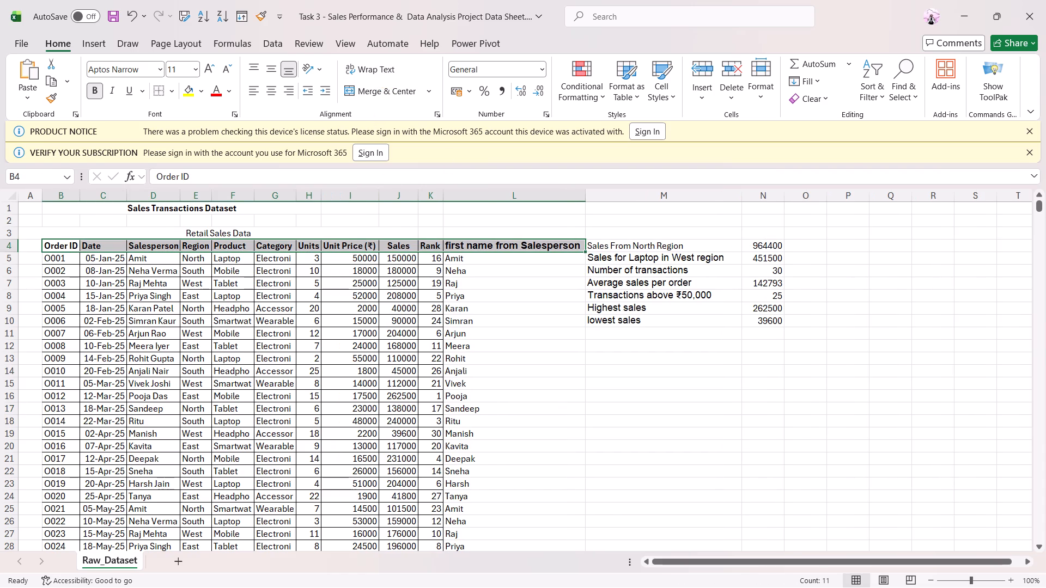
double_click(447, 194)
click(321, 194)
click(303, 197)
double_click(297, 197)
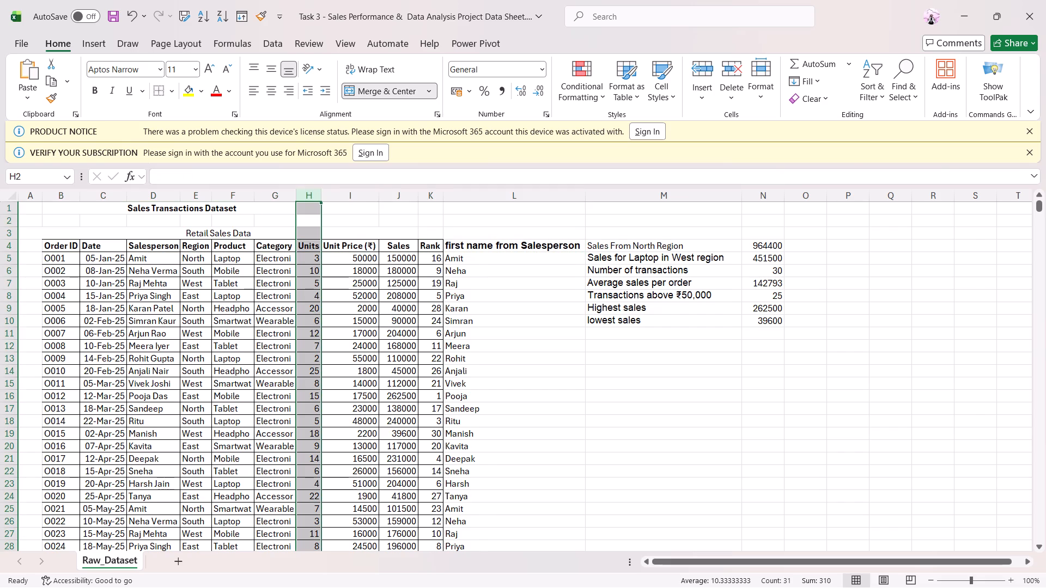
double_click(322, 193)
double_click(295, 197)
double_click(252, 193)
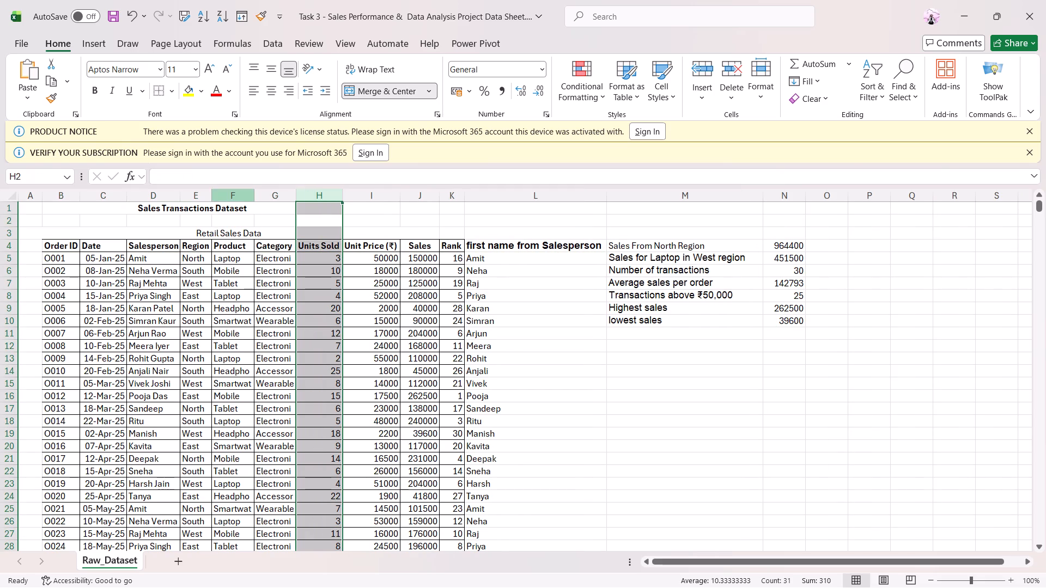
double_click(209, 197)
double_click(177, 194)
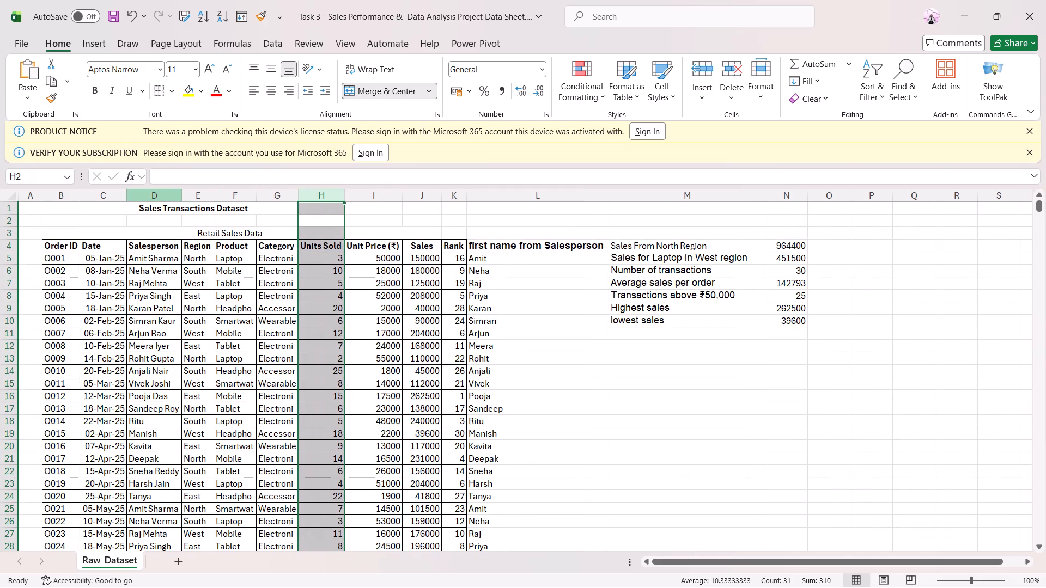
double_click(129, 197)
double_click(81, 197)
double_click(46, 197)
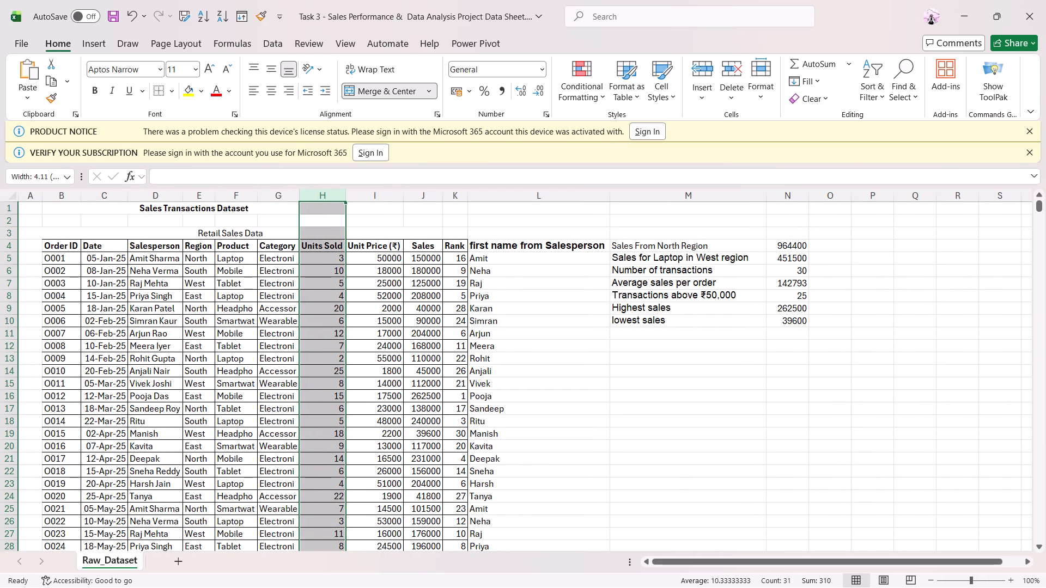
click(684, 404)
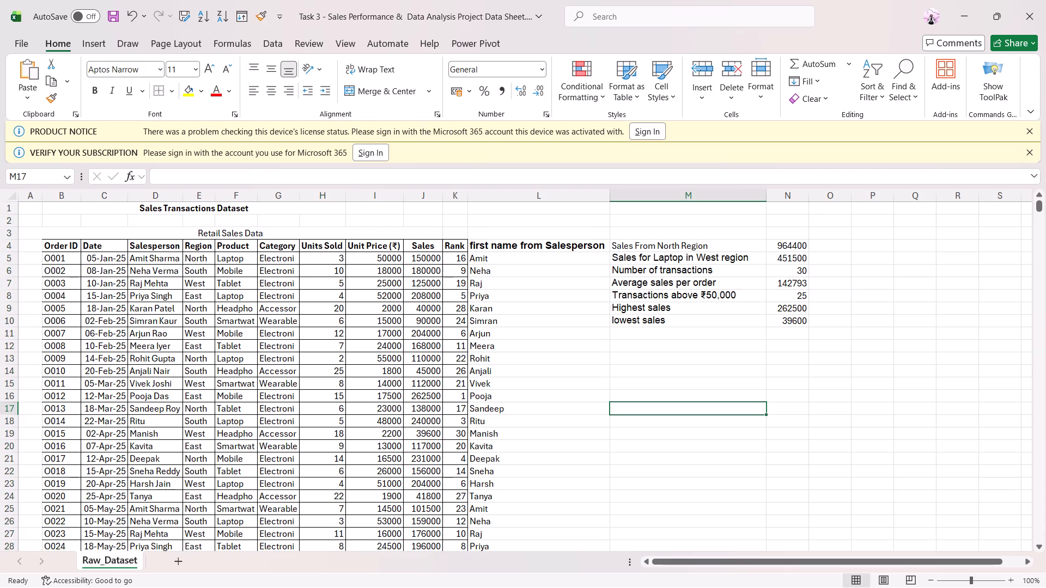
Copy the phrase "product names to uppercase" from the Part 2 requirements in the assignment document.
click(490, 260)
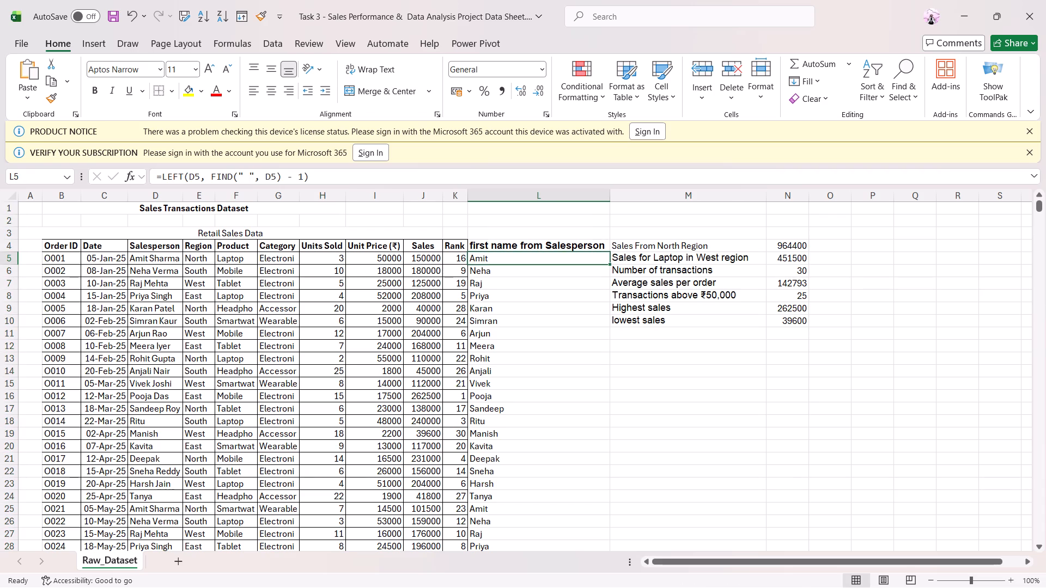
click(631, 572)
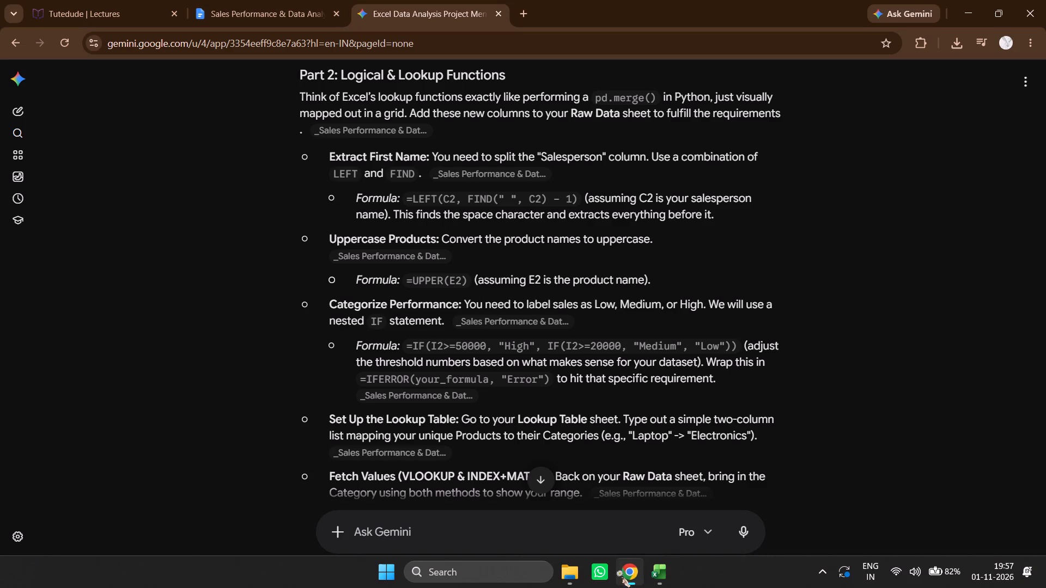
click(281, 0)
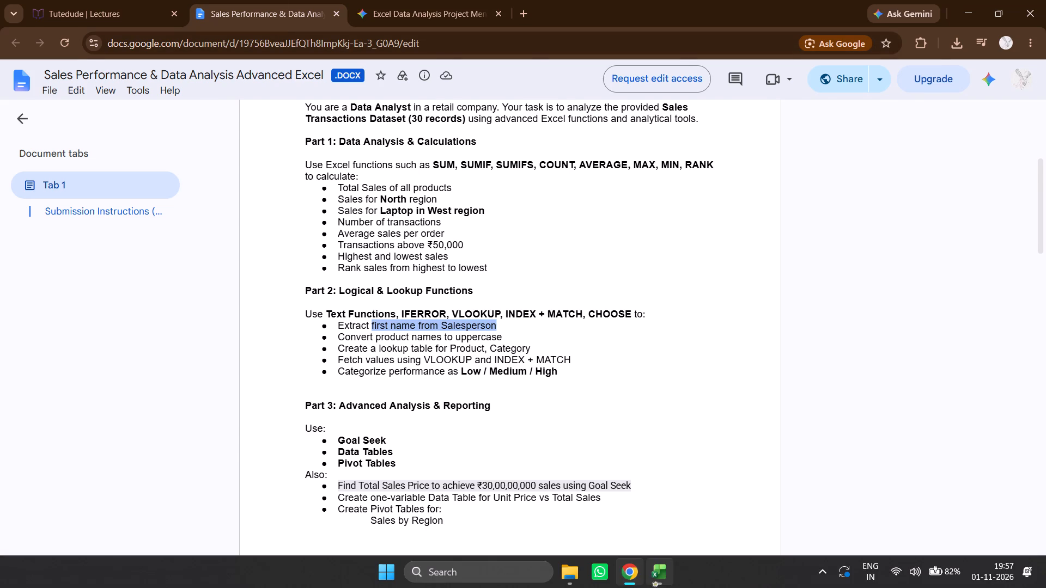
click(653, 583)
click(633, 586)
drag(375, 340, 400, 339)
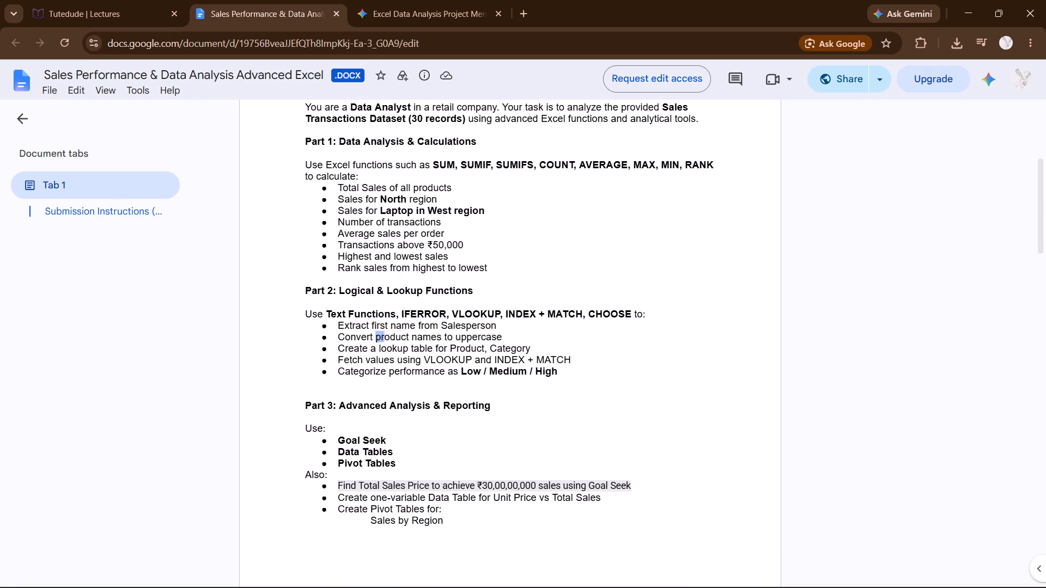
drag(400, 339, 507, 339)
key(ctrl+c)
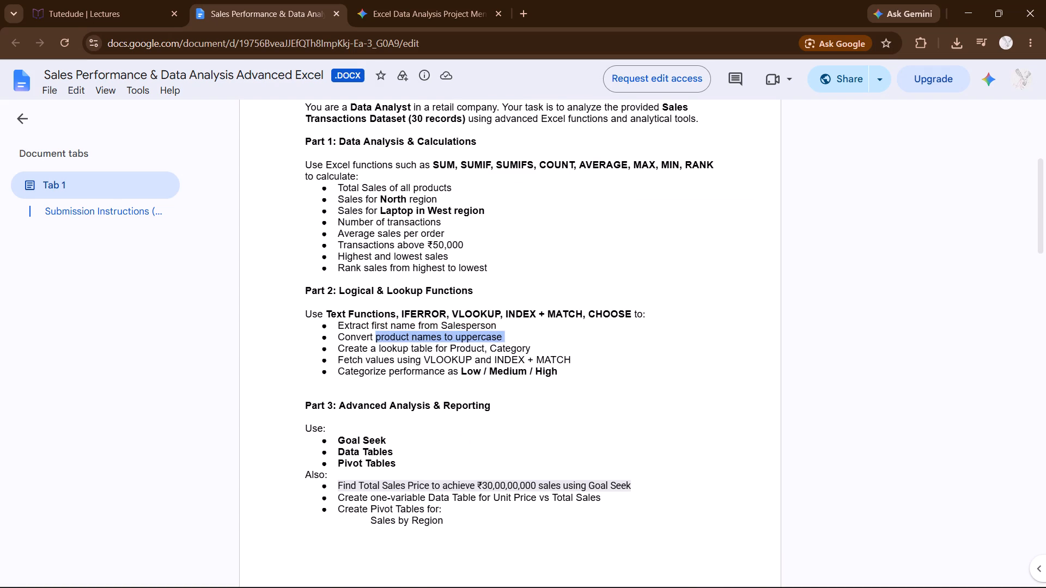
In the Excel workbook, insert a blank column M before the summary labels and paste "product names to uppercase" as its header in M4.
click(653, 561)
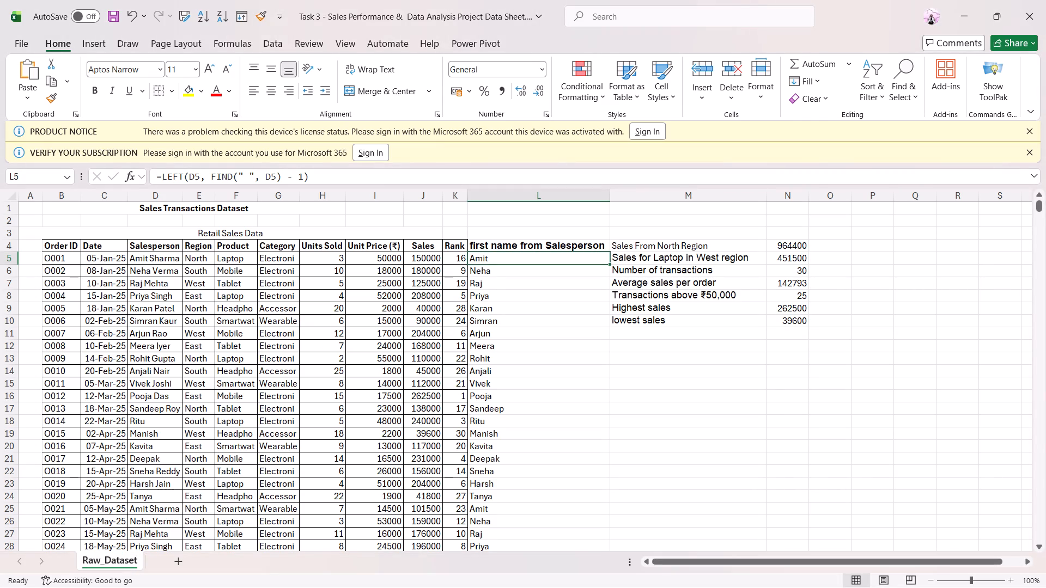
right_click(653, 192)
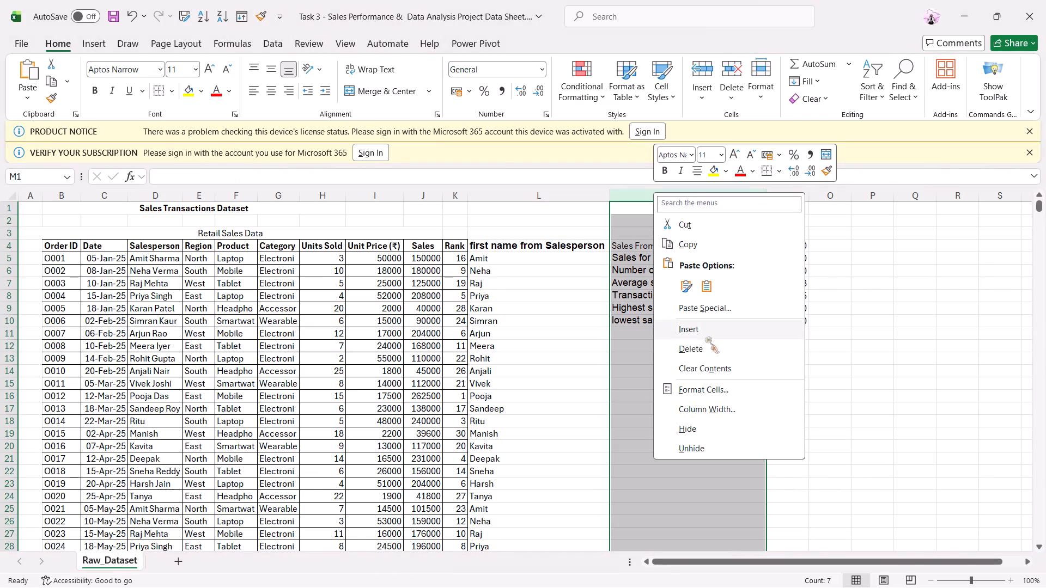
click(705, 324)
click(641, 250)
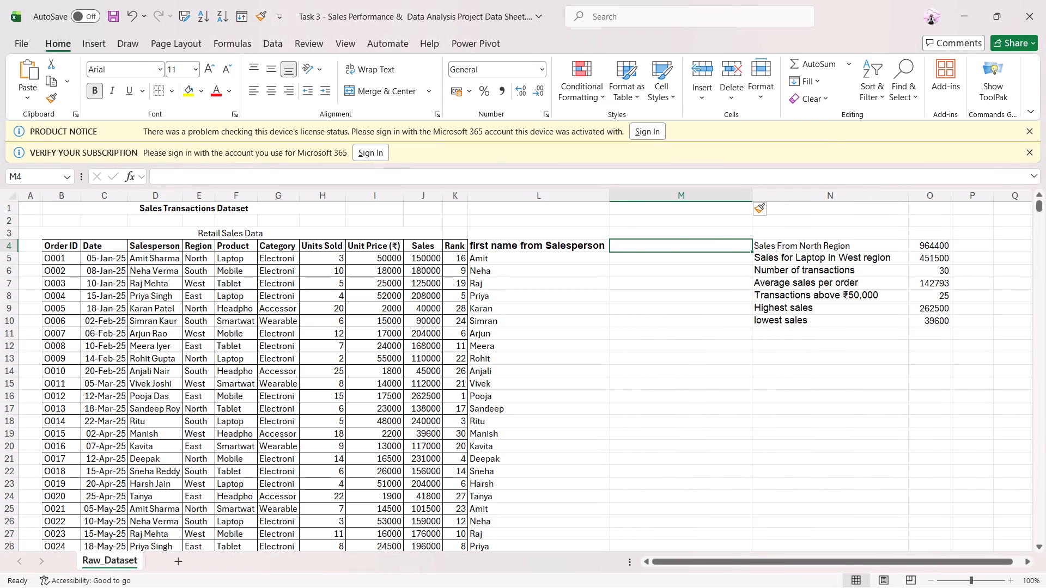
key(ctrl+v)
Enter the formula =UPPER(F5) in M5 to convert the first order's product name to uppercase.
click(668, 260)
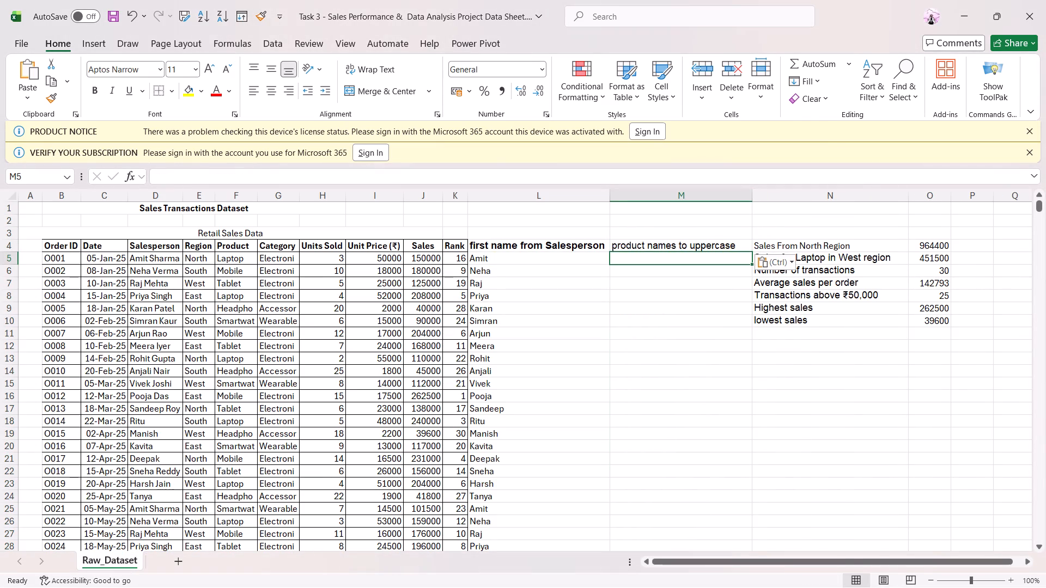
key(equal)
text(up)
key(p)
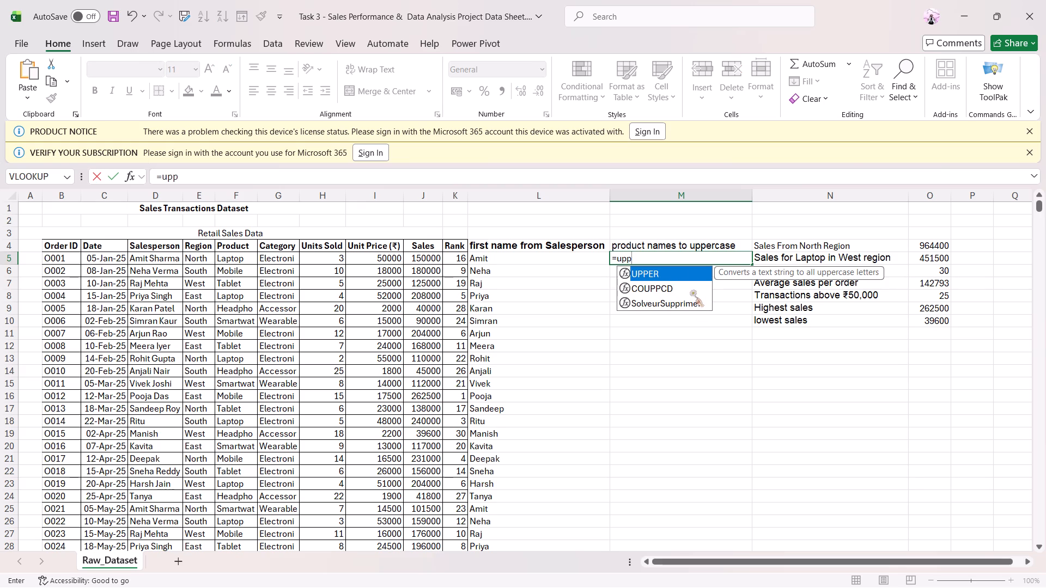
key(e)
key(r)
double_click(662, 272)
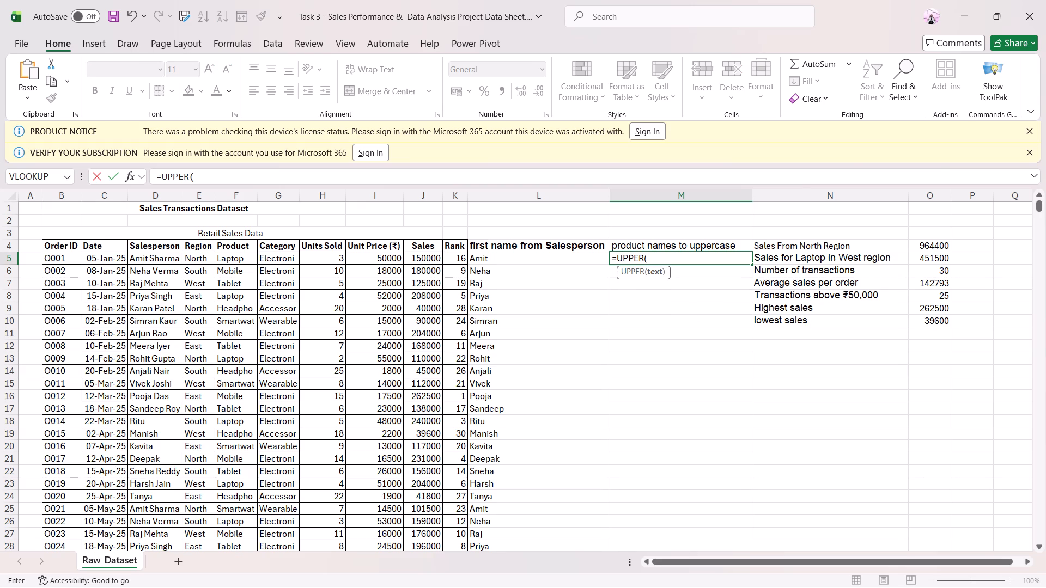
drag(245, 259, 234, 549)
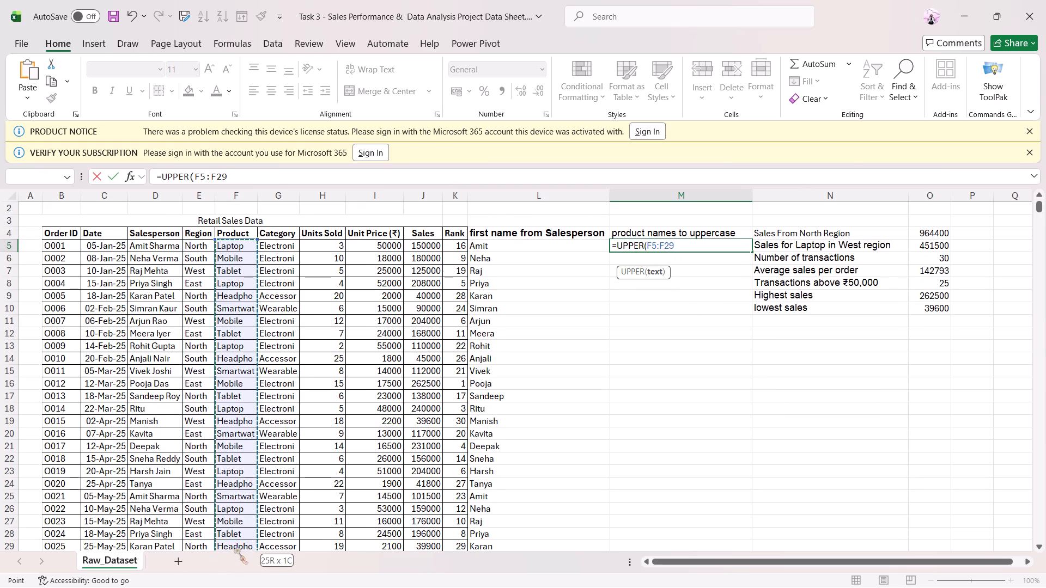
drag(234, 549, 250, 193)
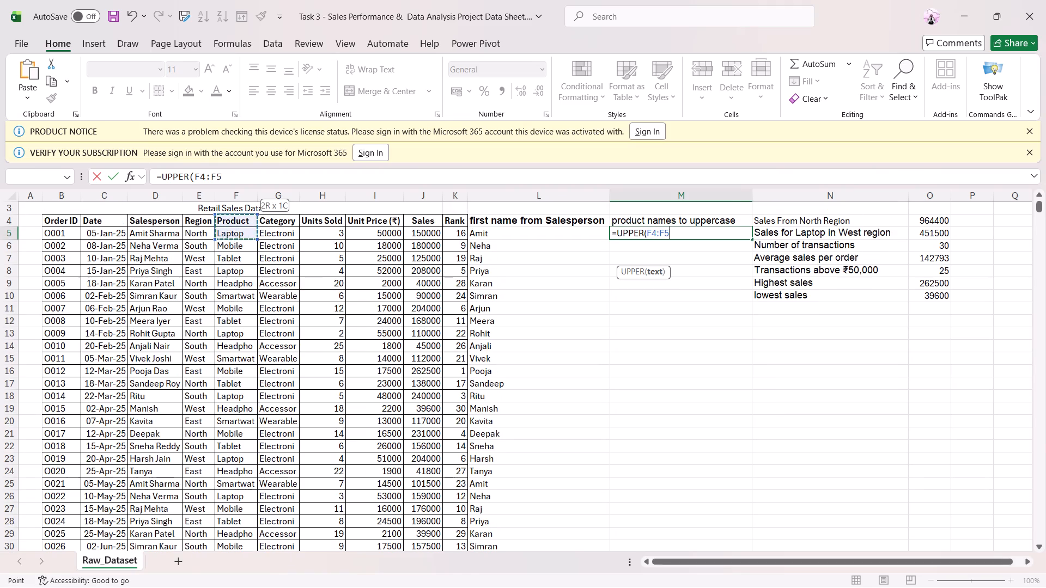
drag(250, 193, 252, 234)
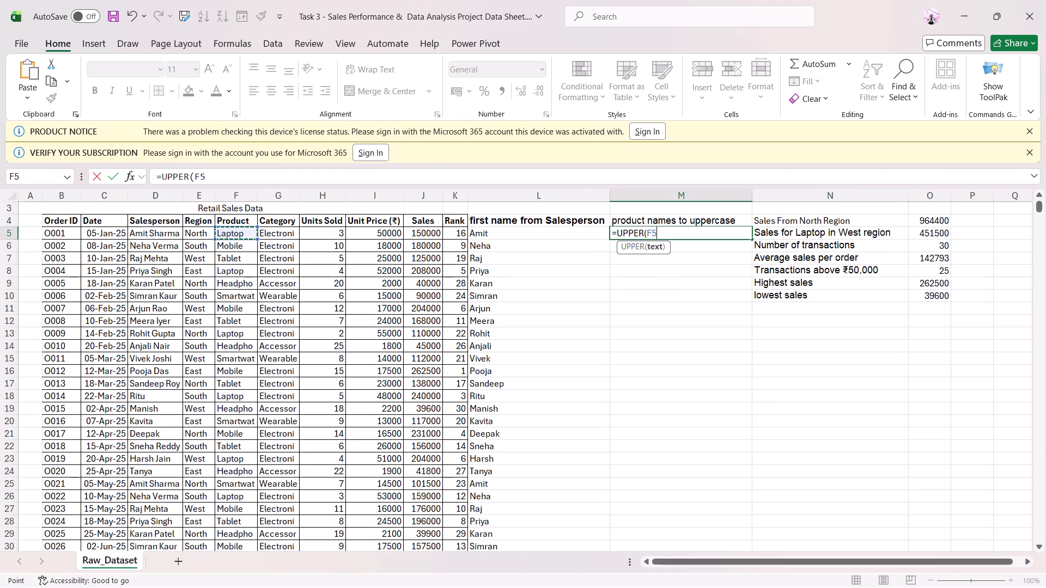
key(Return)
Fill the uppercase formula from M5 down through all the dataset's rows.
click(661, 228)
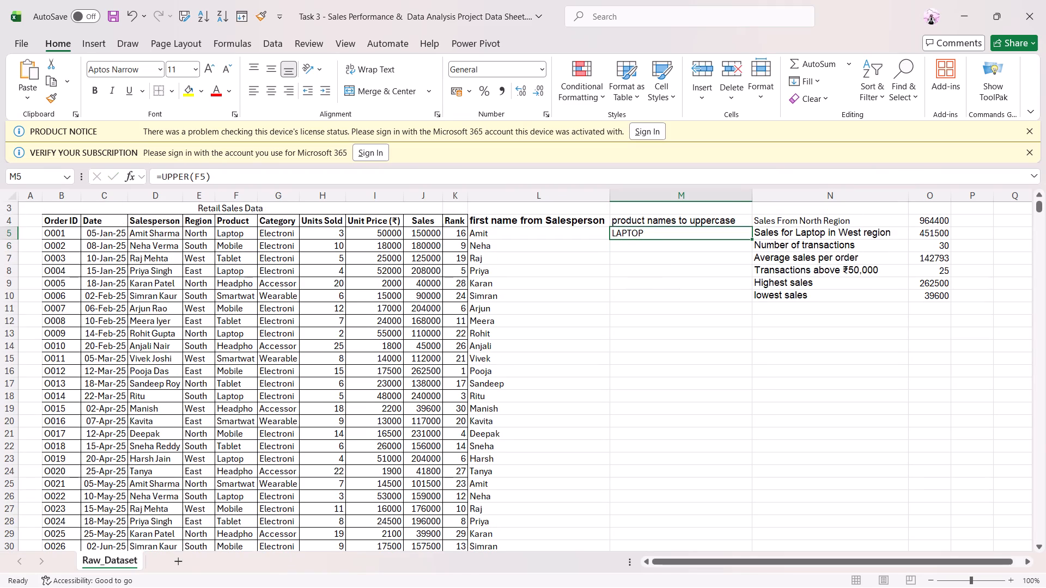
double_click(750, 241)
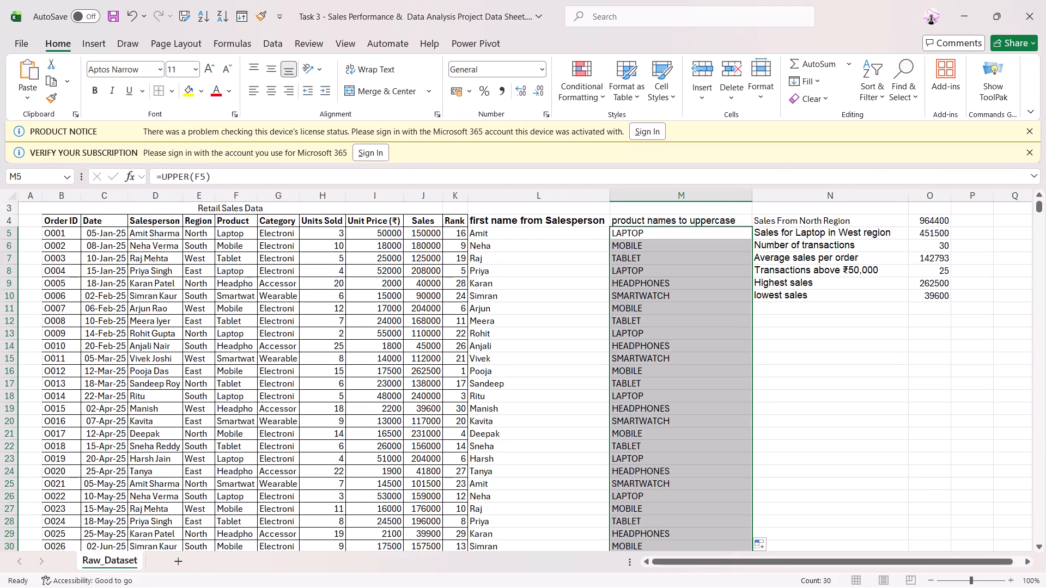
click(839, 405)
Insert another blank column N between the uppercase product names and the summary labels.
right_click(762, 199)
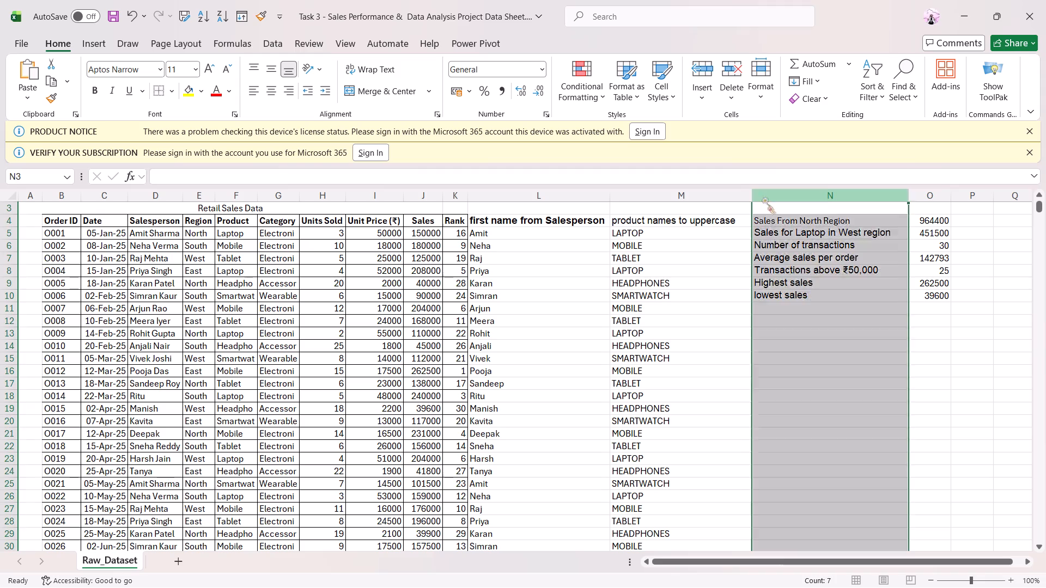
click(822, 334)
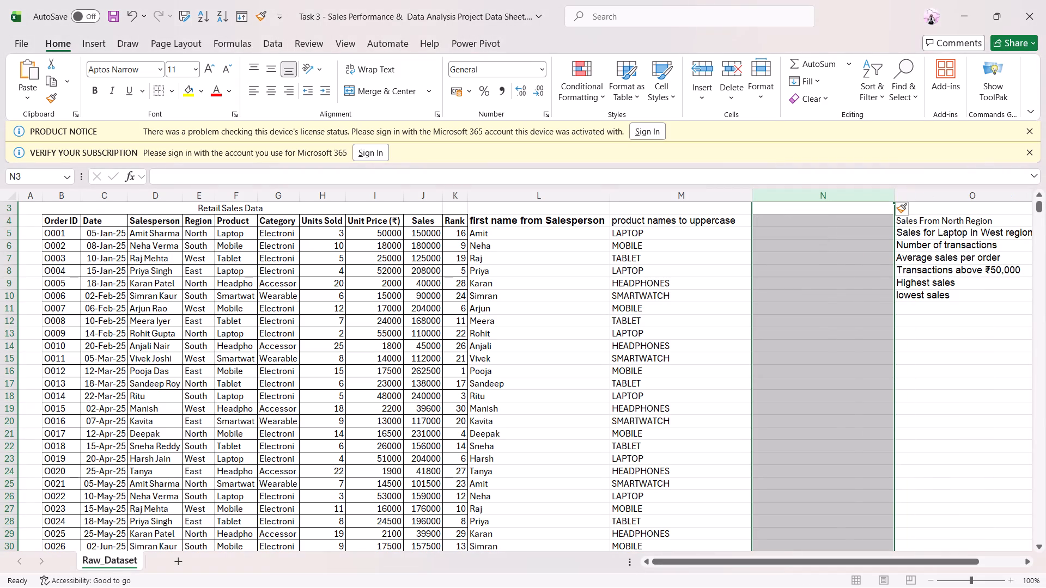
click(623, 577)
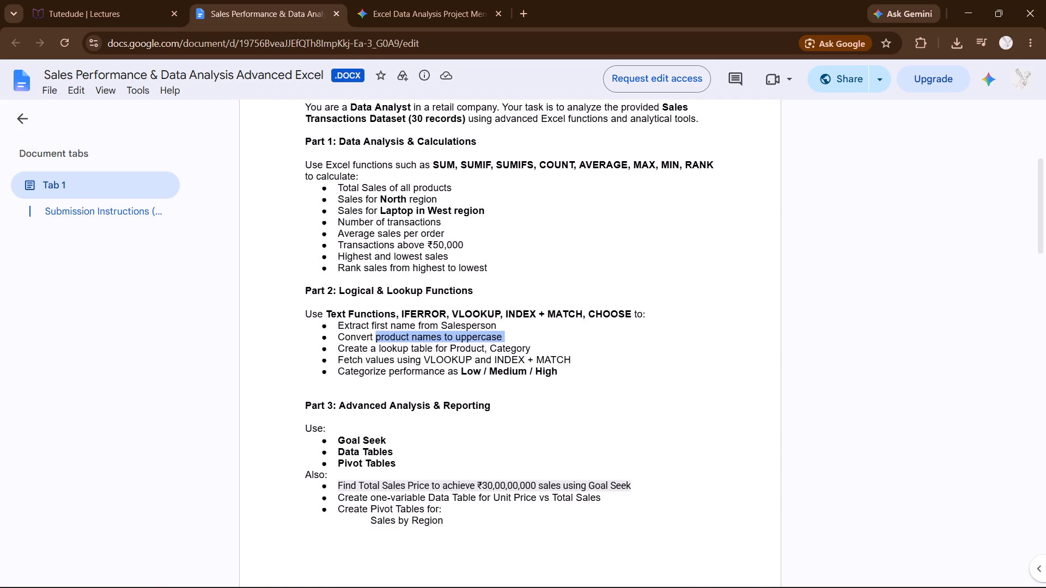
click(656, 569)
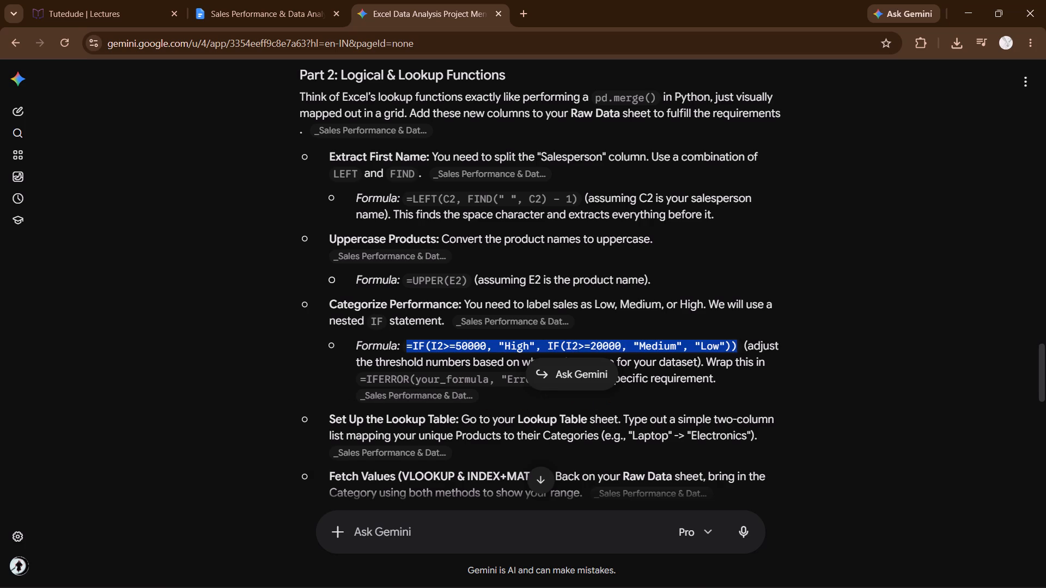
key(ctrl+c)
click(677, 586)
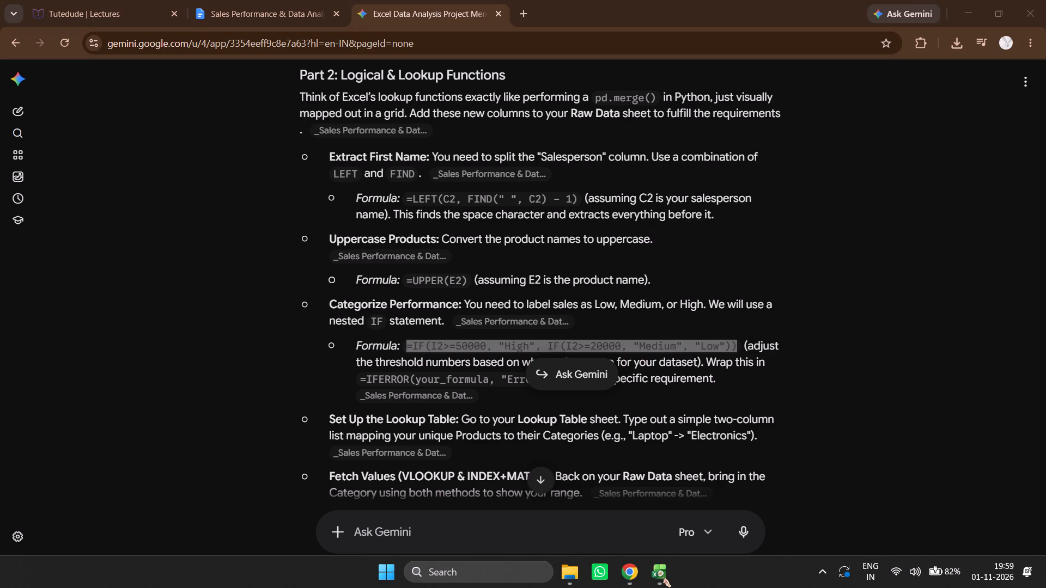
Switch to the Excel workbook and enter the header Performance in cell N4.
click(658, 572)
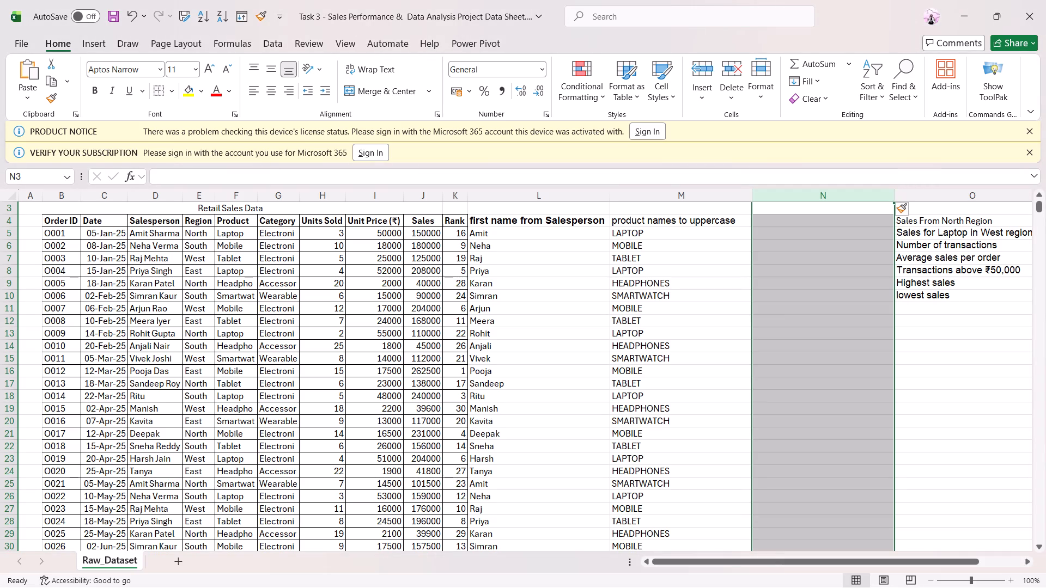
double_click(790, 223)
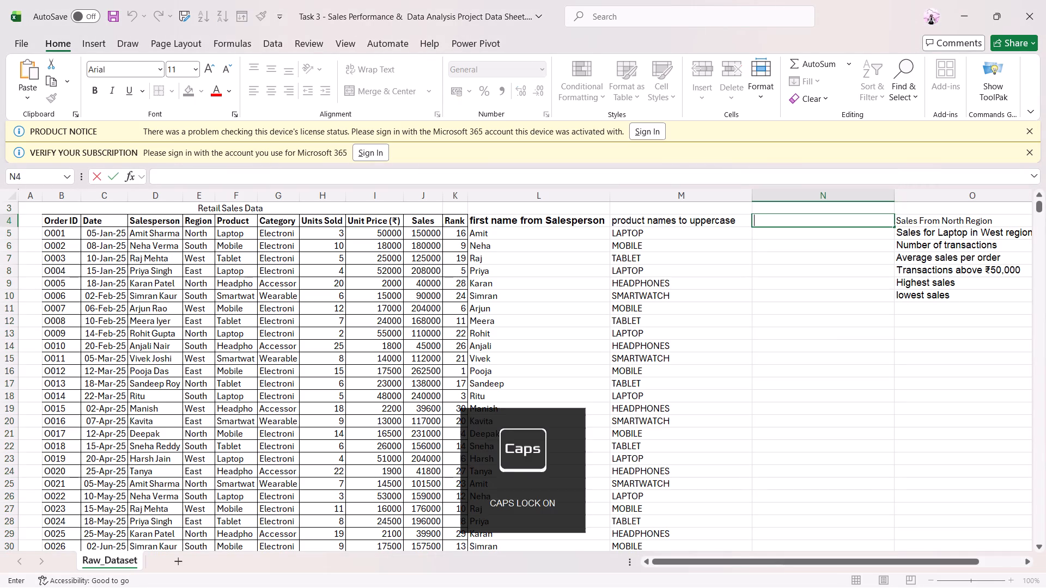
text(er)
text(formance)
key(Return)
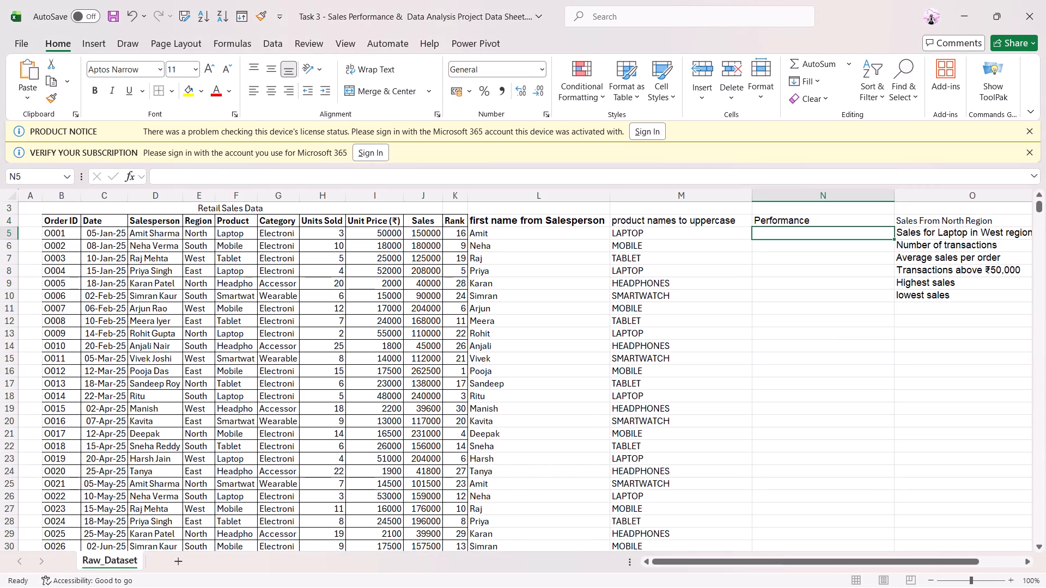
Paste the copied formula into N5 and change both references to J2: =IF(J2>=50000, "High", IF(J2>=20000, "Medium", "Low")).
key(ctrl+v)
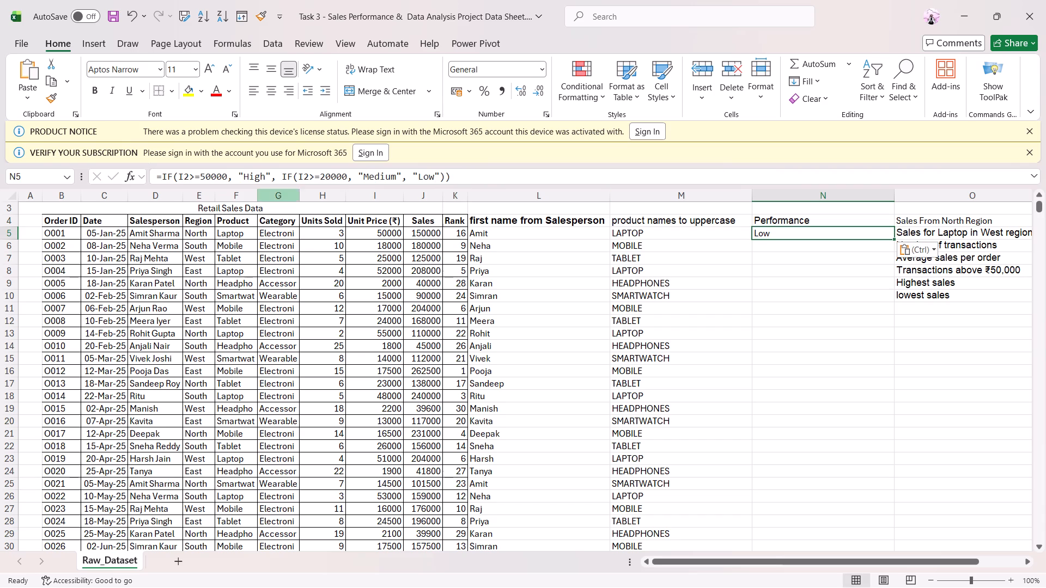
click(181, 179)
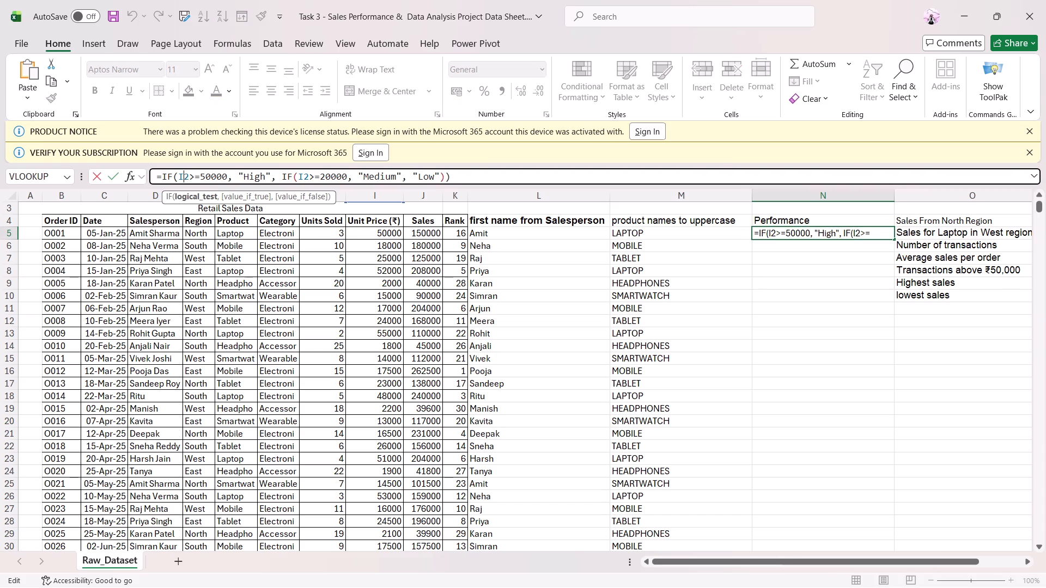
key(BackSpace)
key(j)
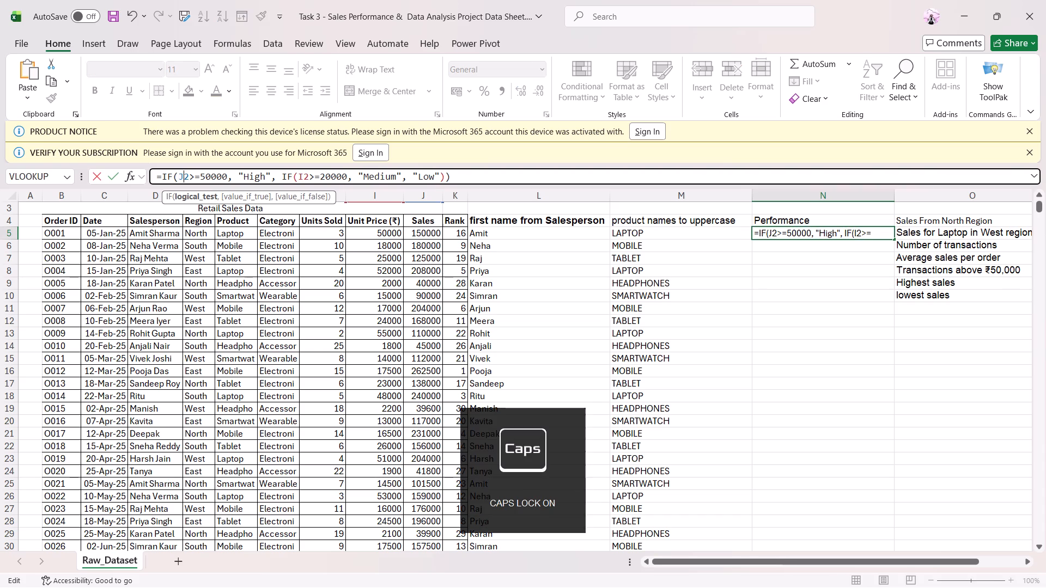
key(Right)
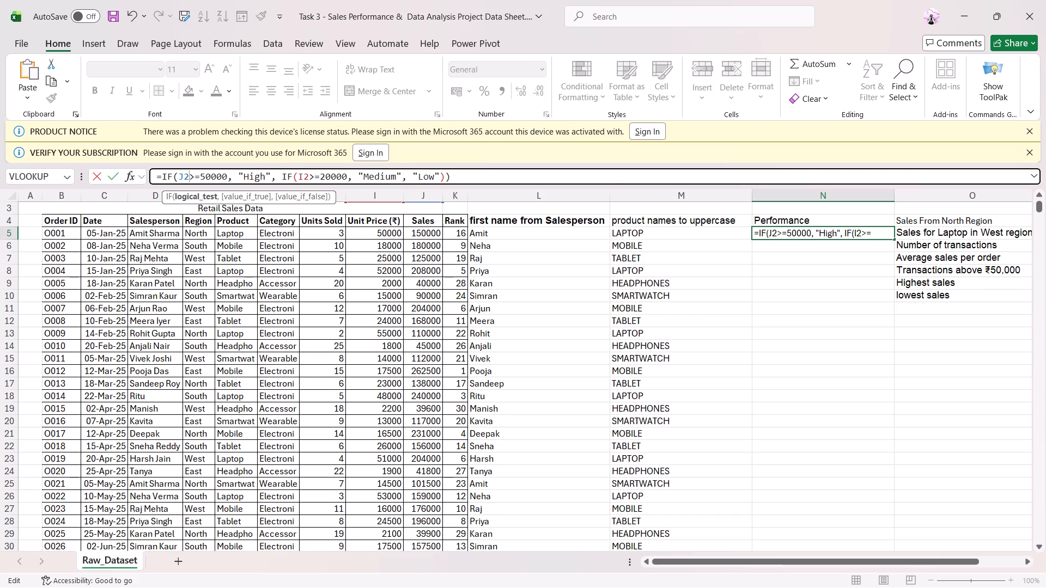
click(305, 177)
key(BackSpace)
key(j)
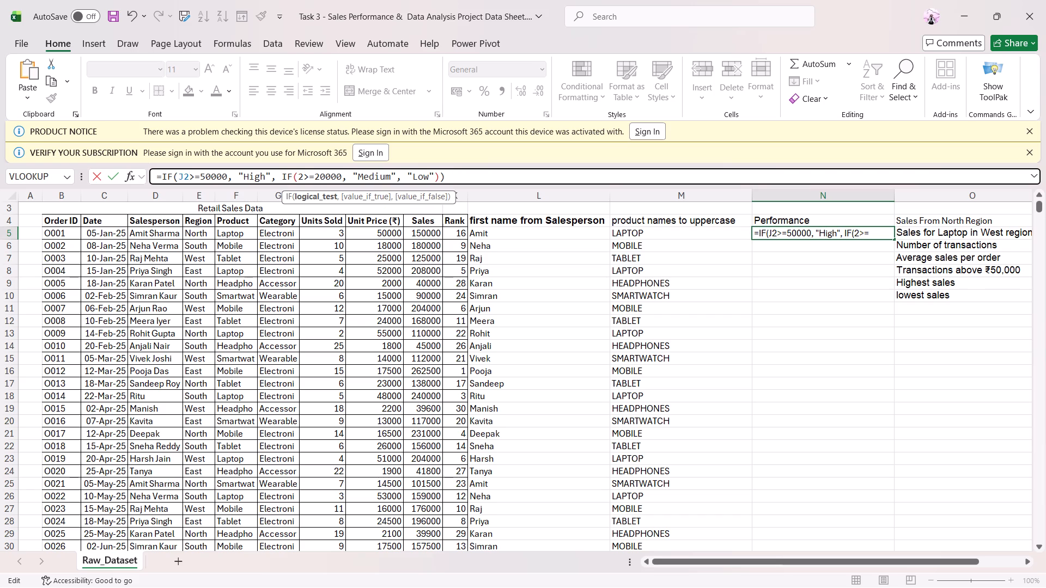
key(Return)
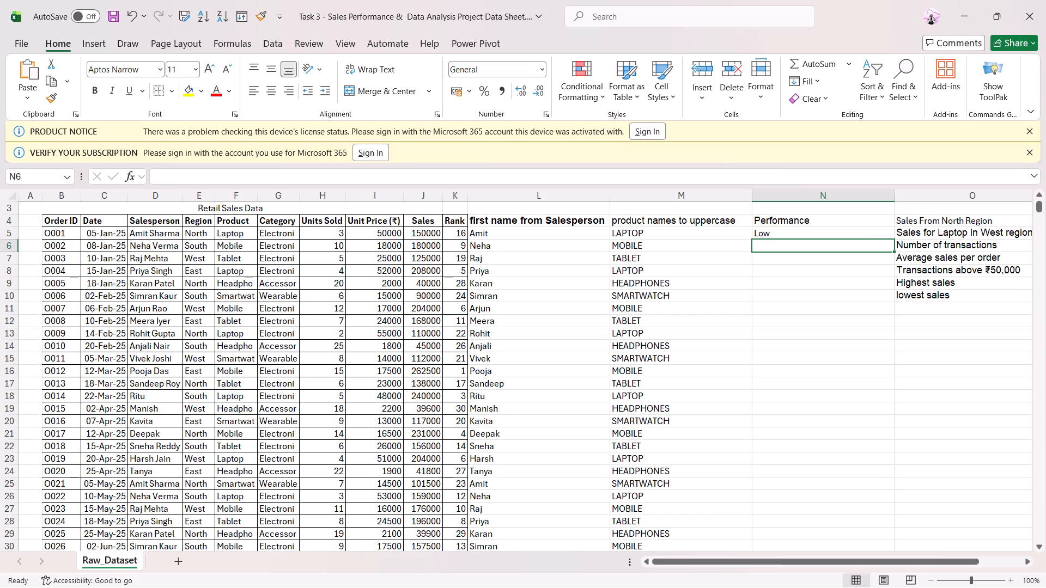
Wrap N5's nested IF formula in IFERROR with "Error" as the fallback value.
click(844, 232)
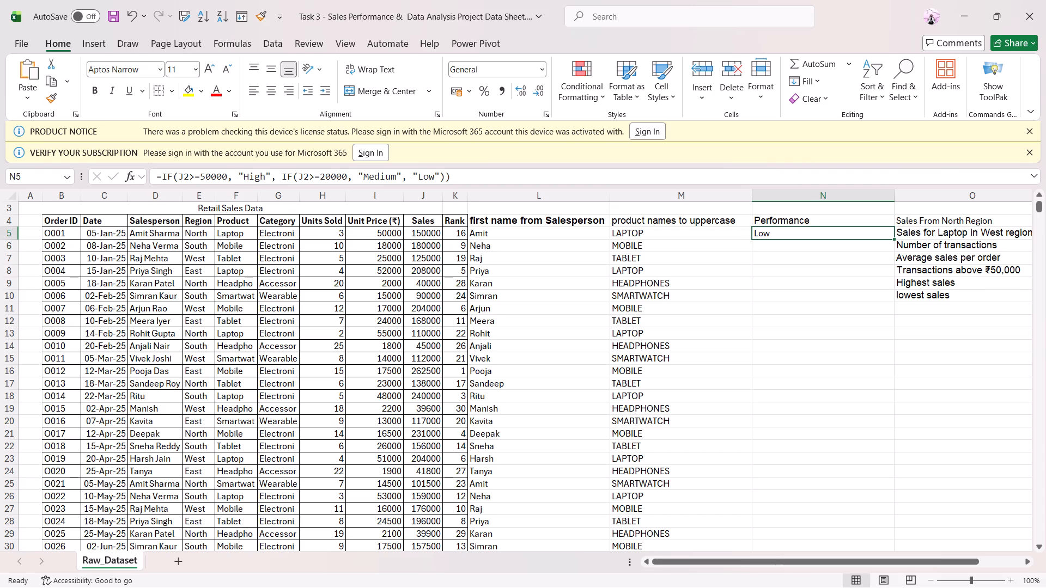
click(166, 177)
click(162, 180)
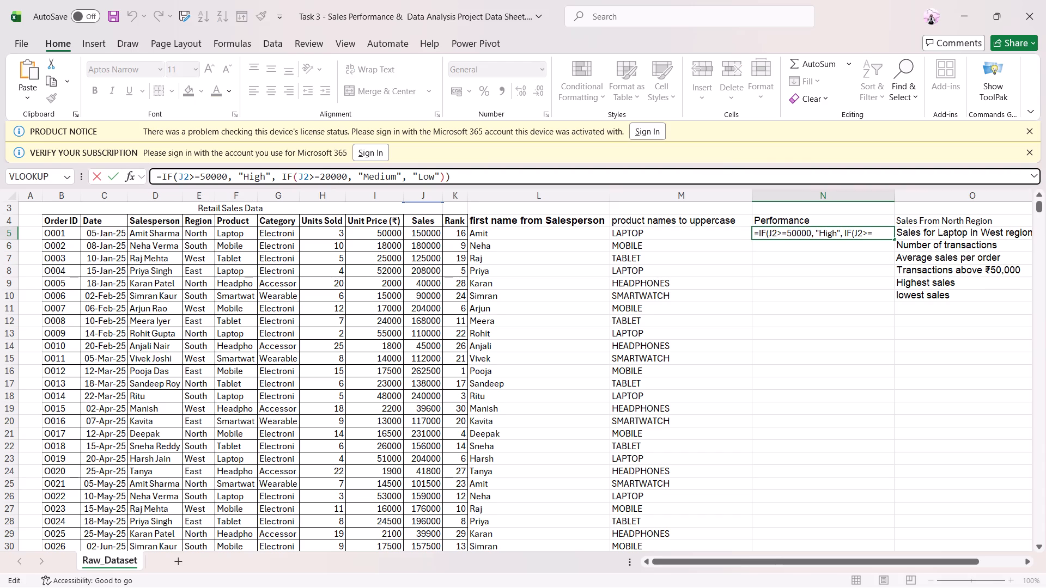
click(174, 180)
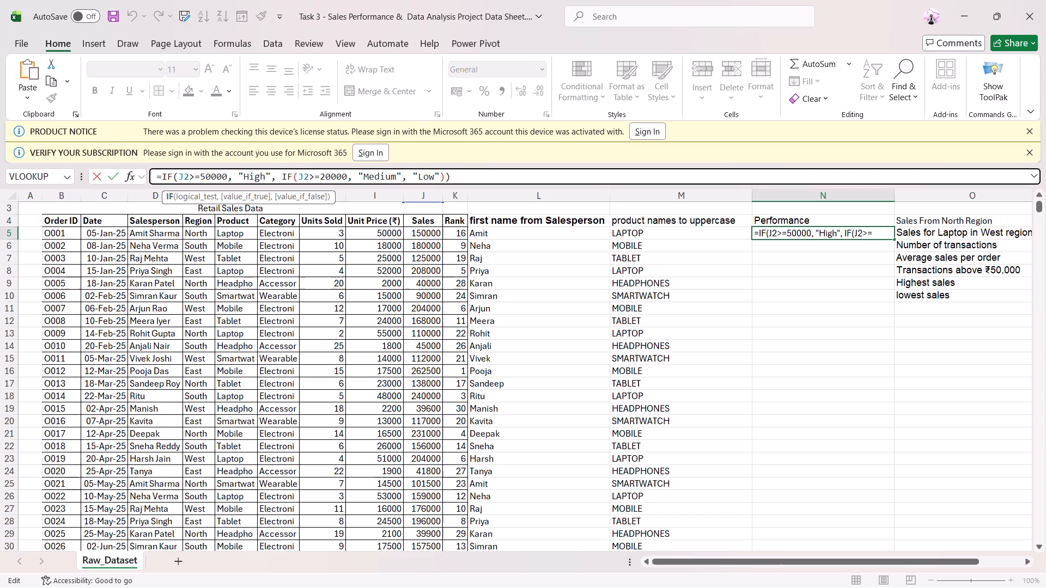
key(e)
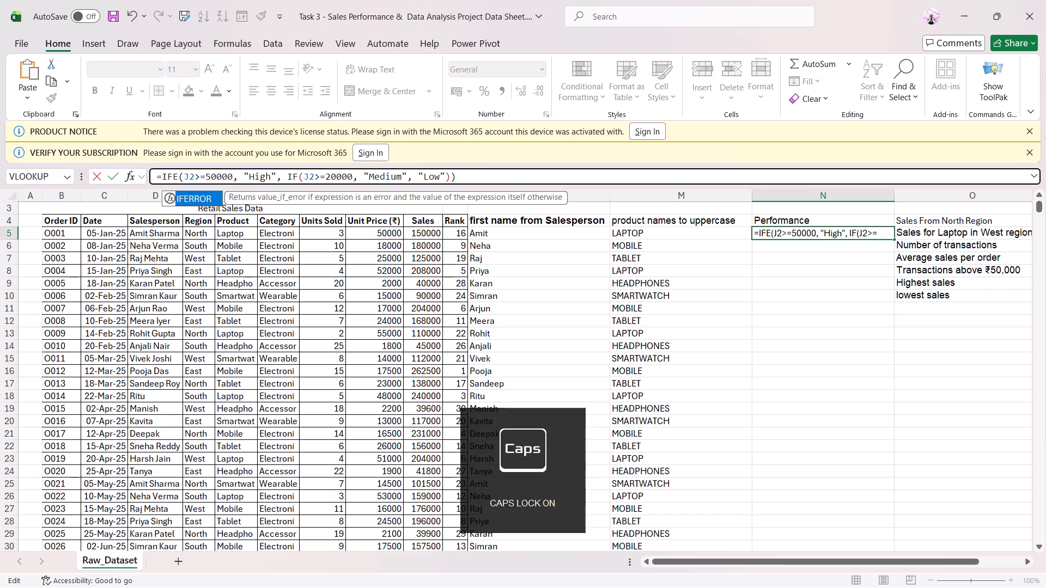
key(BackSpace)
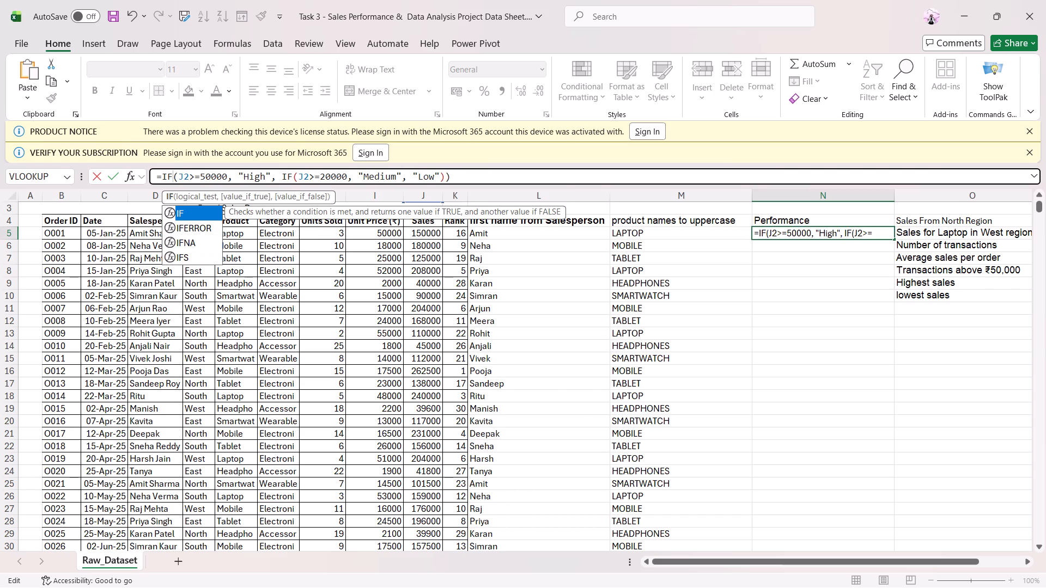
double_click(196, 228)
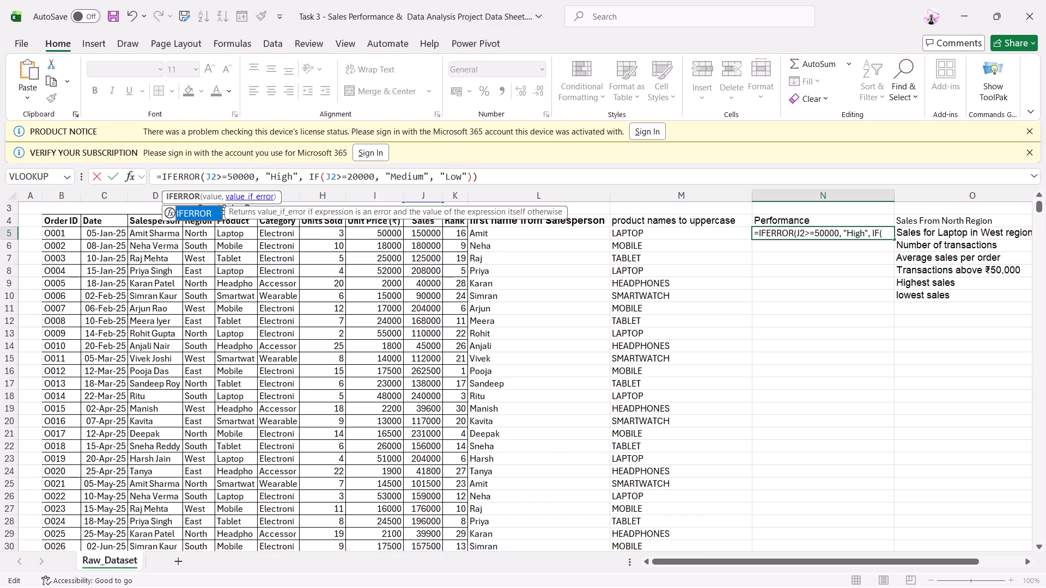
click(199, 179)
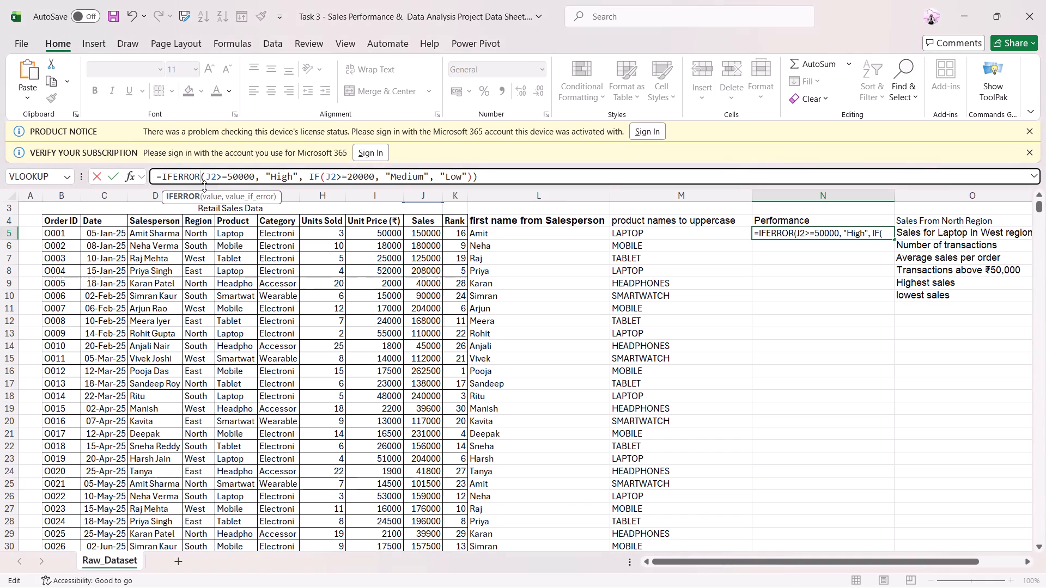
key(shift+parenright)
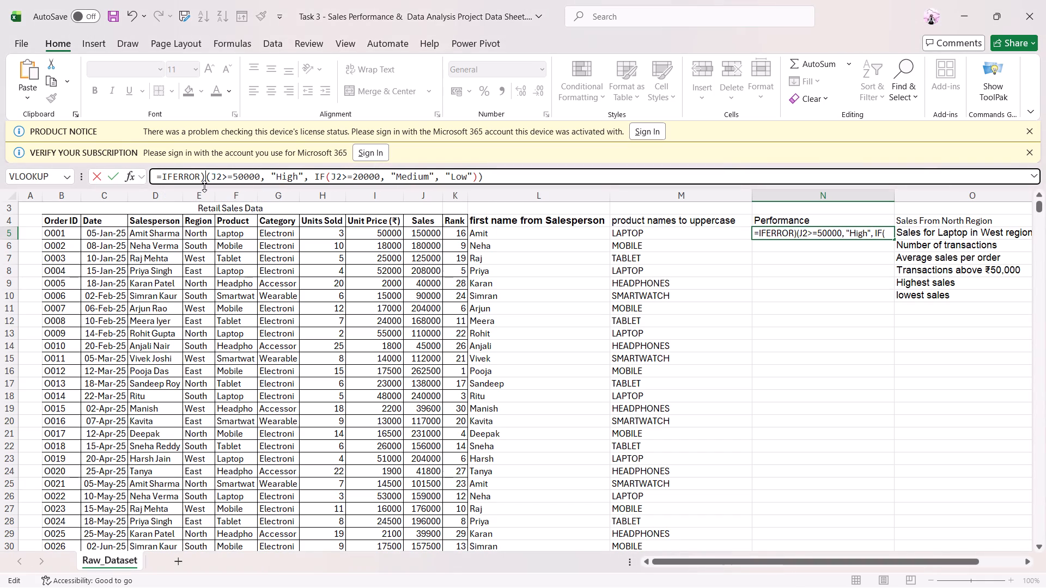
key(BackSpace)
key(shift+parenleft)
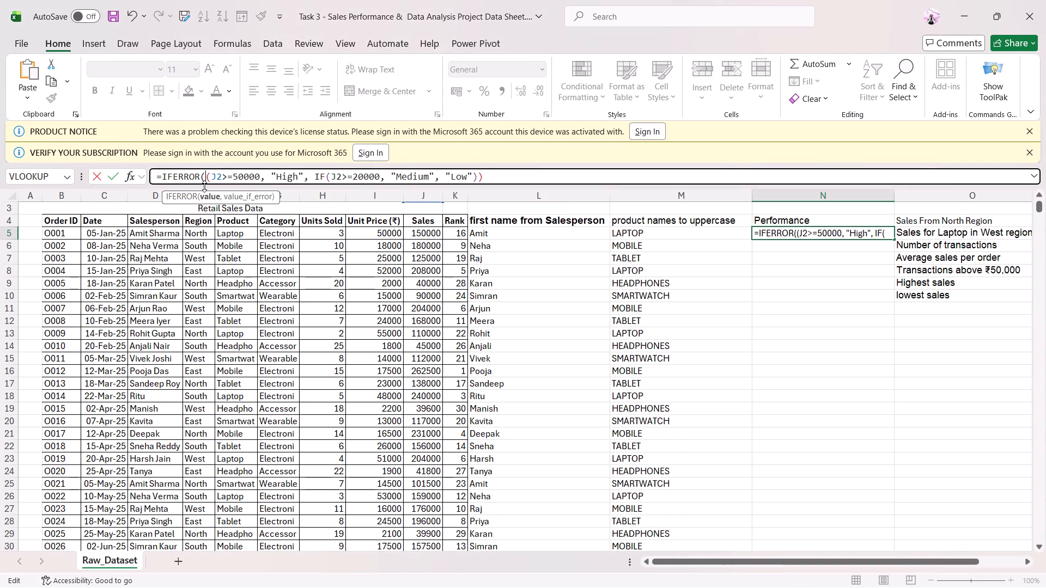
text(IF)
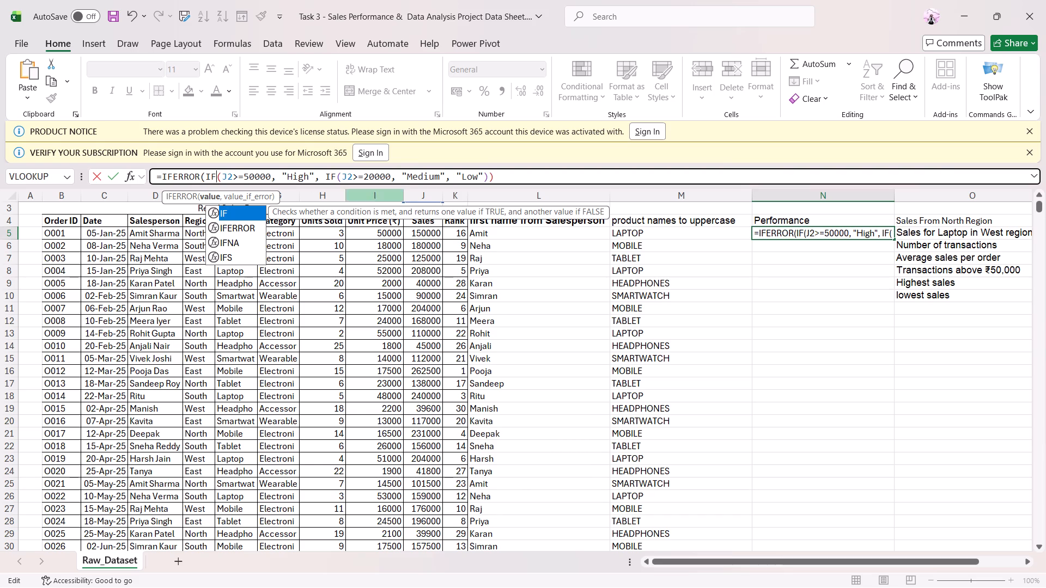
click(500, 176)
key(comma)
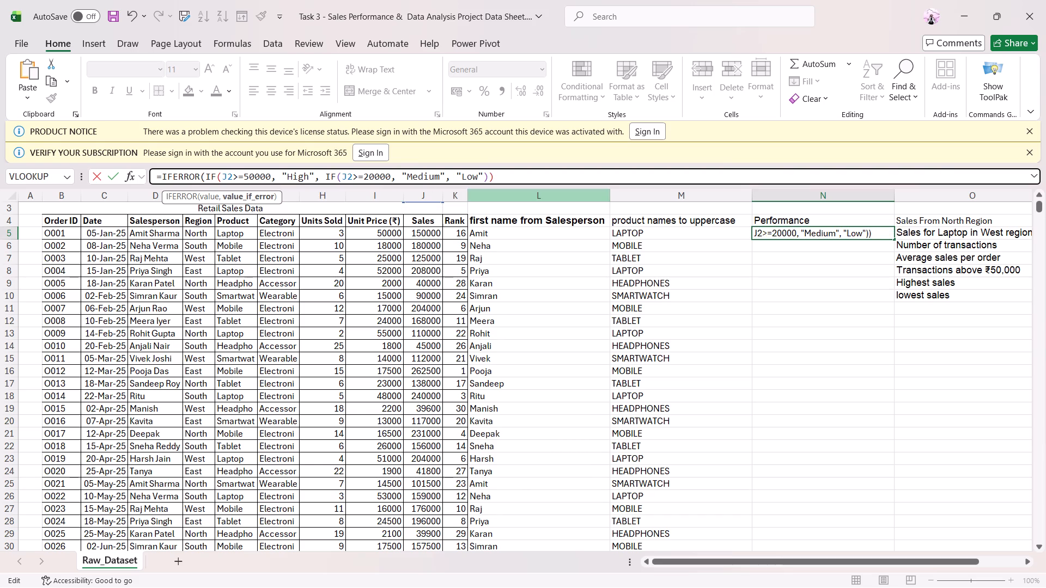
key(shift+quotedbl)
key(e)
key(e)
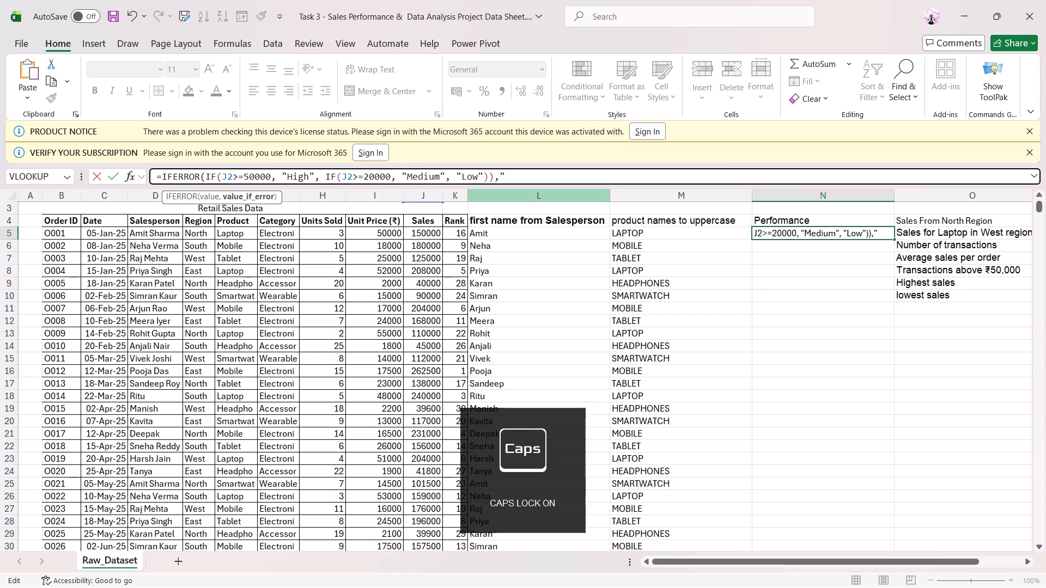
text(rror)
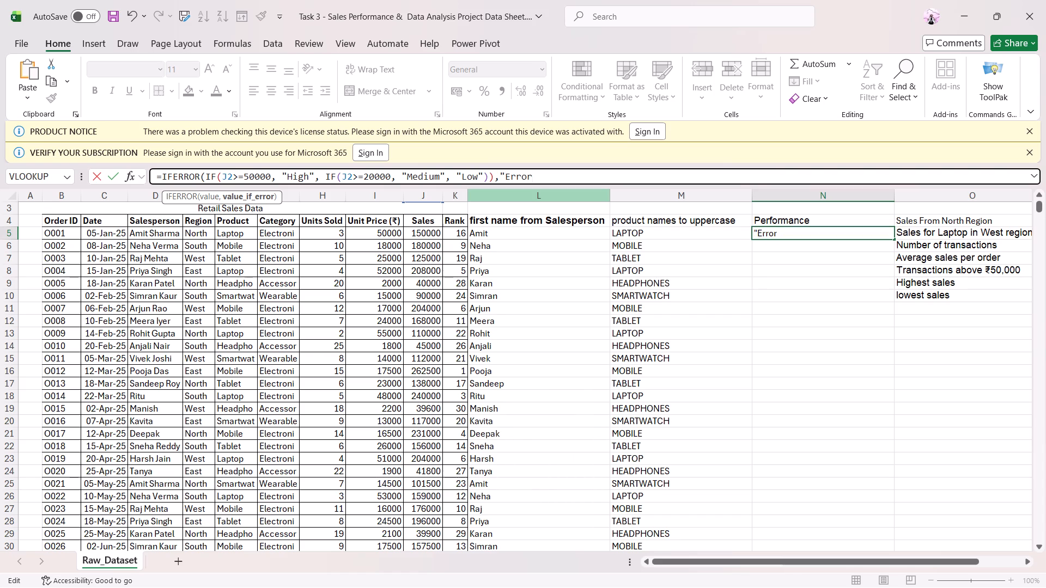
key(shift+quotedbl)
key(shift+parenright)
key(Return)
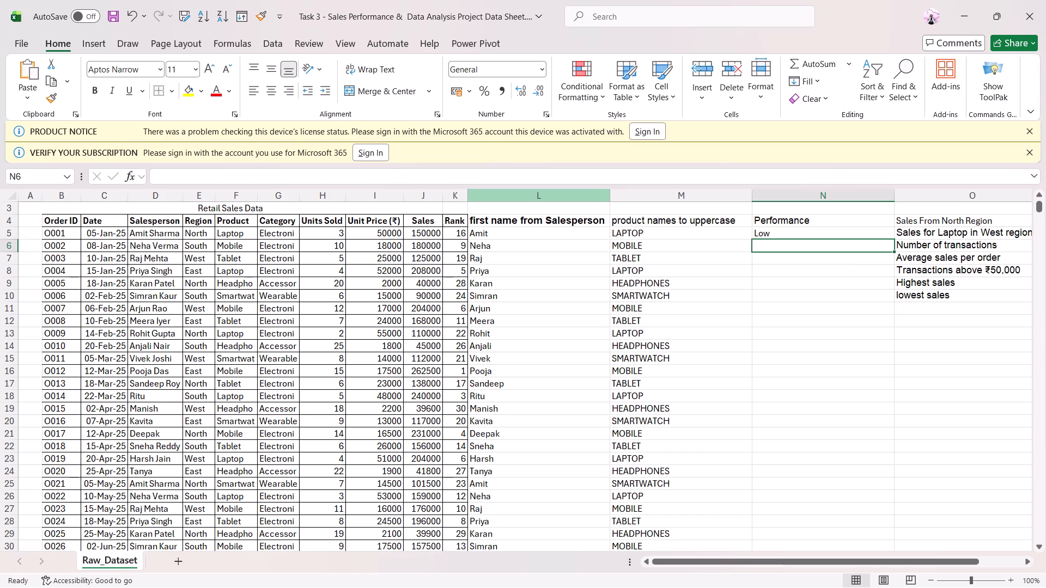
Fill the Performance formula from N5 down through all the dataset's rows.
click(820, 237)
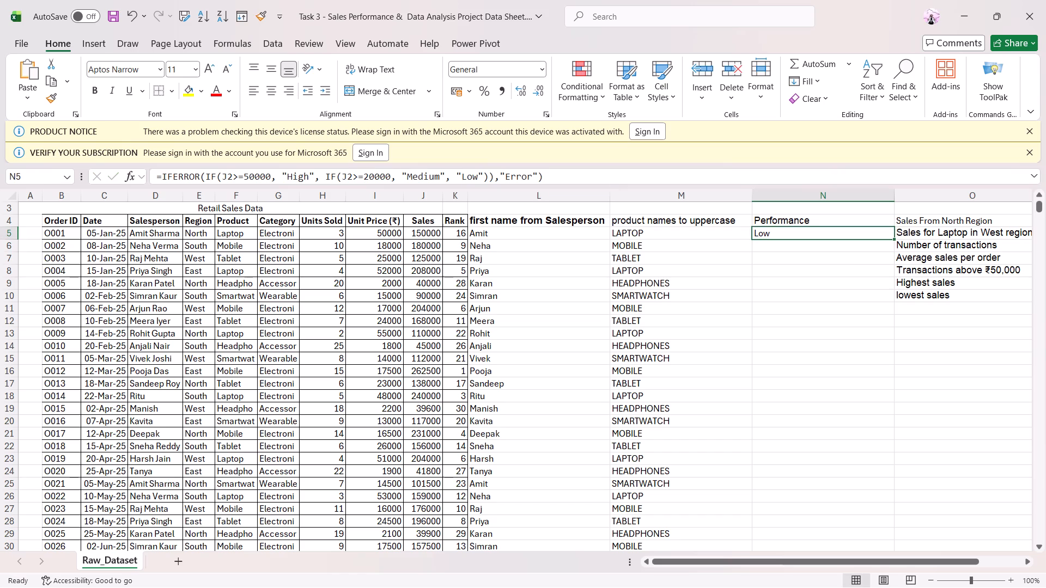
double_click(895, 238)
click(969, 397)
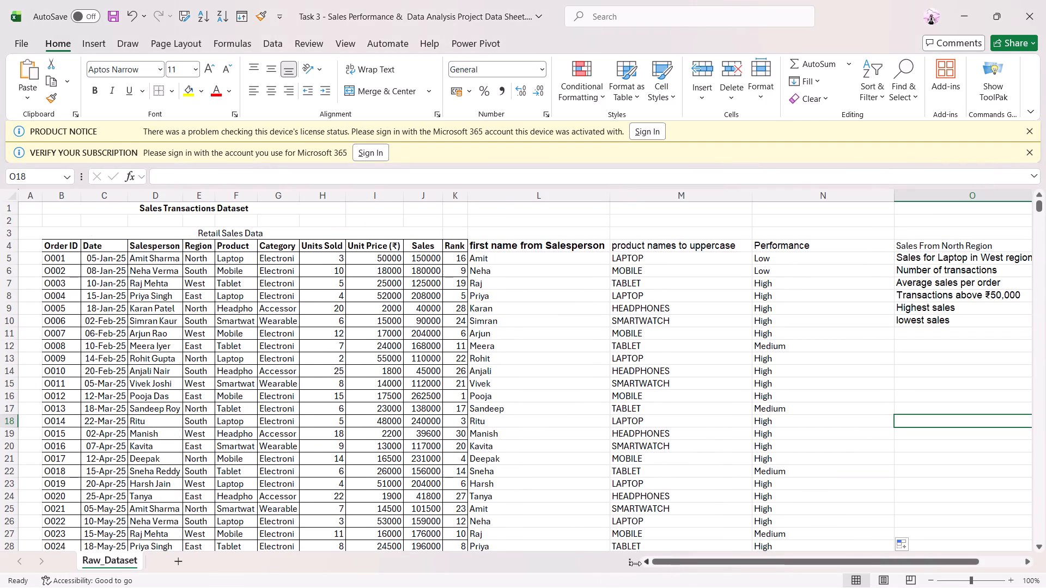
drag(696, 564, 808, 555)
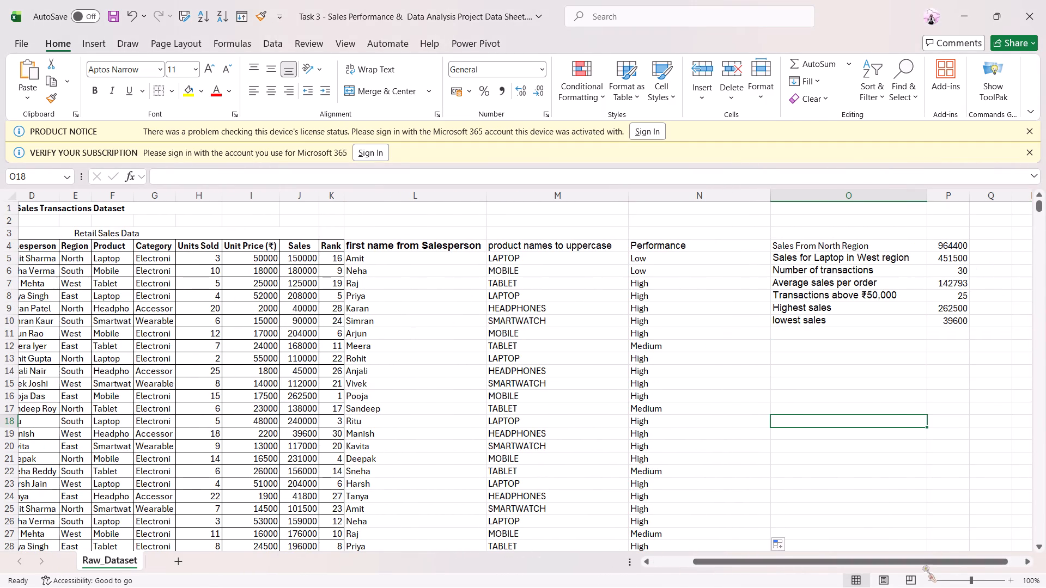
Merge and center cells O12:P12 below the summary figures and enter the title LookUp Table.
drag(964, 567, 974, 557)
drag(975, 558, 1045, 566)
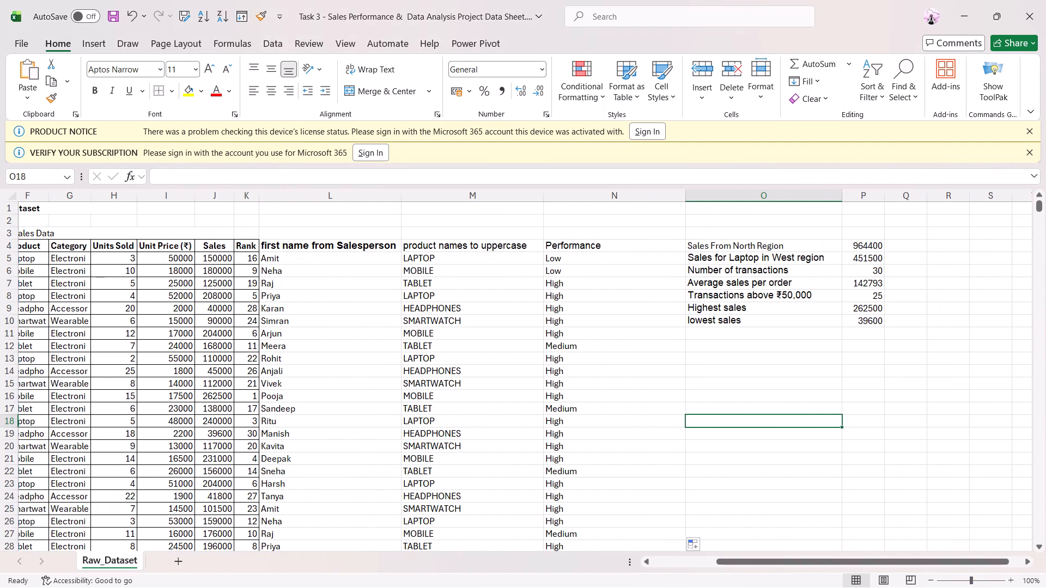
drag(964, 563, 1045, 560)
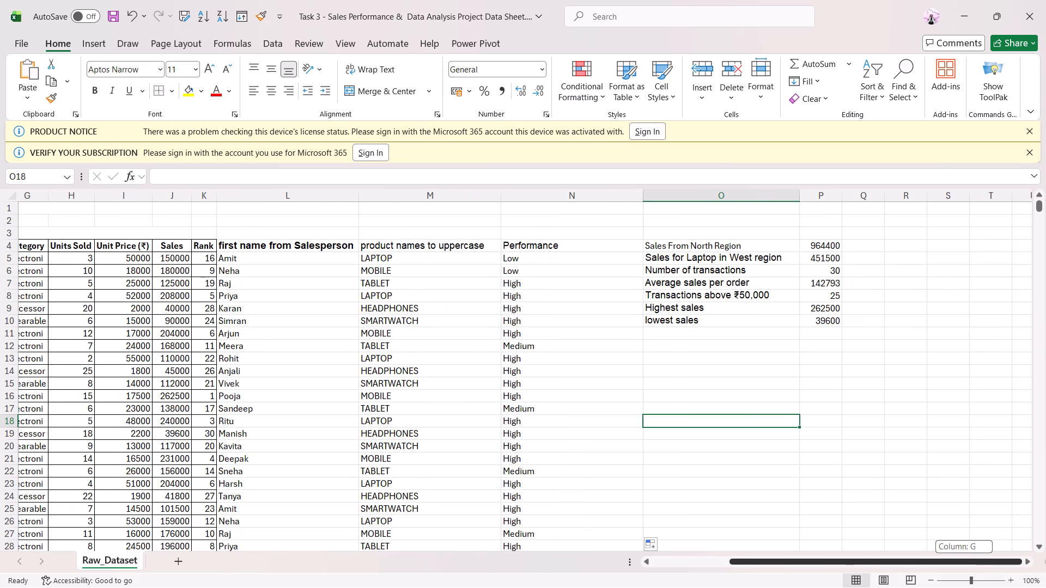
drag(1045, 560, 1042, 559)
triple_click(1030, 561)
triple_click(1030, 563)
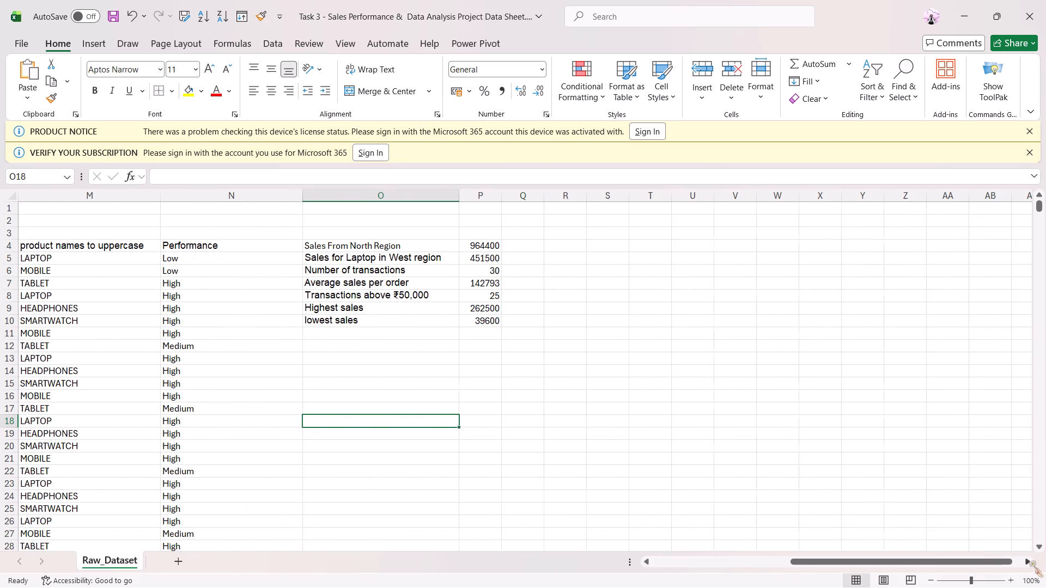
click(360, 347)
drag(360, 347, 494, 356)
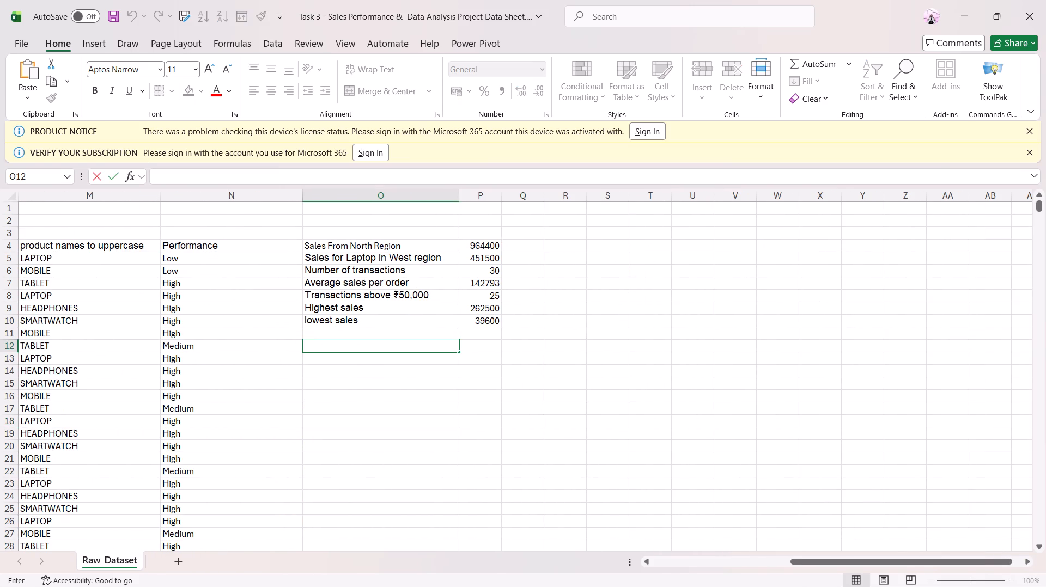
drag(496, 349, 424, 347)
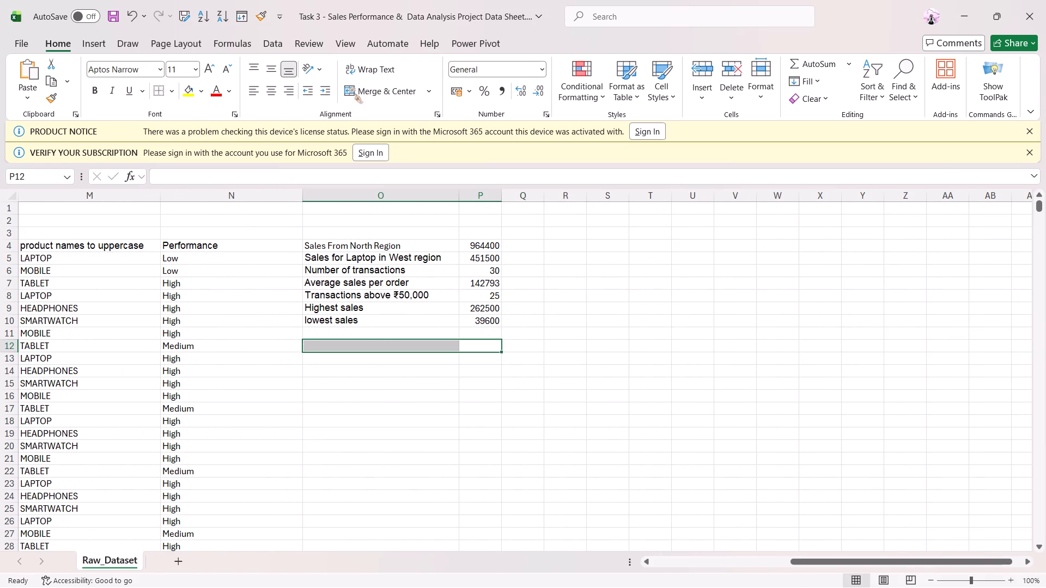
click(359, 91)
double_click(415, 345)
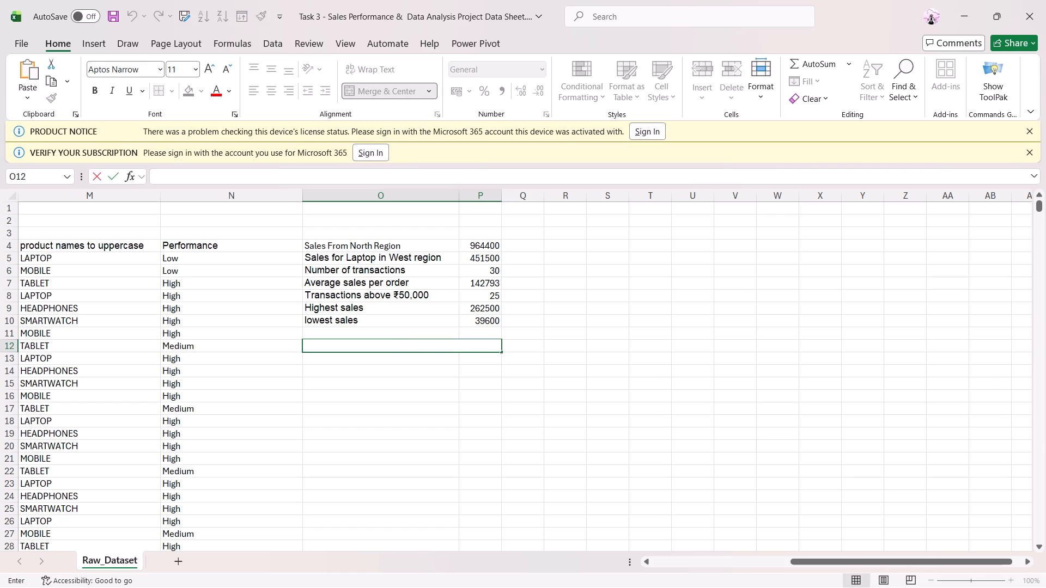
key(BackSpace)
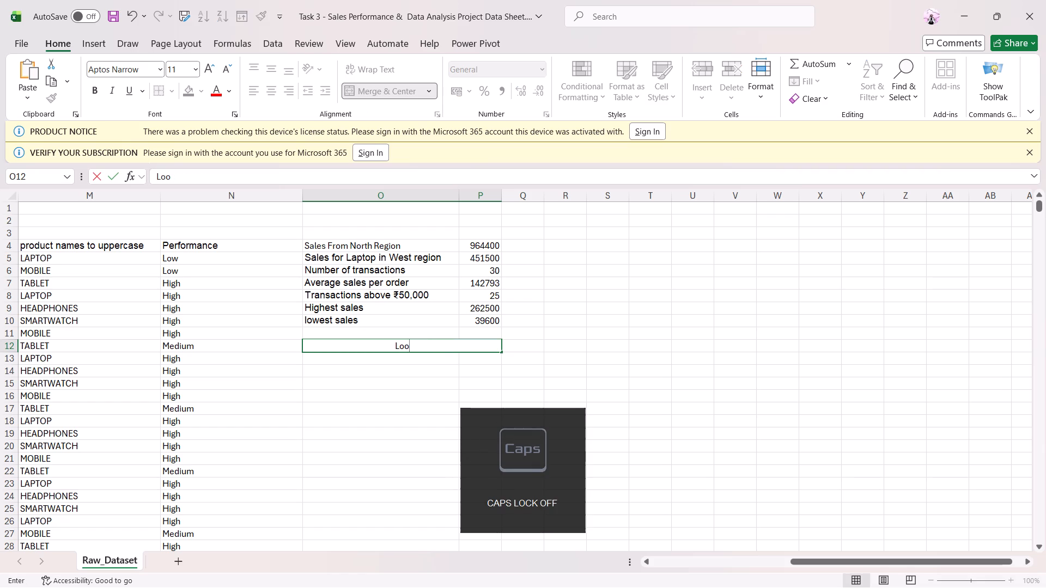
key(k)
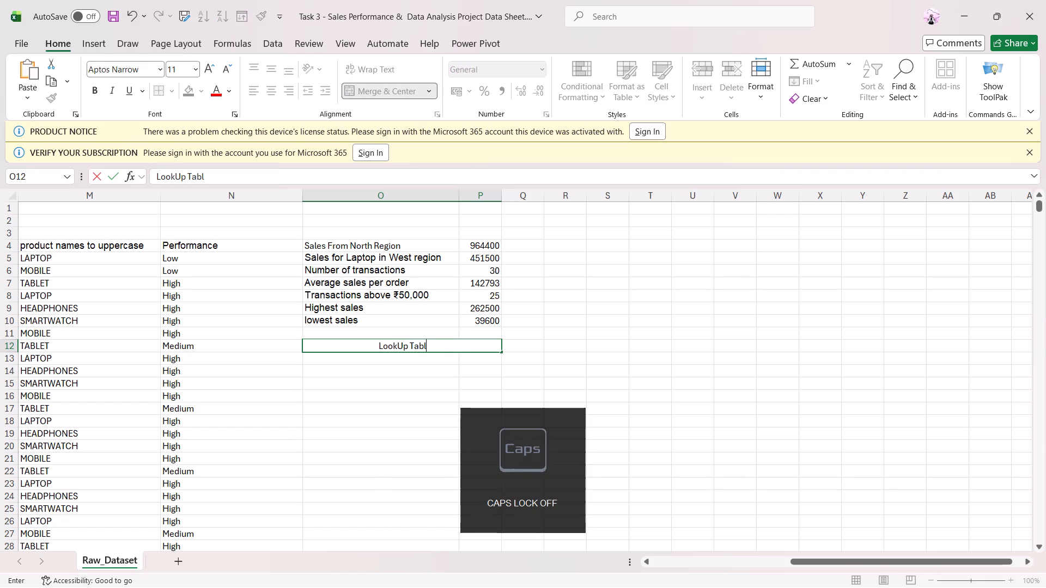
key(Return)
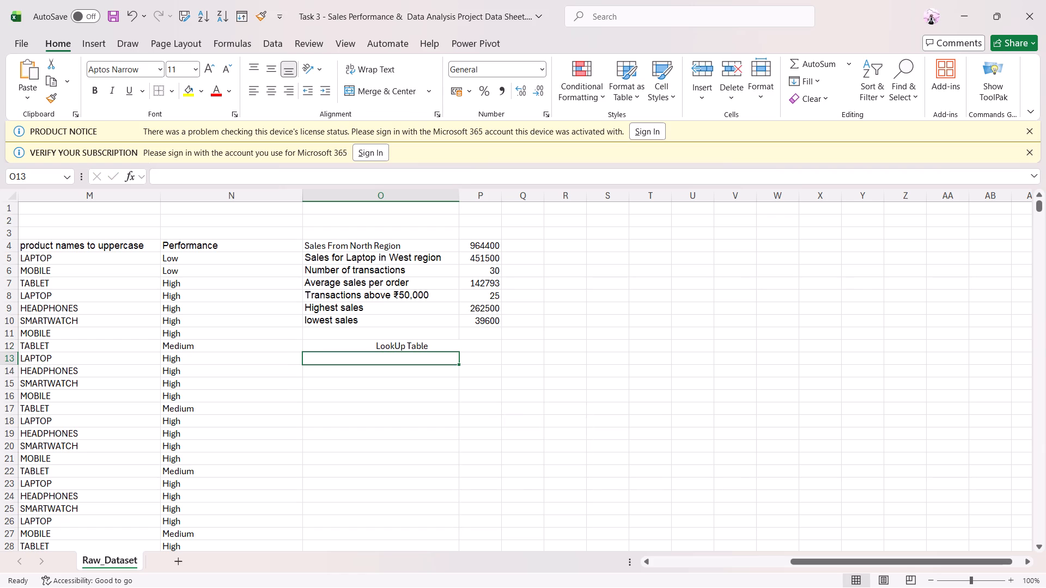
Enter the headers Product and Category in O13:P13, with Laptop and Electronic as the first row beneath them.
text(roduct)
click(494, 356)
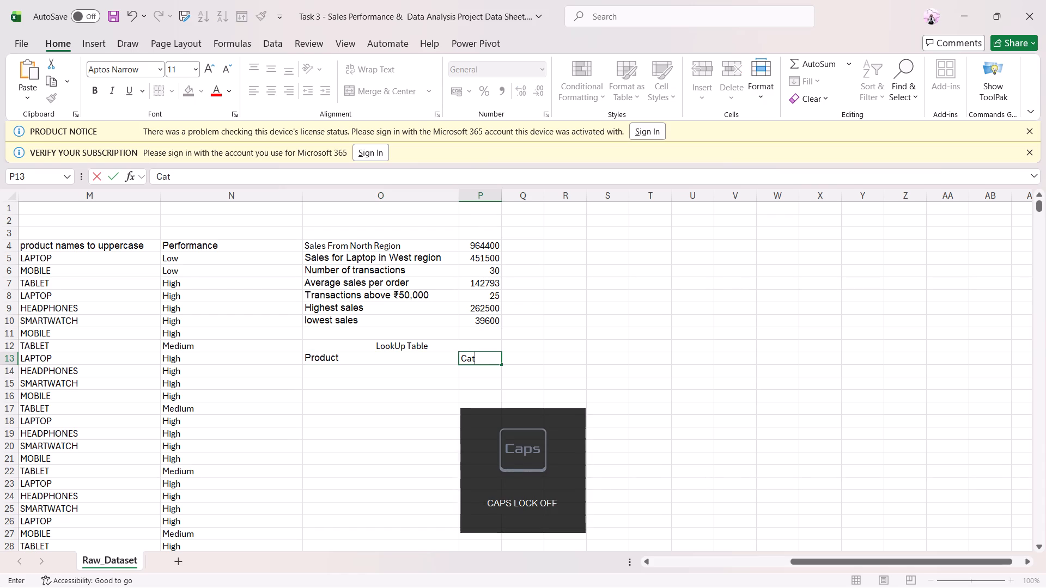
click(447, 374)
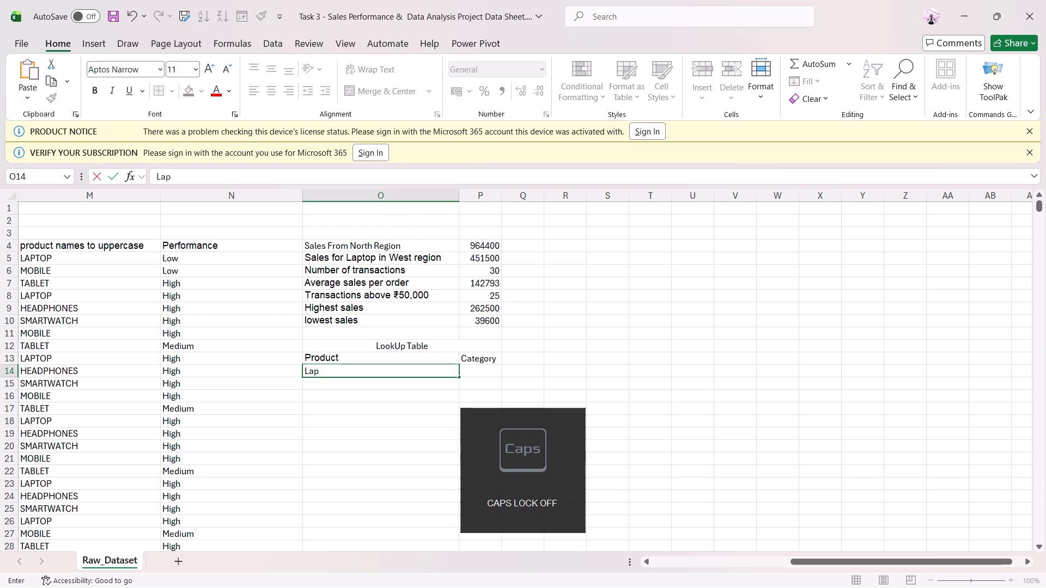
click(487, 366)
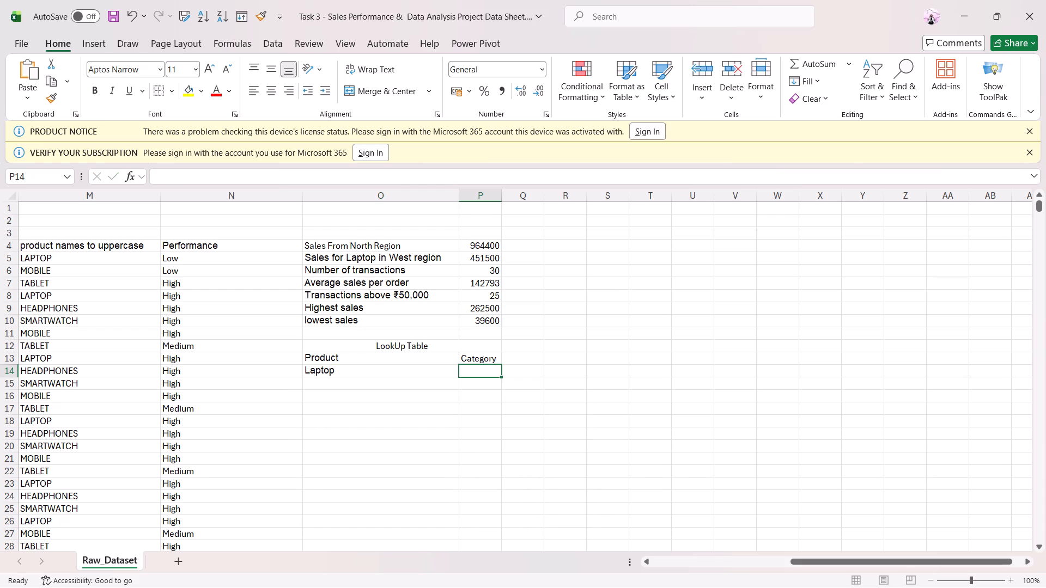
key(e)
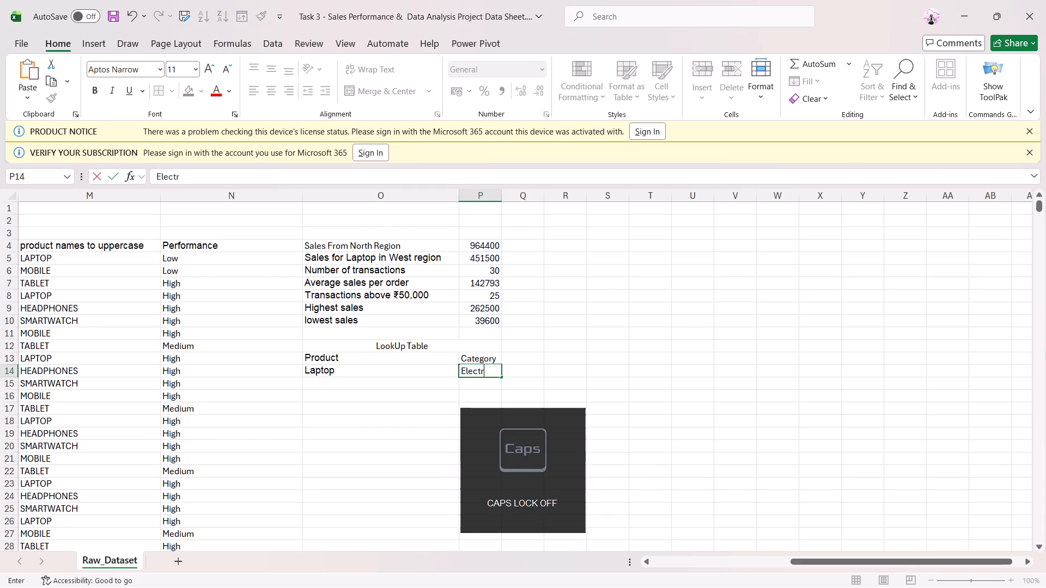
click(425, 387)
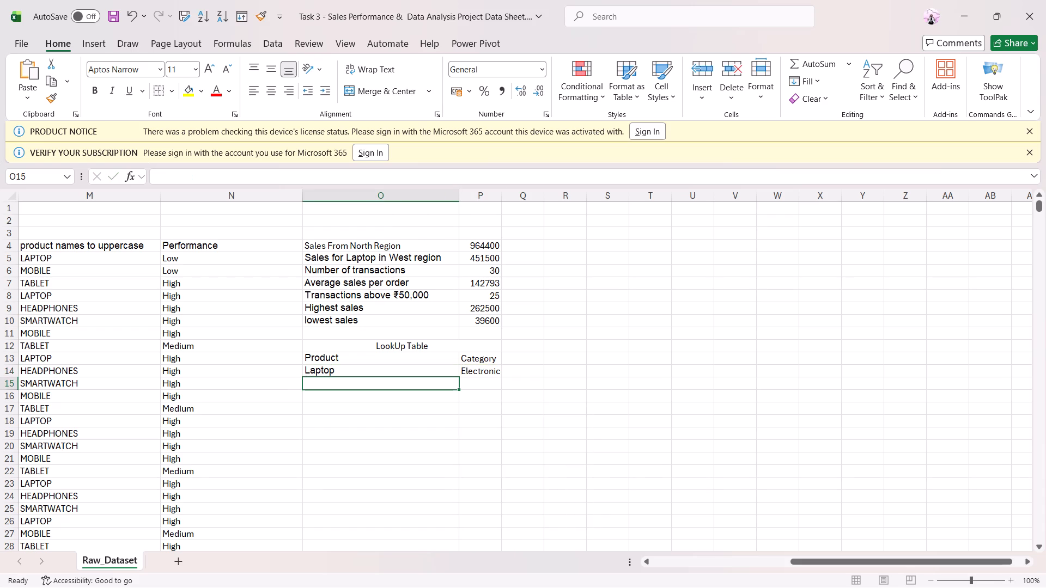
Autofit the widths of columns P and O to their contents.
double_click(502, 198)
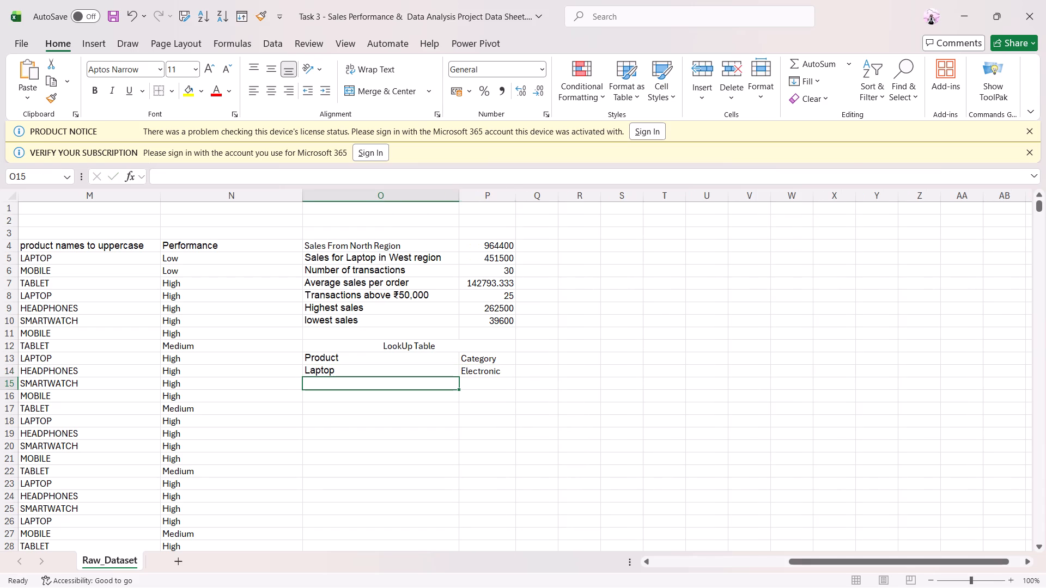
double_click(463, 197)
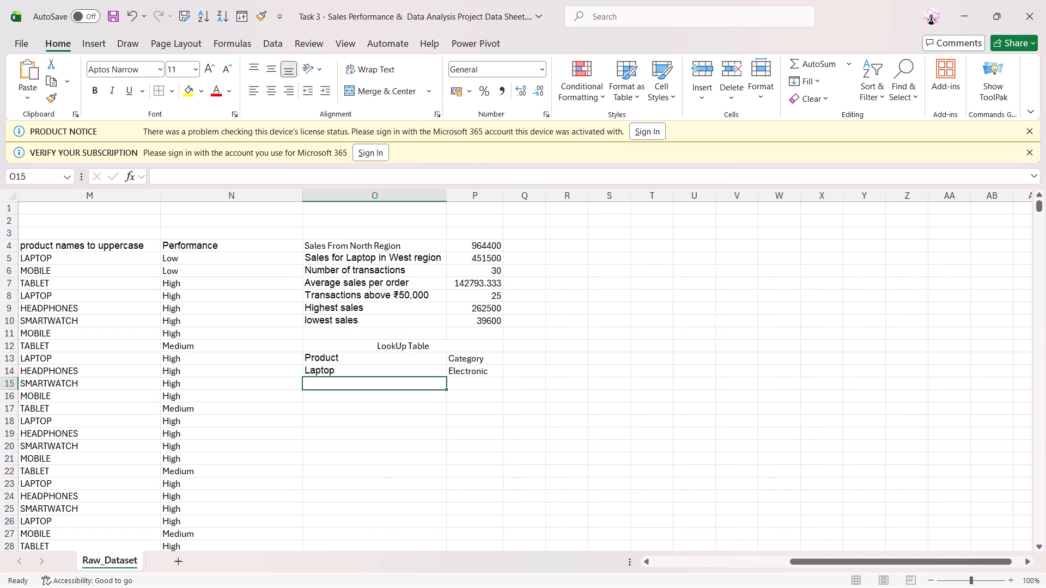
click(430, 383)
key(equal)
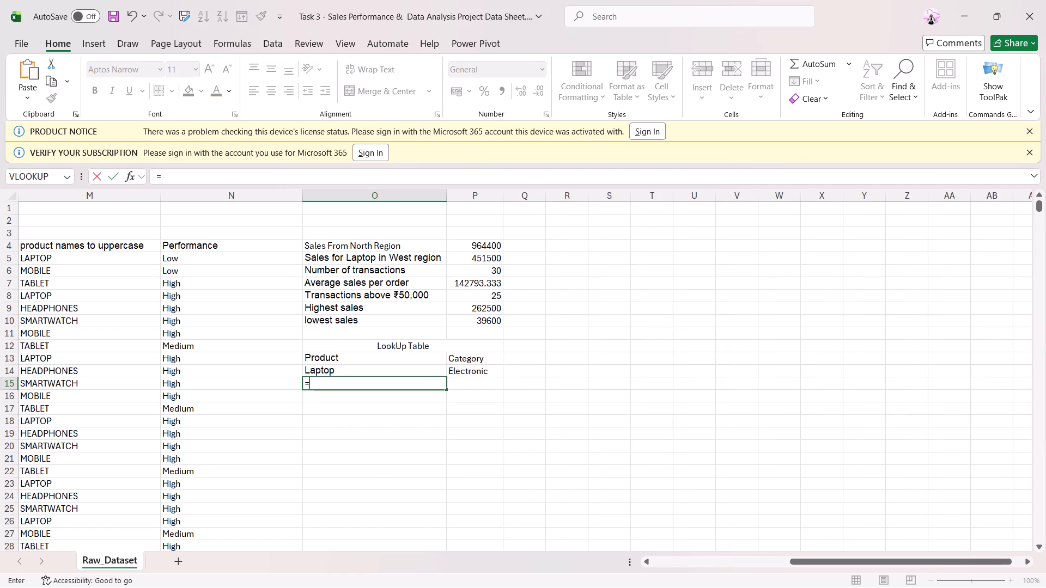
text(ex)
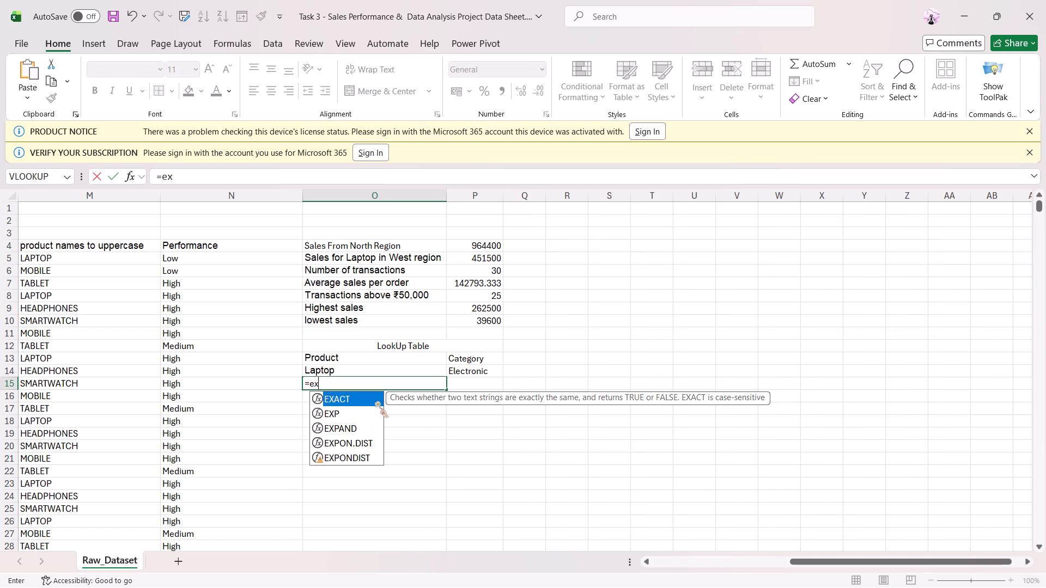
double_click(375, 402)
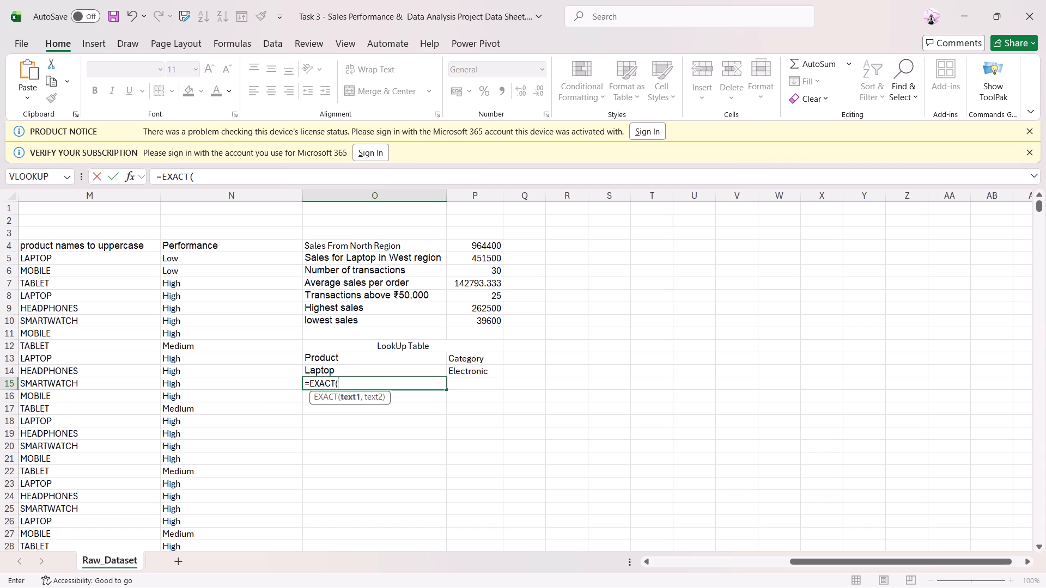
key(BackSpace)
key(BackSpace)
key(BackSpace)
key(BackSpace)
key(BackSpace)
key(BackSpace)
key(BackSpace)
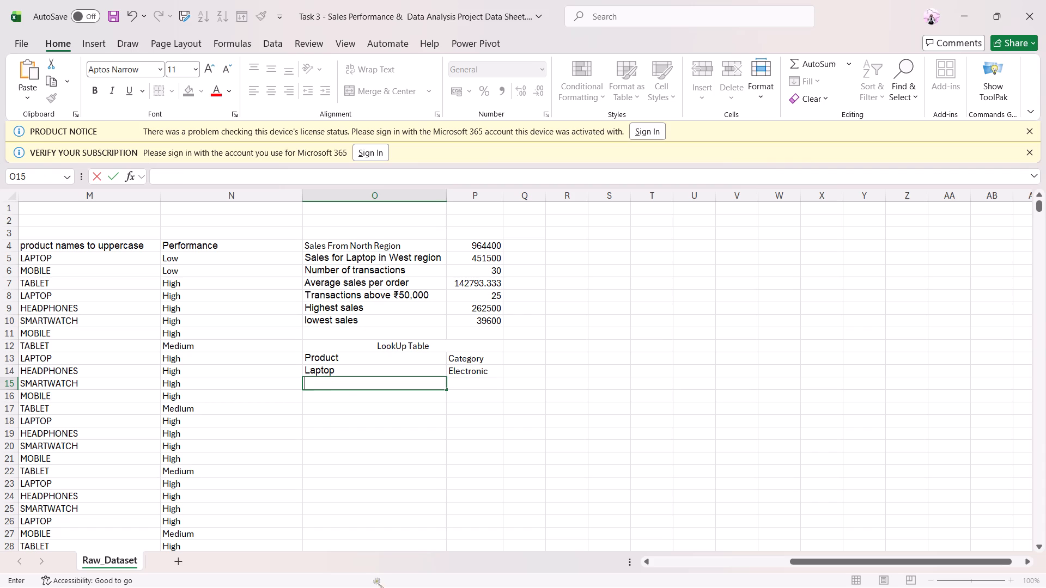
Add the products Mobile in O15 and Tablet in O16 of the lookup table.
drag(822, 558, 650, 555)
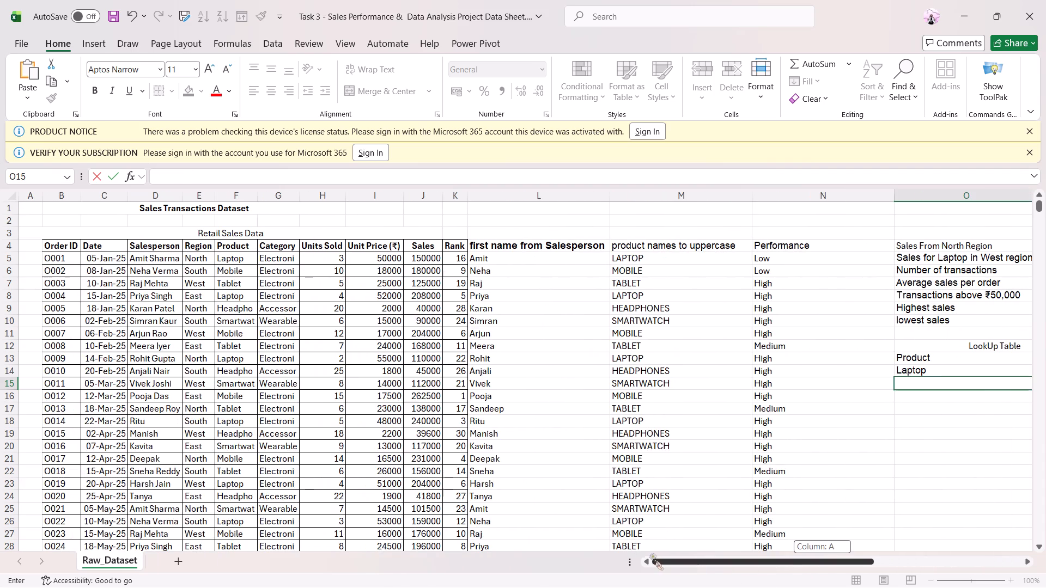
drag(650, 555, 635, 552)
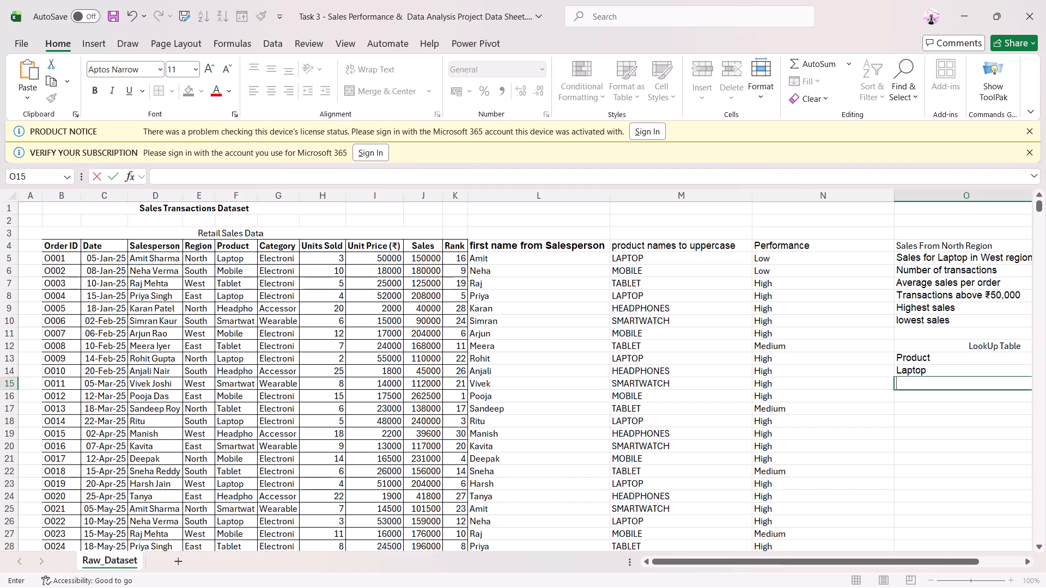
drag(781, 560, 994, 558)
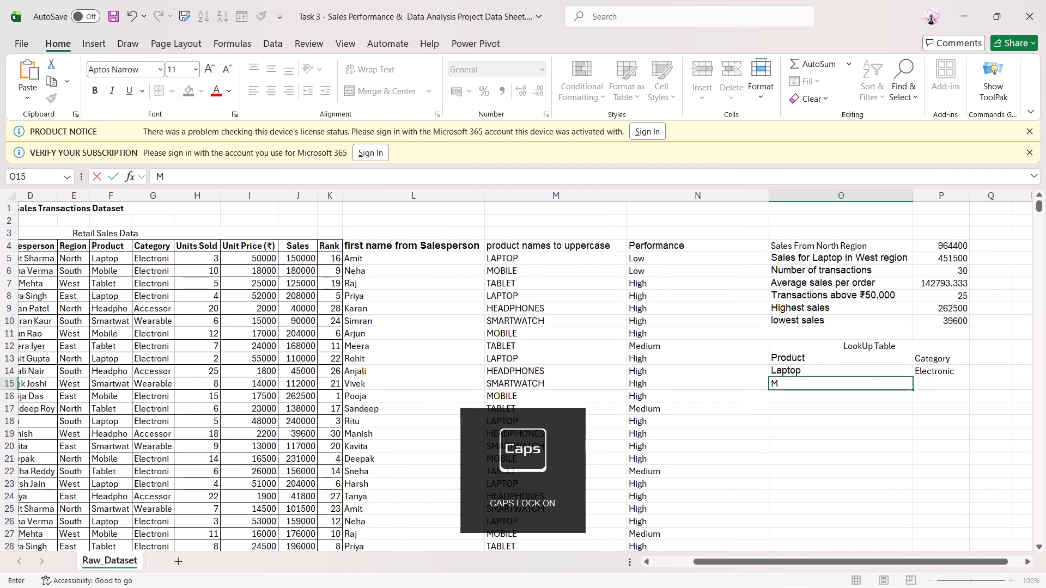
text(obile)
scroll(843, 384, up, 1)
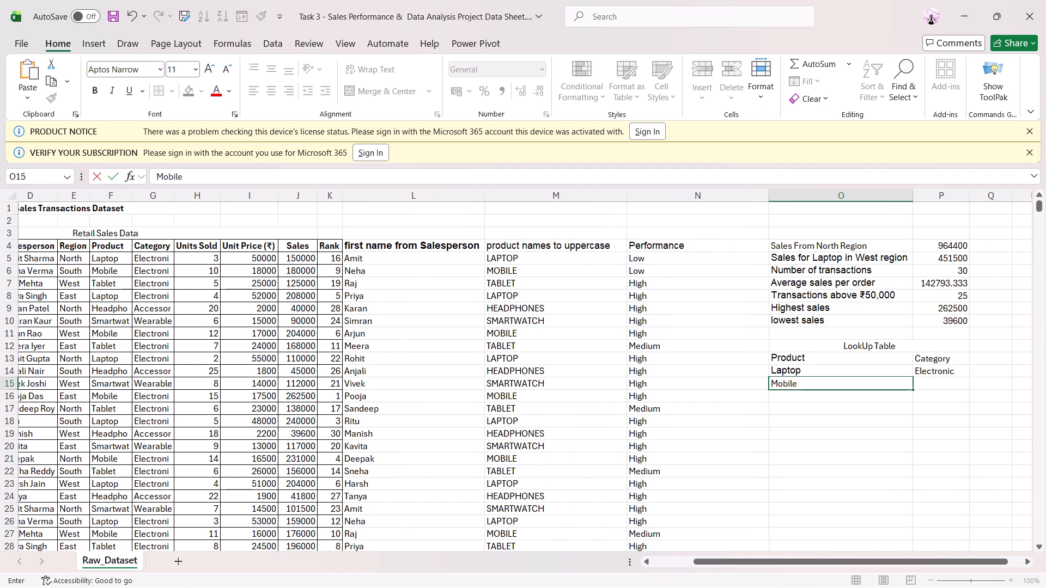
click(808, 400)
text(TA)
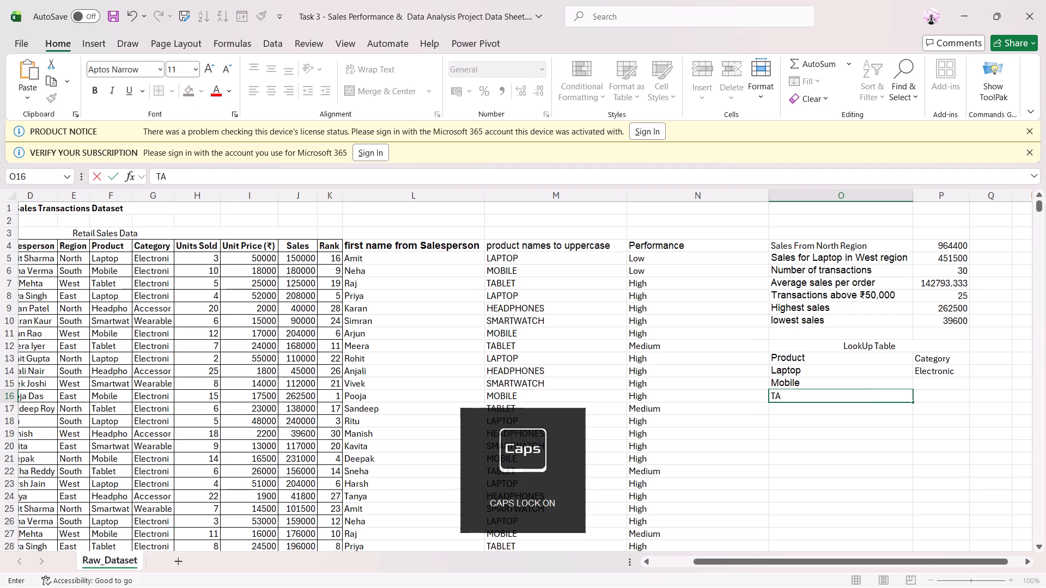
key(BackSpace)
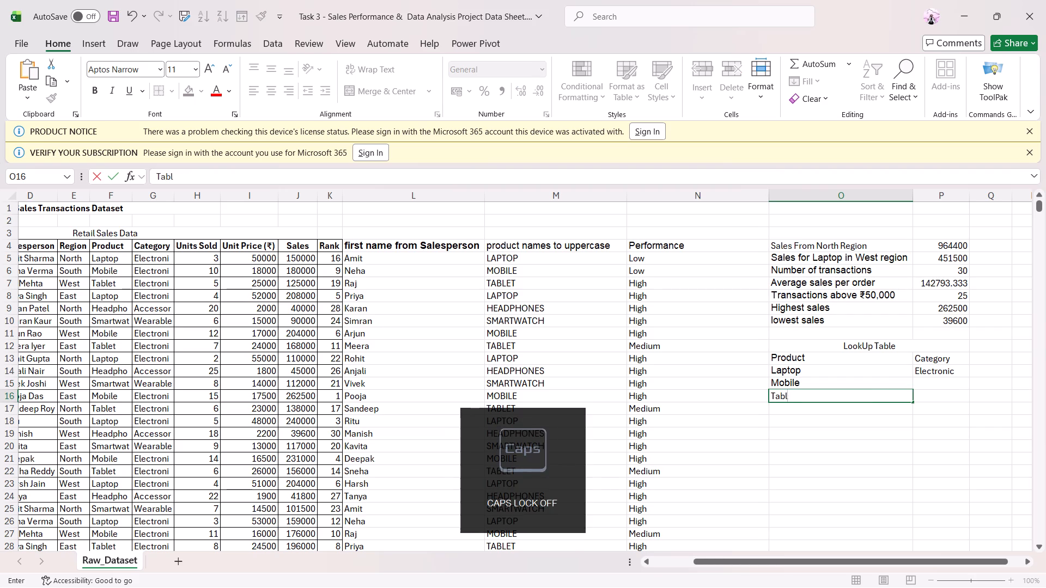
click(970, 416)
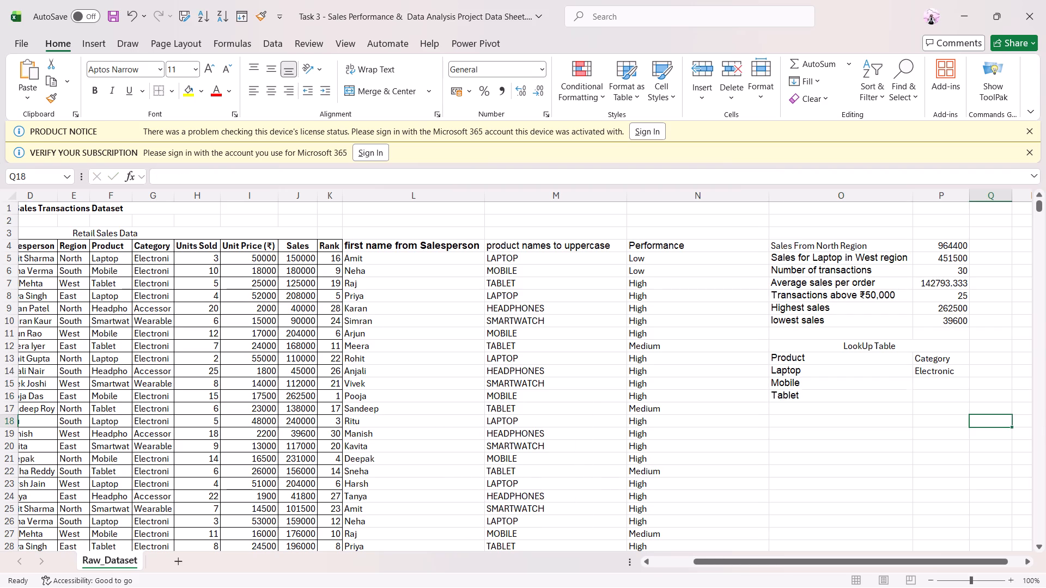
Fill the Electronic category down from P14, keeping it only through P16 beside Mobile and Tablet.
click(966, 373)
double_click(970, 377)
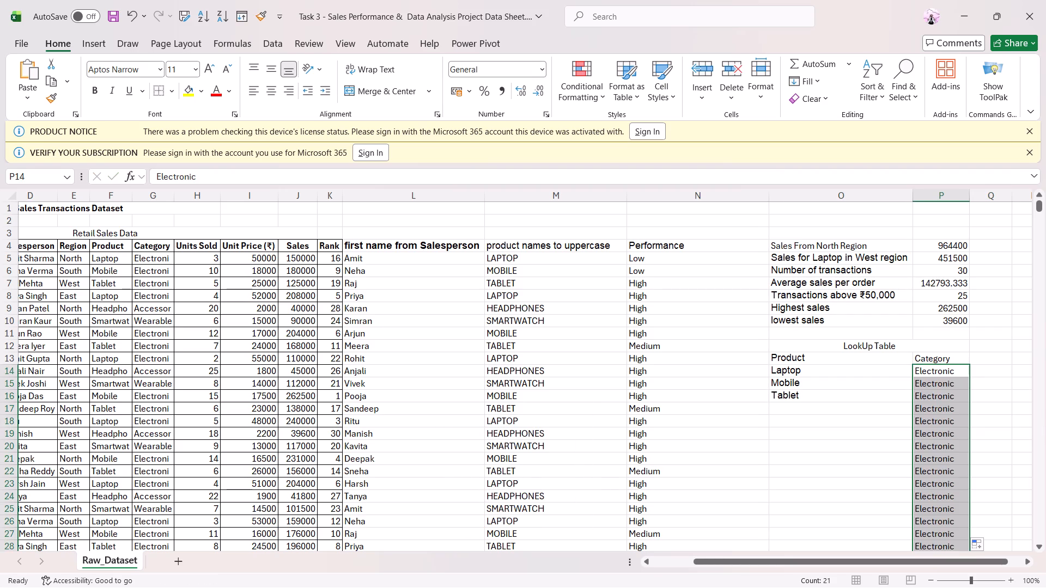
scroll(807, 492, up, 8)
scroll(788, 485, down, 5)
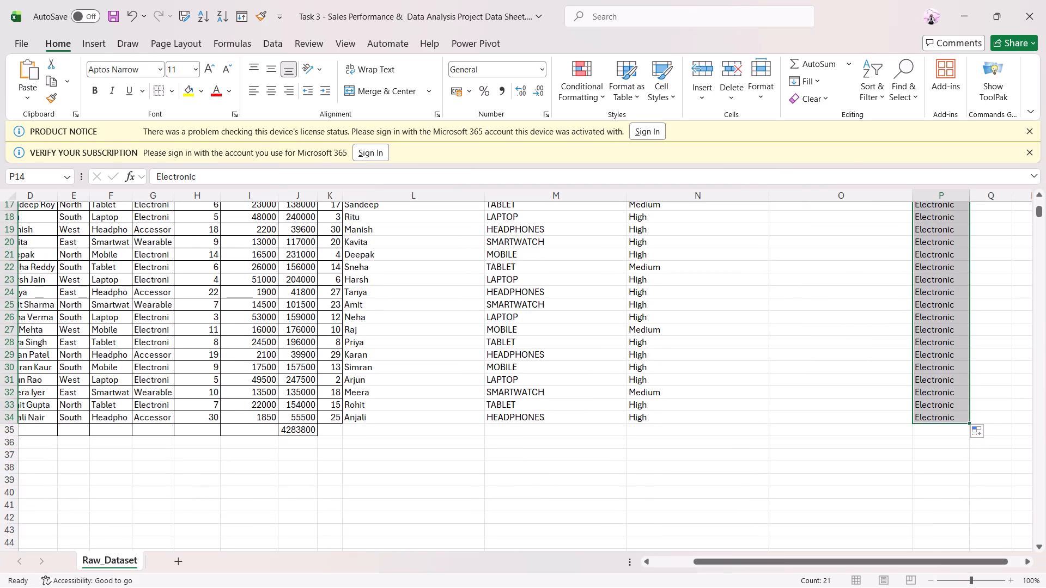
drag(969, 424, 933, 204)
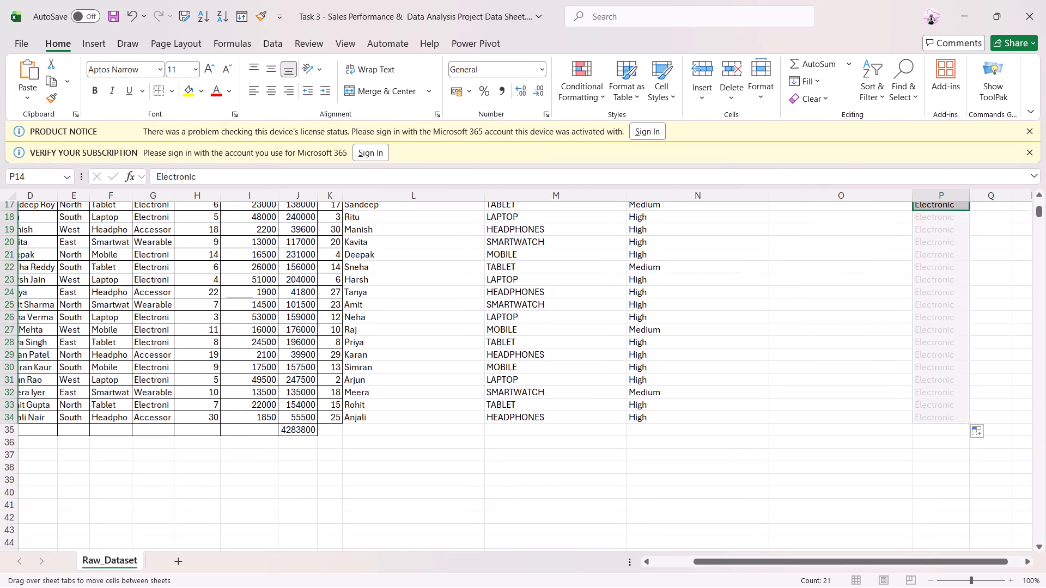
drag(933, 204, 938, 269)
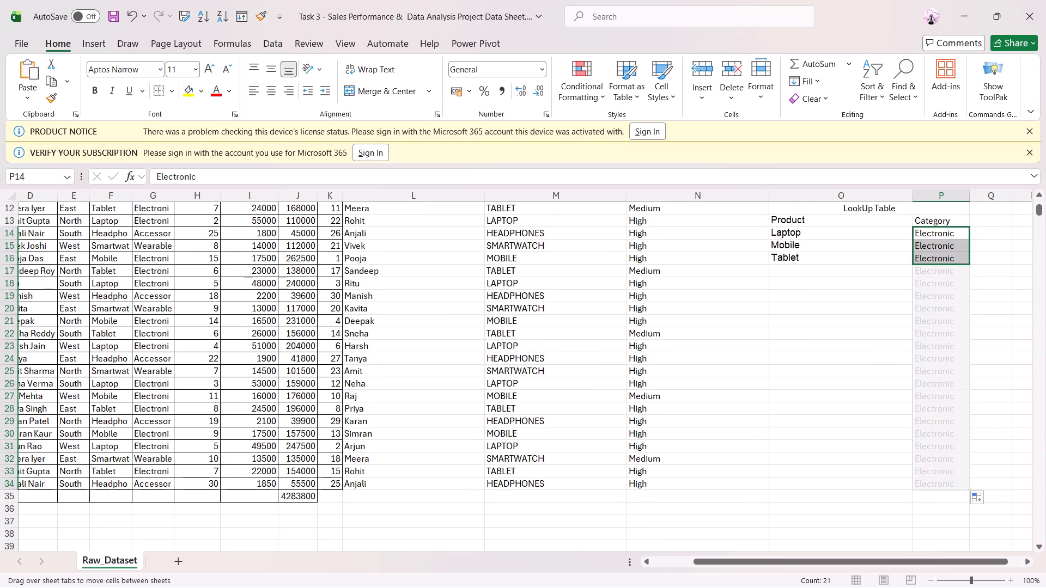
drag(938, 269, 938, 270)
click(842, 372)
Add a lookup table row with Headphones in O17 and Accessories in P17.
click(834, 274)
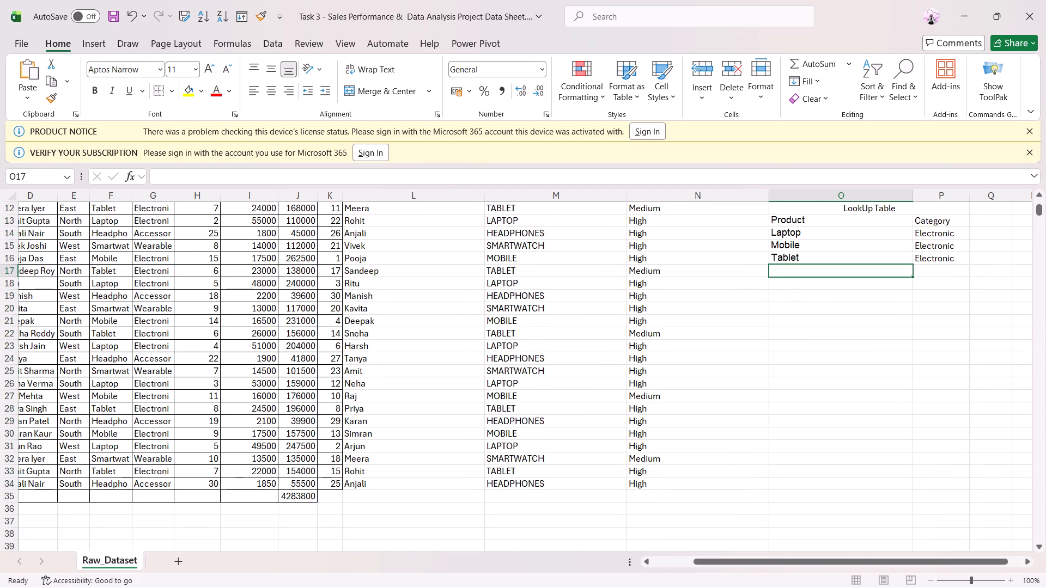
key(h)
text(eadphones)
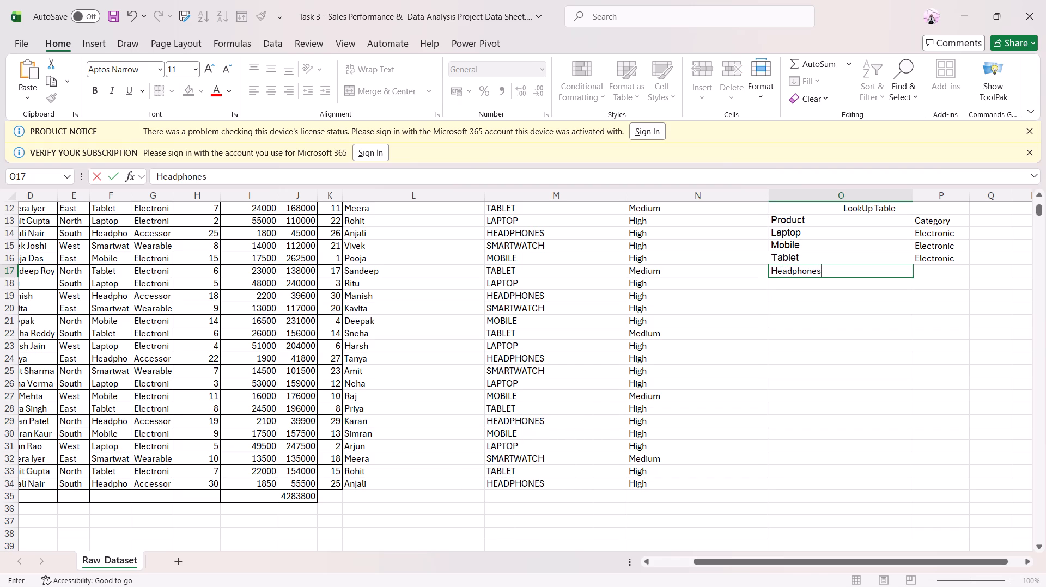
click(939, 269)
text(ccesories)
key(Return)
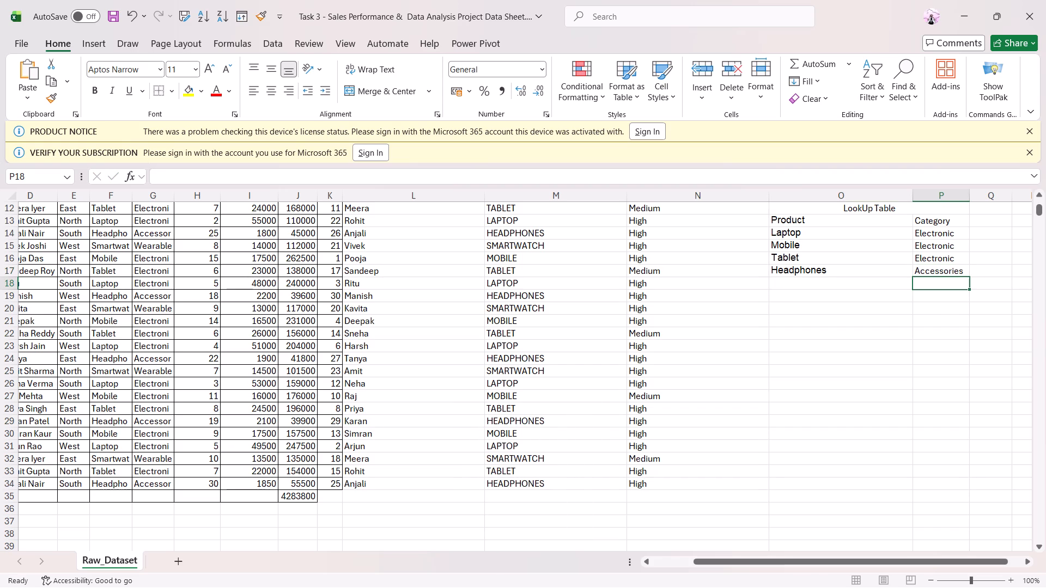
Start the next product entry in O18, below Headphones in the lookup table.
click(868, 288)
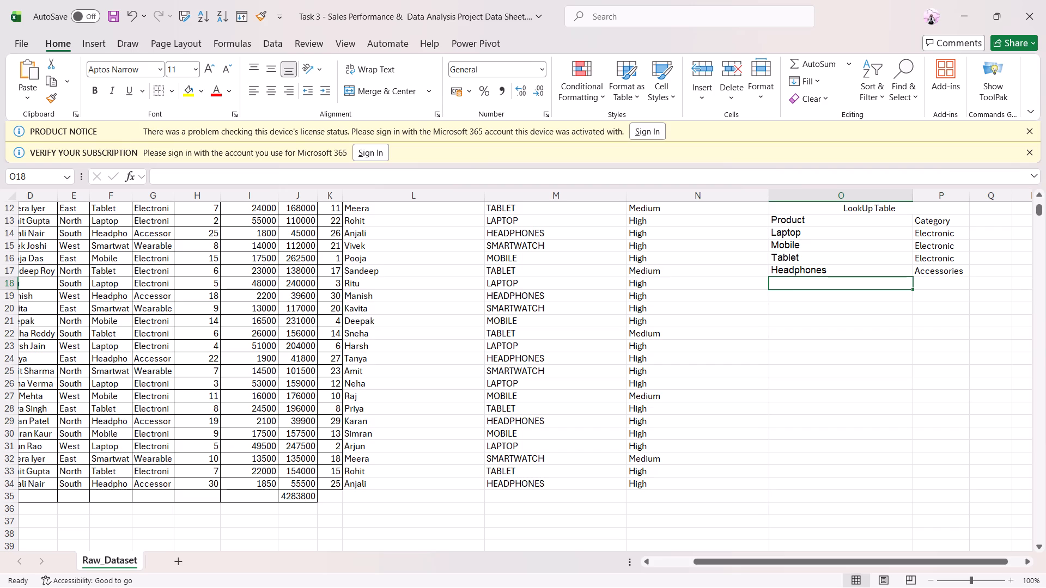
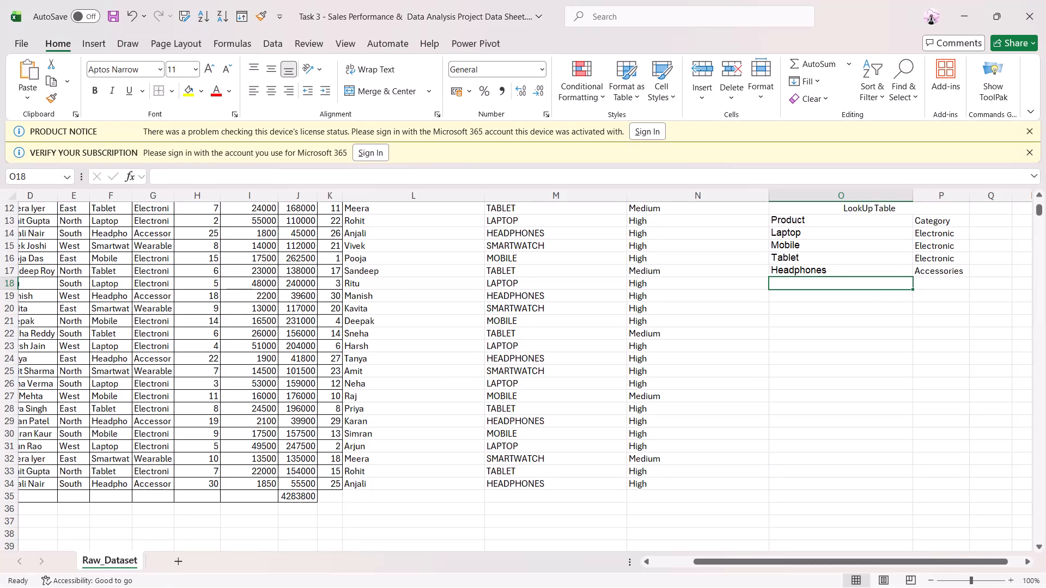
Enter the product Smartwatch in O18, below Headphones in the lookup table.
click(828, 331)
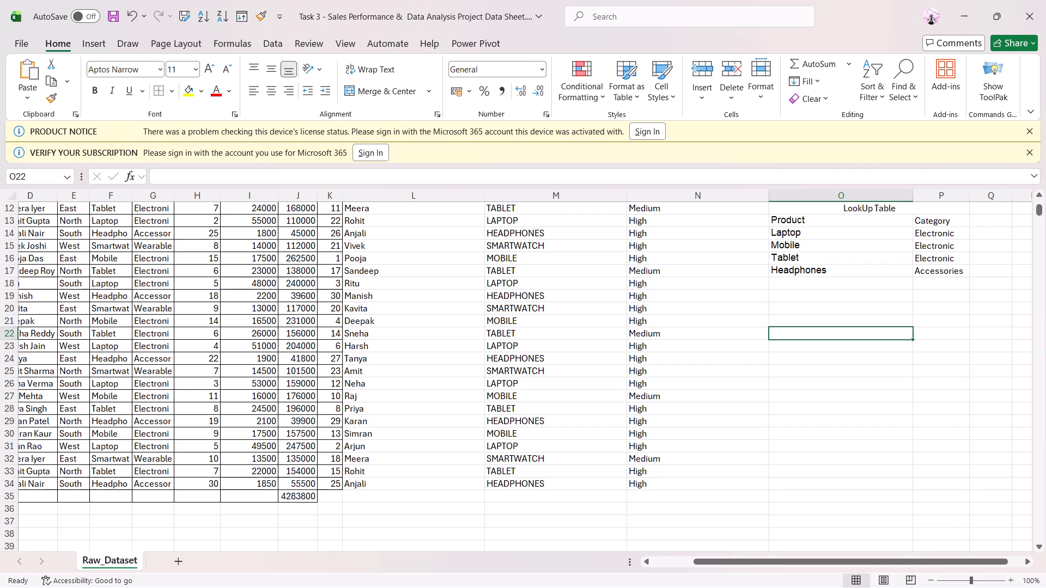
click(847, 288)
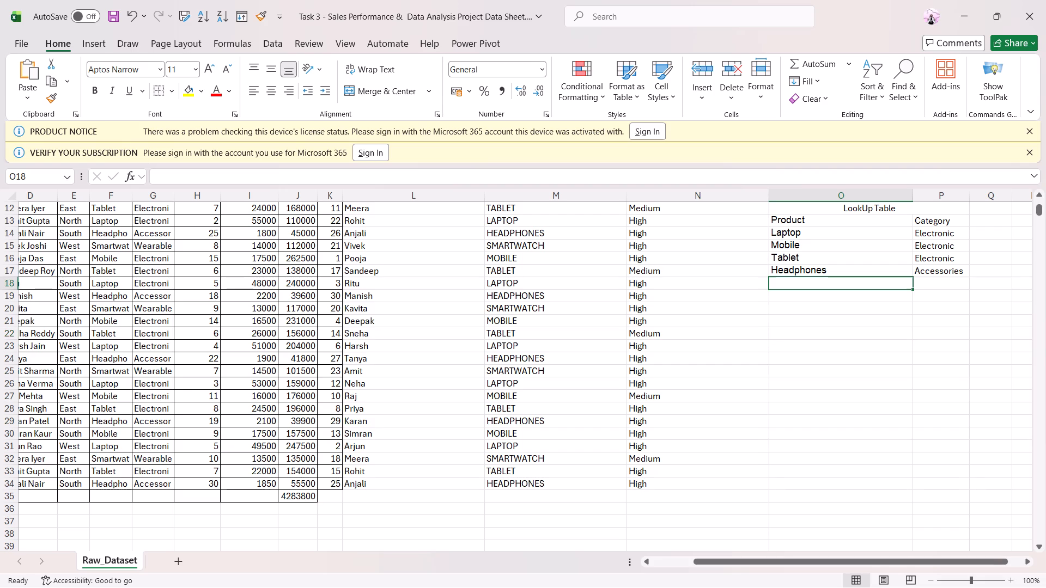
key(s)
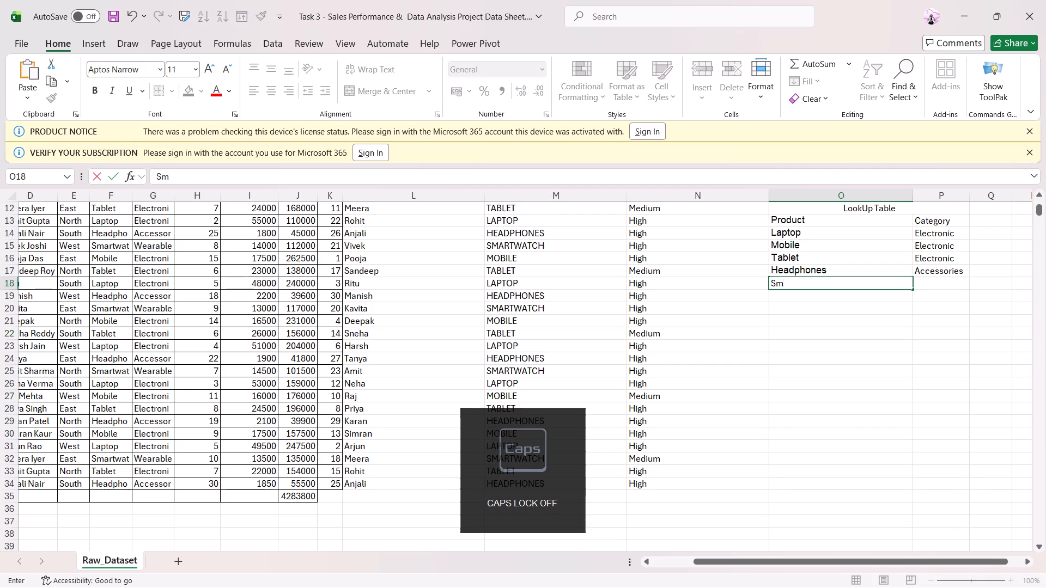
text(rt)
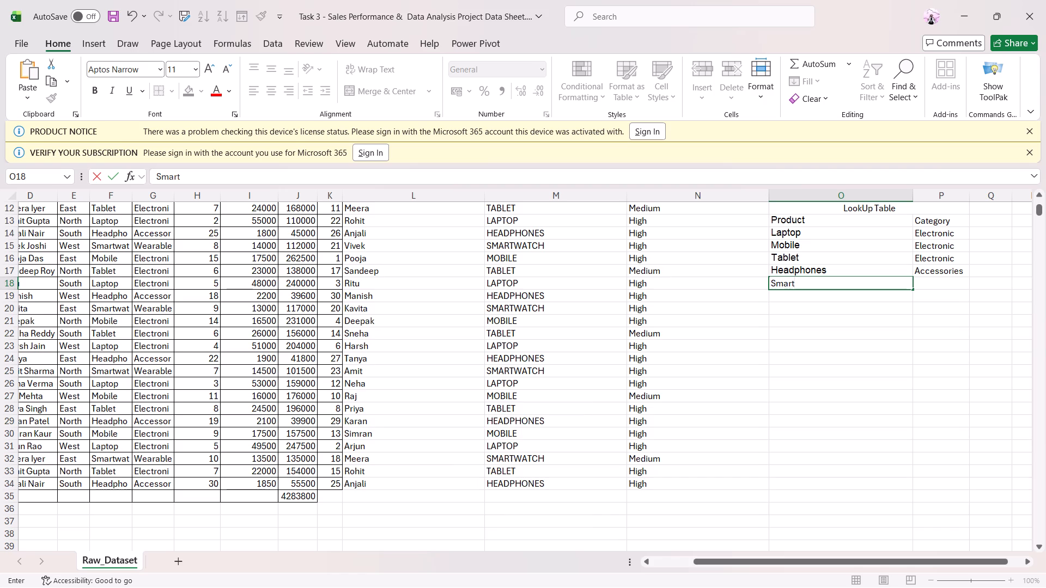
text(WA)
key(t)
key(BackSpace)
key(BackSpace)
key(BackSpace)
key(w)
text(watch)
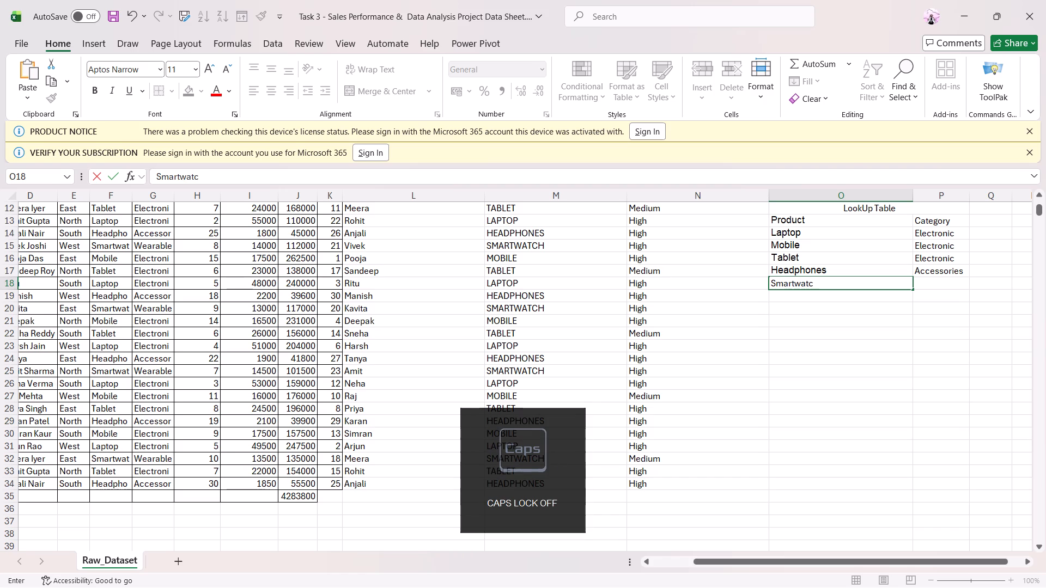
click(890, 326)
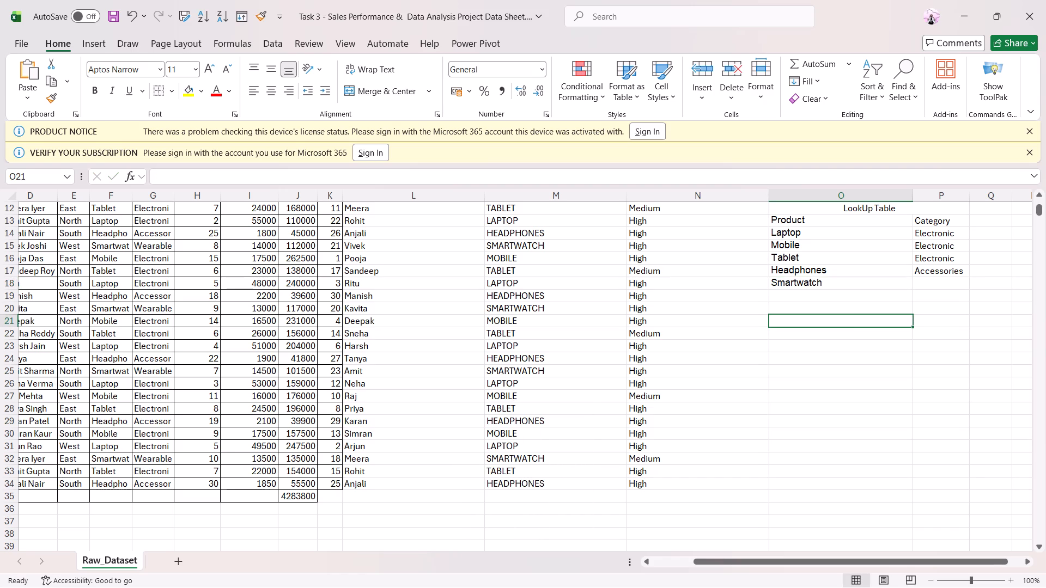
Delete the manually entered category cells P14:P17 from the lookup table.
click(947, 285)
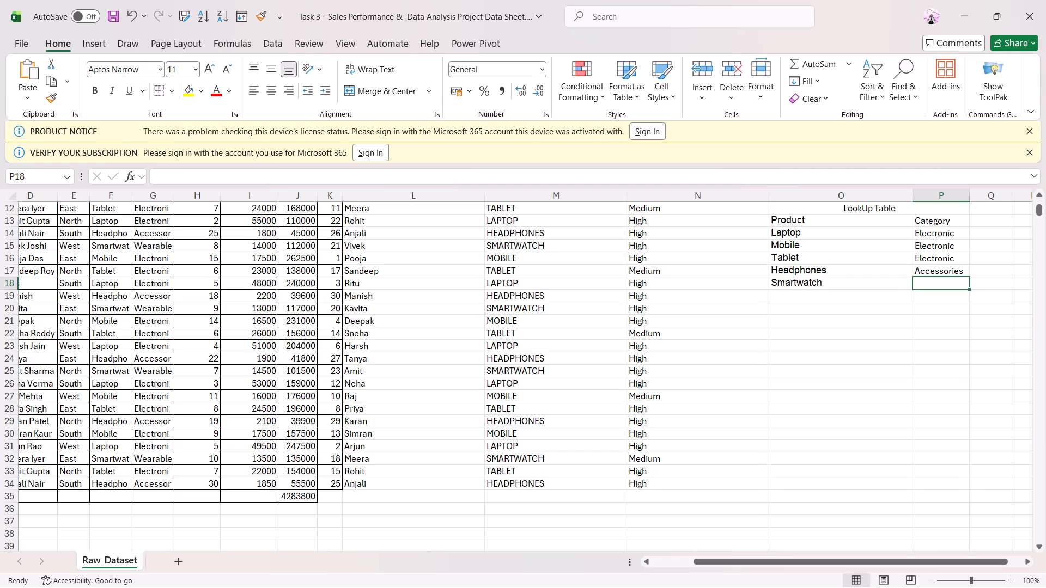
drag(948, 237, 947, 271)
right_click(947, 271)
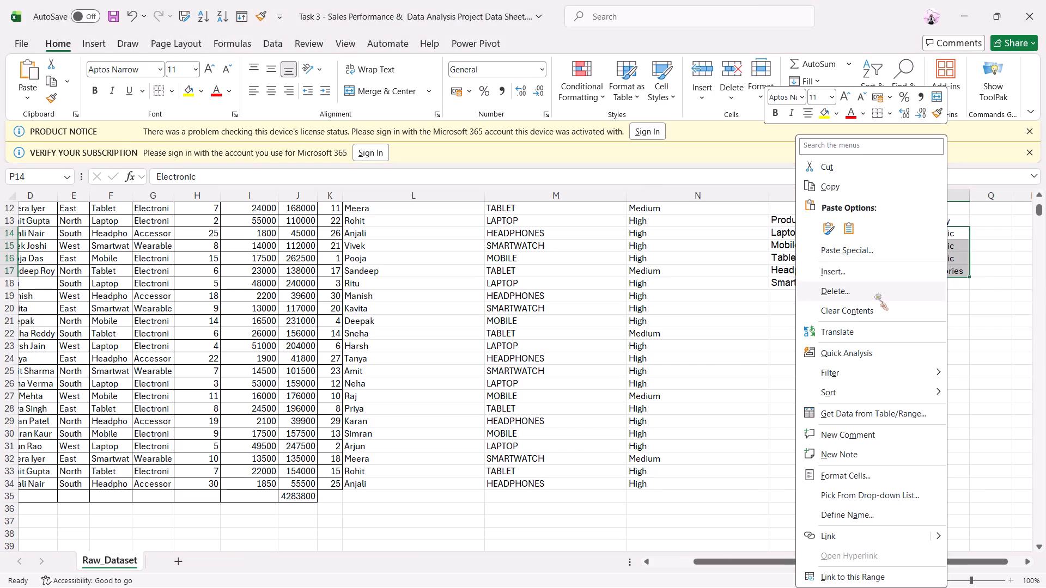
click(875, 295)
click(850, 357)
click(946, 342)
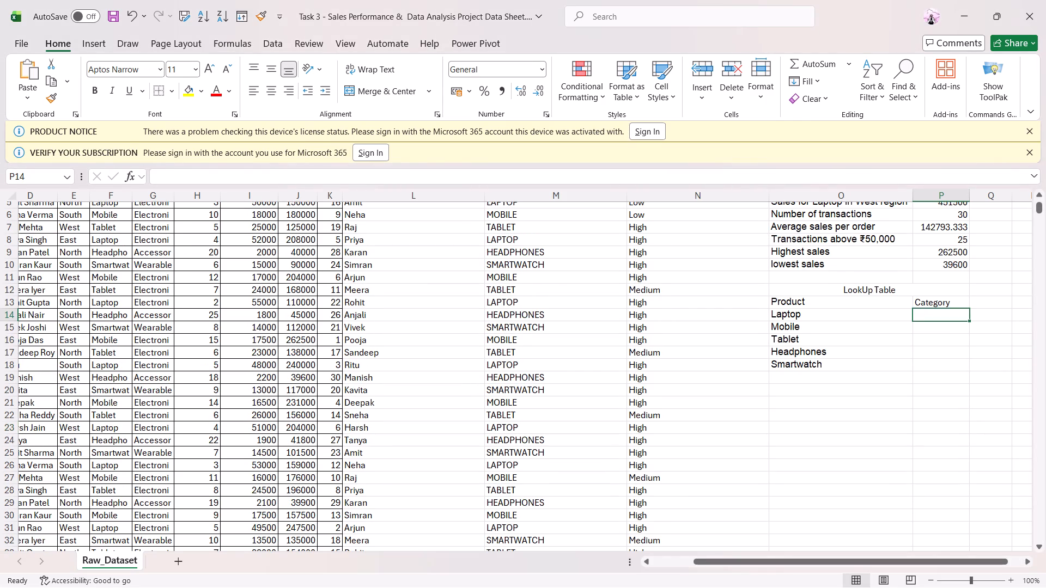
key(equal)
key(v)
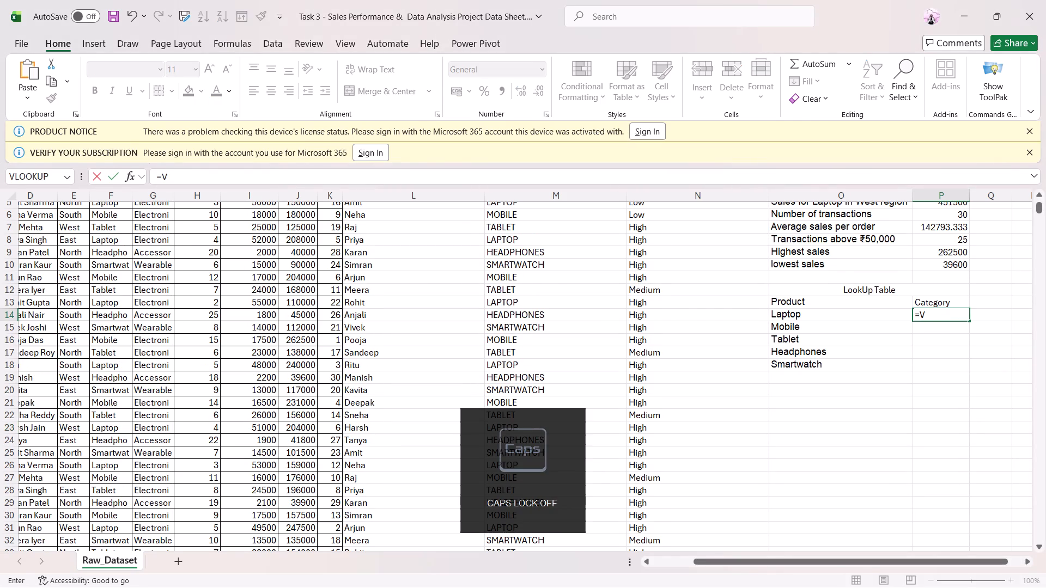
text(look)
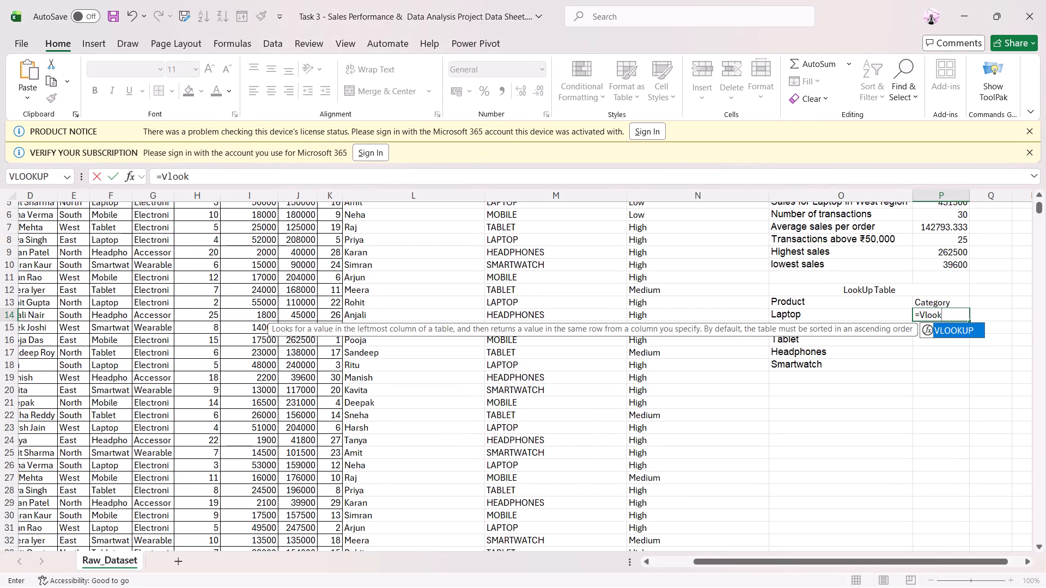
double_click(967, 334)
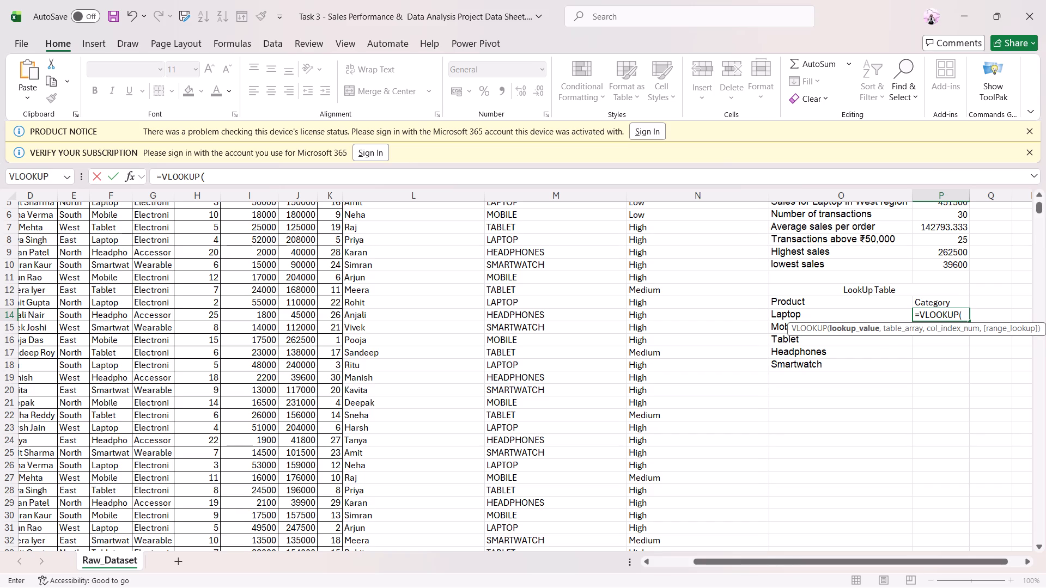
click(804, 319)
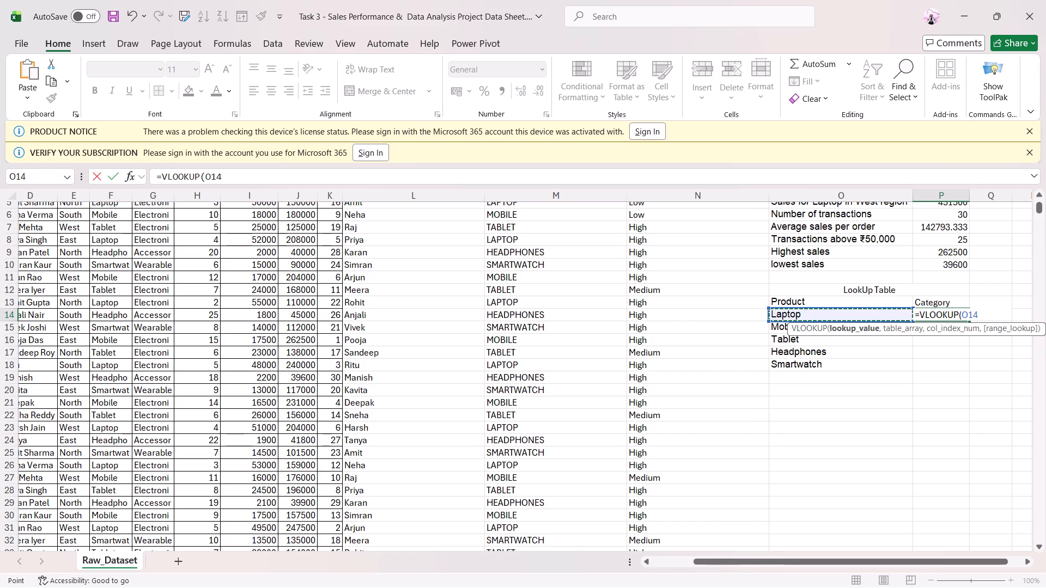
key(comma)
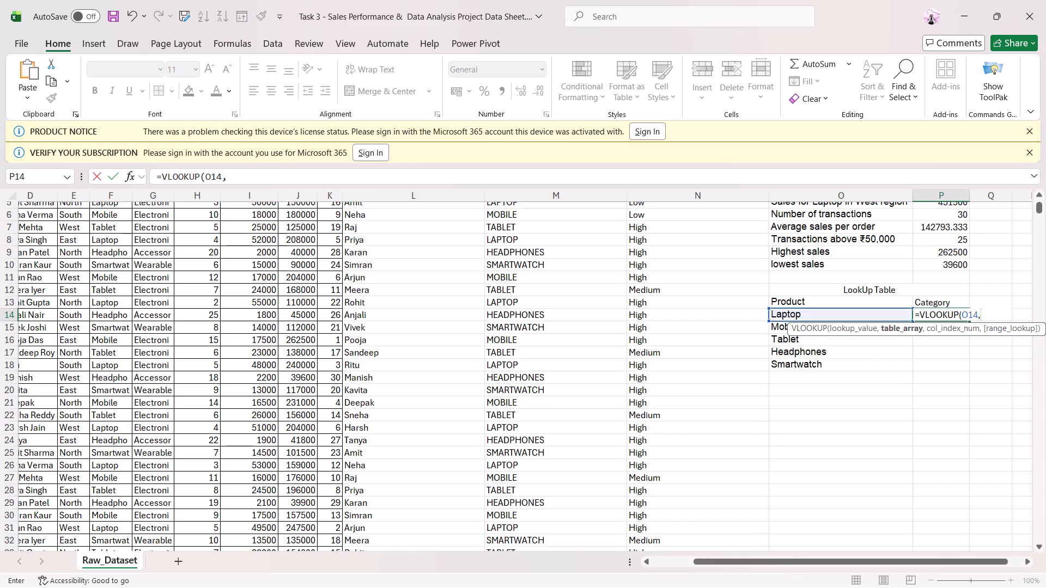
scroll(290, 298, up, 3)
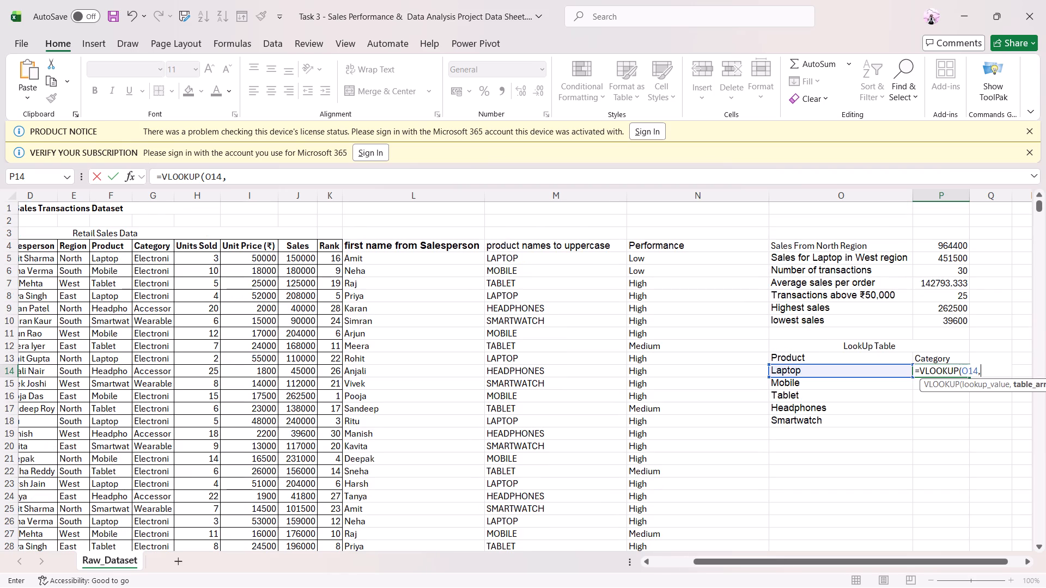
drag(112, 254, 123, 270)
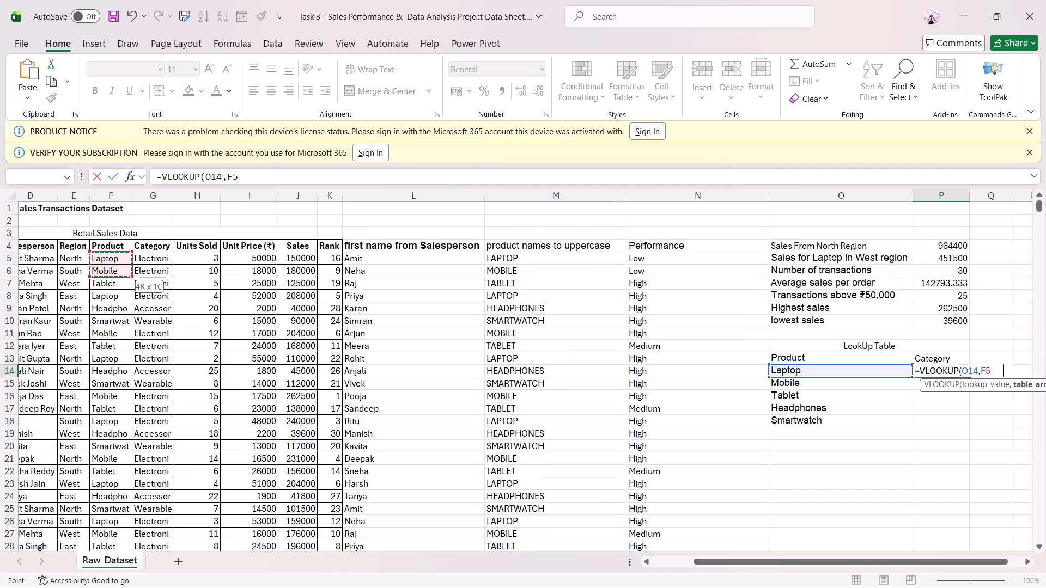
drag(123, 270, 299, 587)
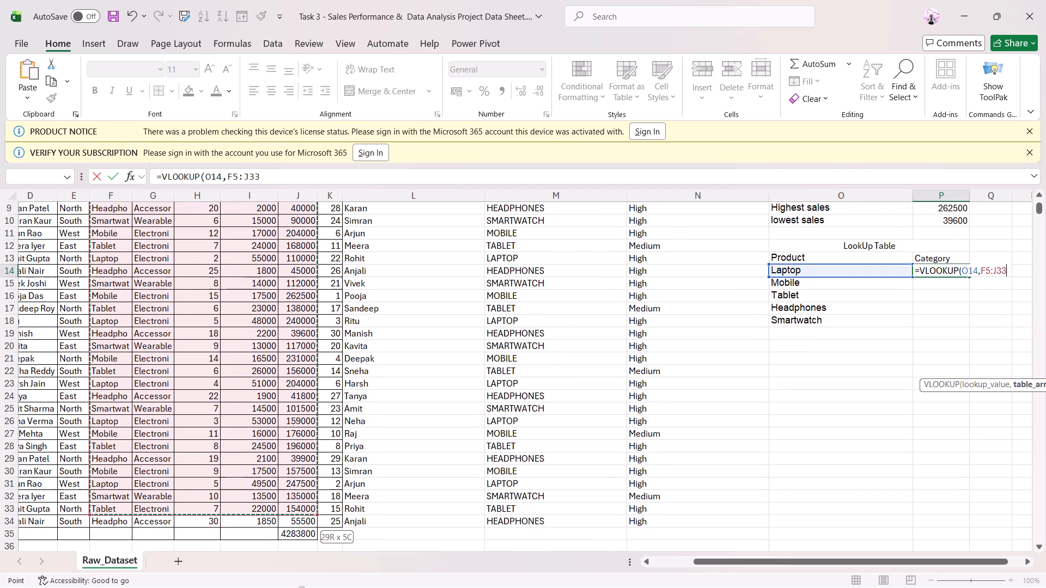
drag(299, 587, 311, 509)
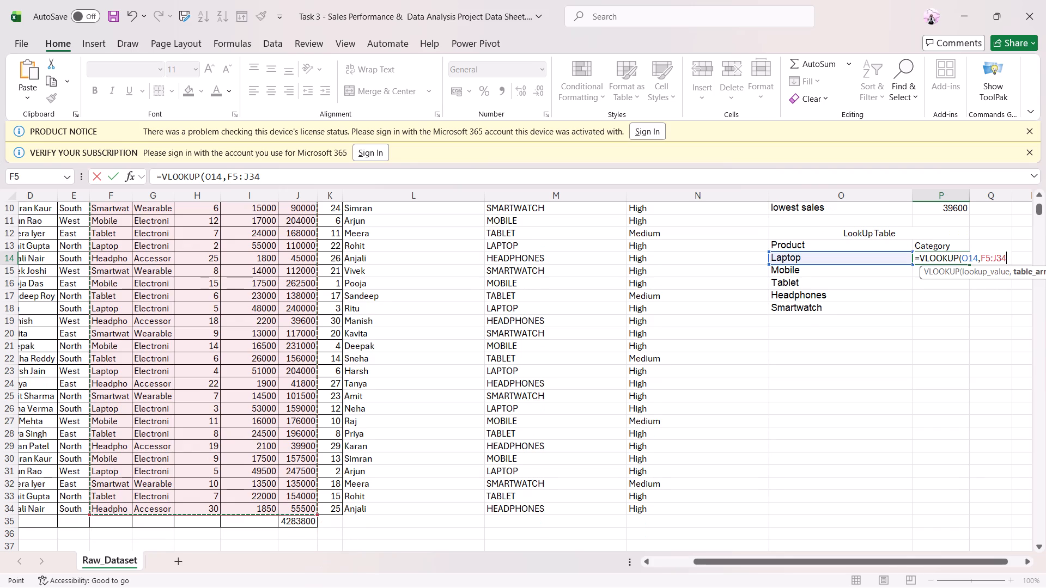
key(comma)
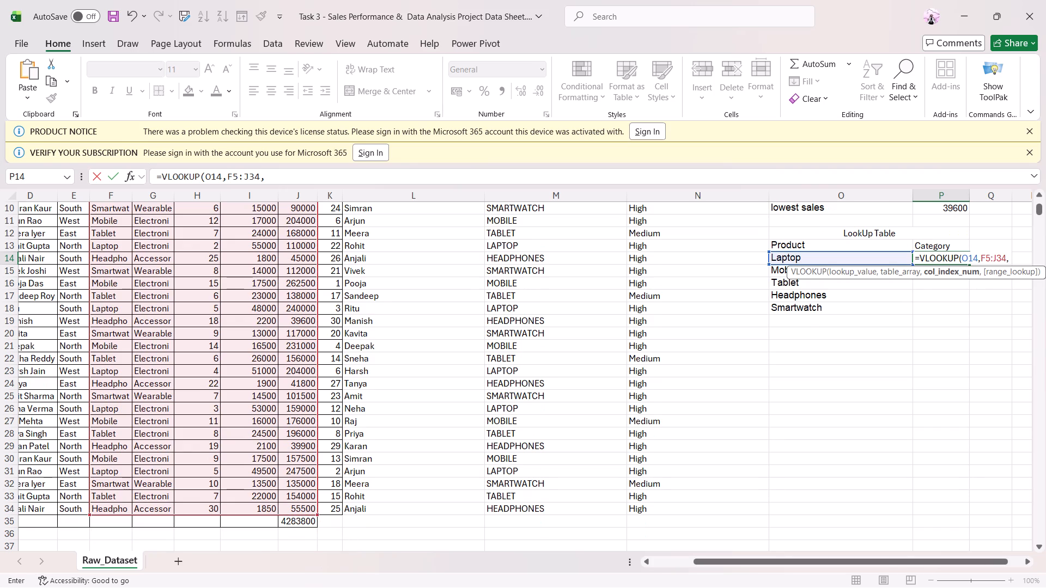
key(2)
text(,0)
key(Return)
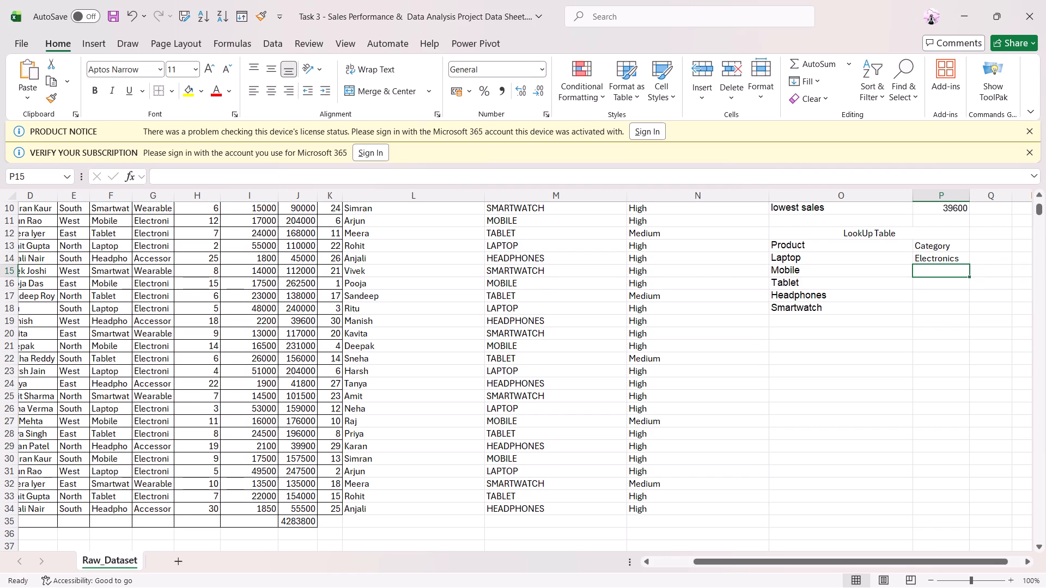
Make the table range in P14's VLOOKUP formula absolute as $F$5:$J$34.
click(948, 259)
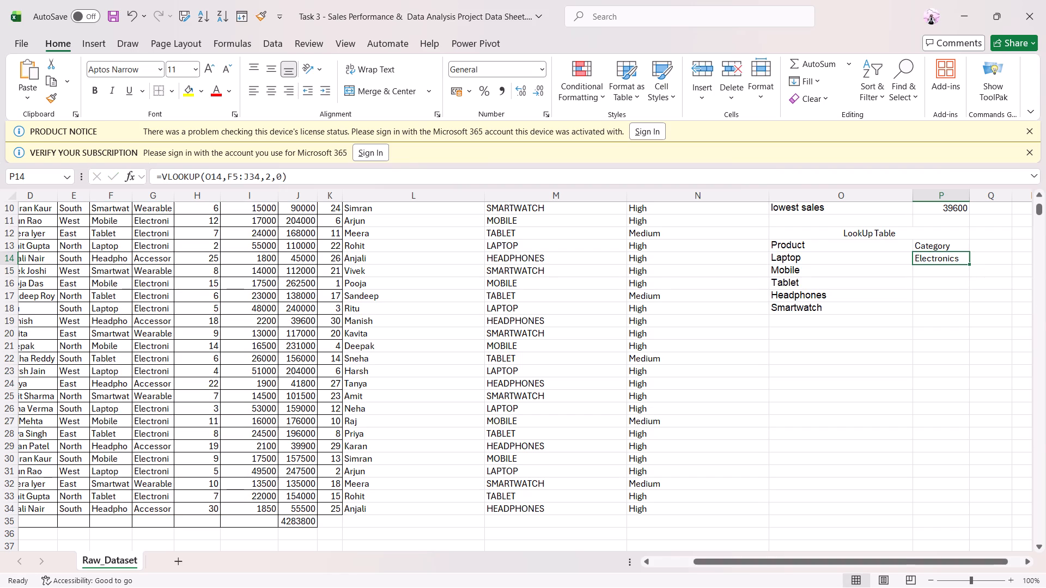
drag(226, 178, 258, 180)
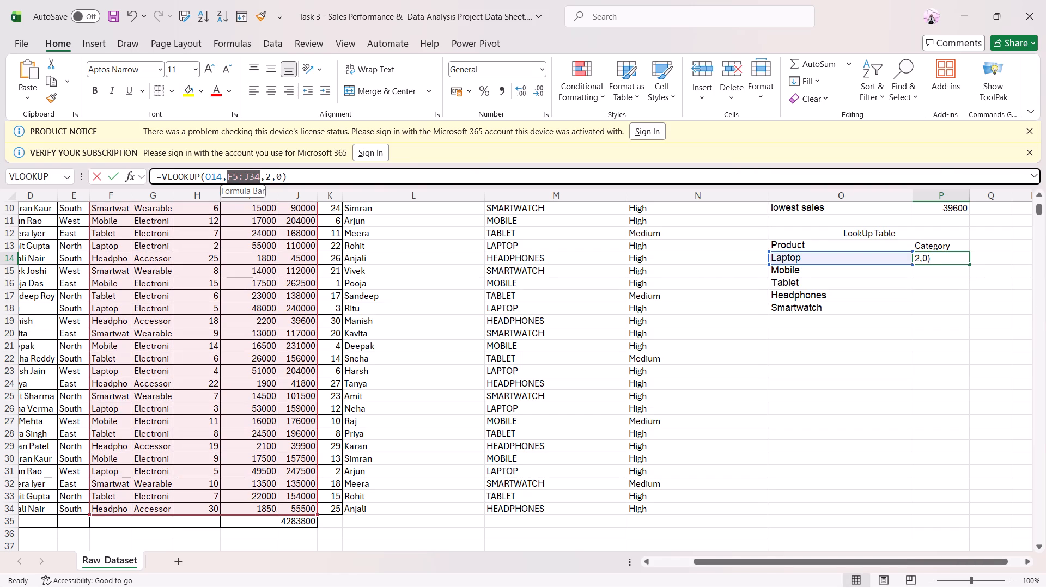
drag(258, 180, 258, 181)
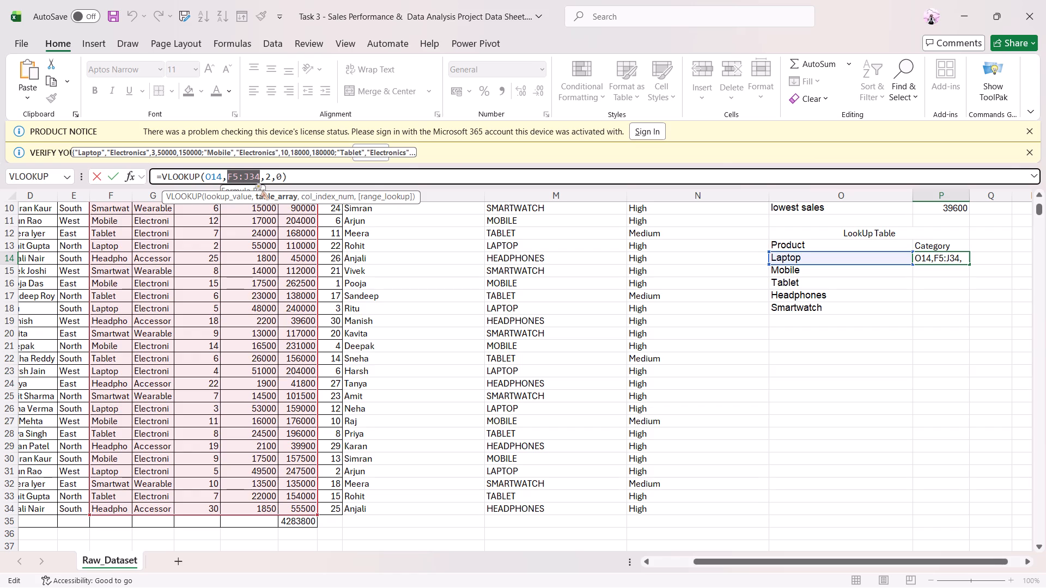
key(F4)
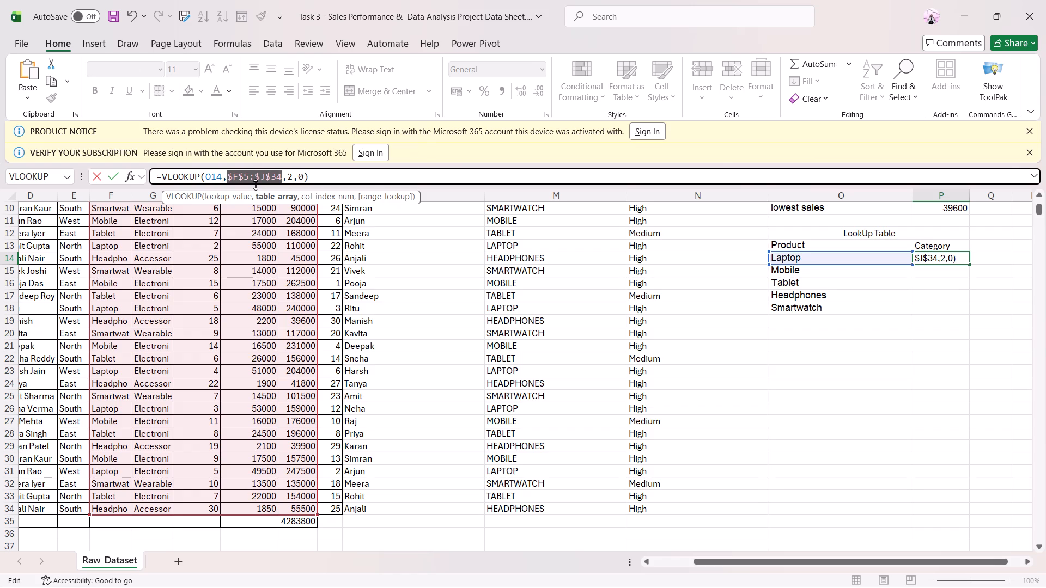
key(Return)
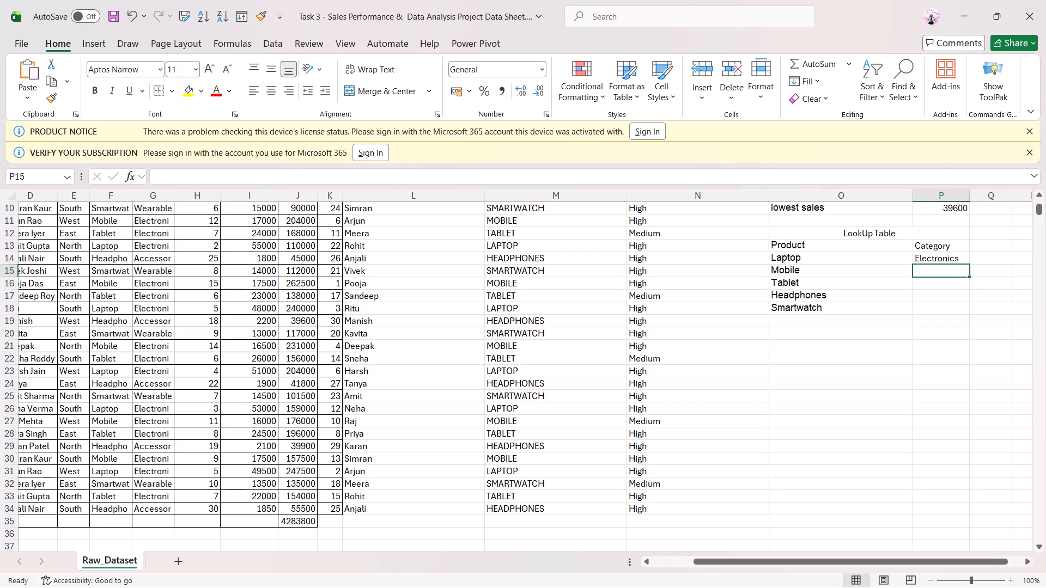
Fill the VLOOKUP formula from P14 down through P18 so only the listed products have categories.
click(960, 258)
double_click(970, 265)
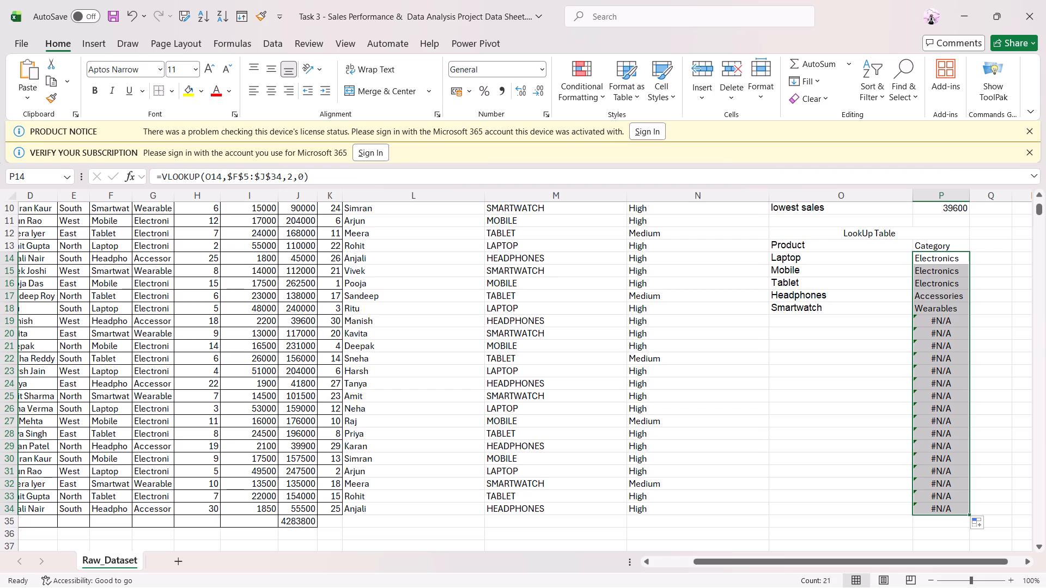
drag(971, 514, 951, 310)
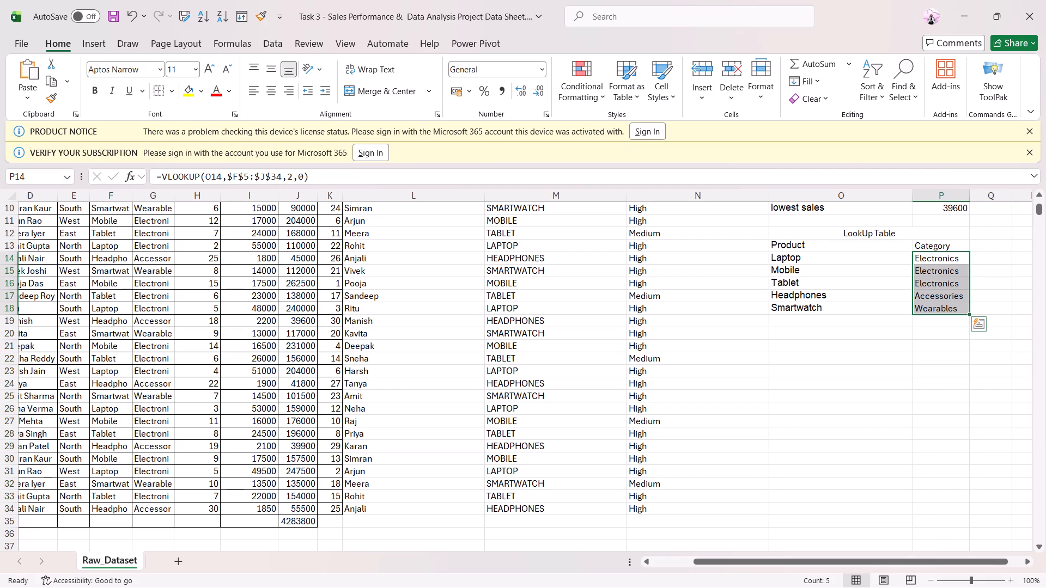
click(994, 408)
scroll(866, 415, up, 2)
scroll(861, 426, down, 1)
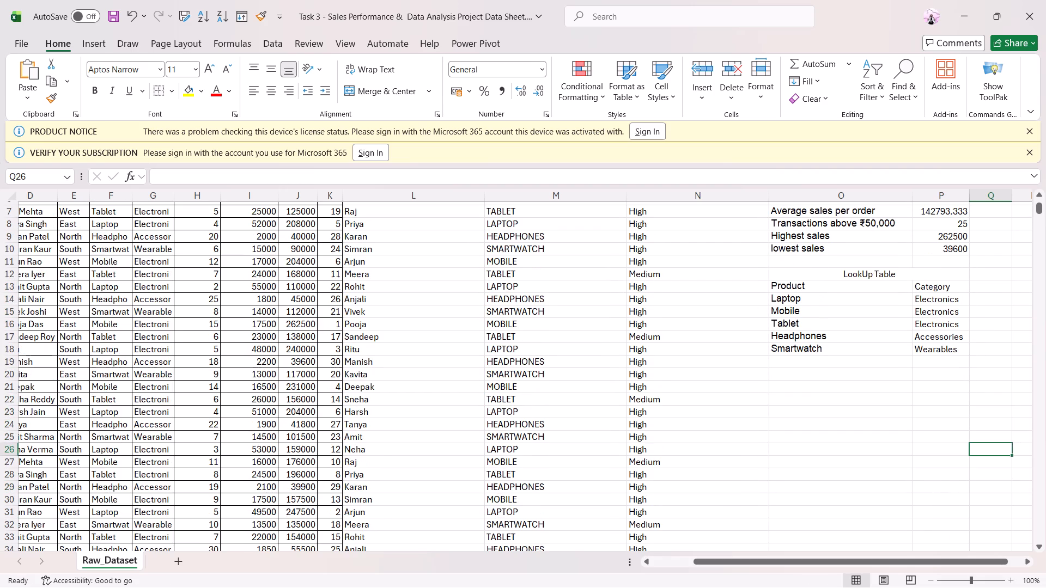
Rename the P13 header to "Category By VlookUp" and widen column P to fit it.
click(957, 292)
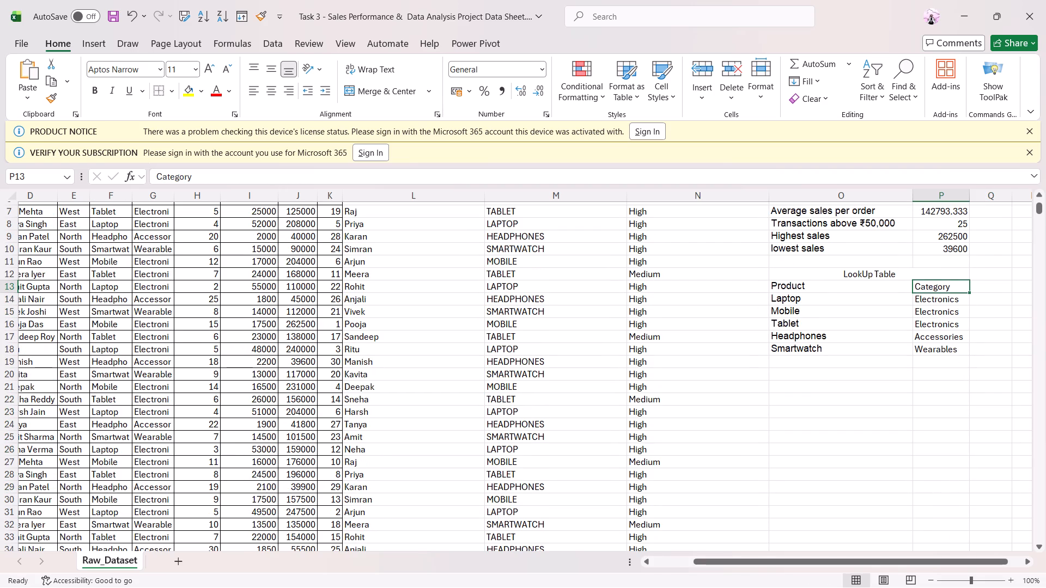
click(404, 169)
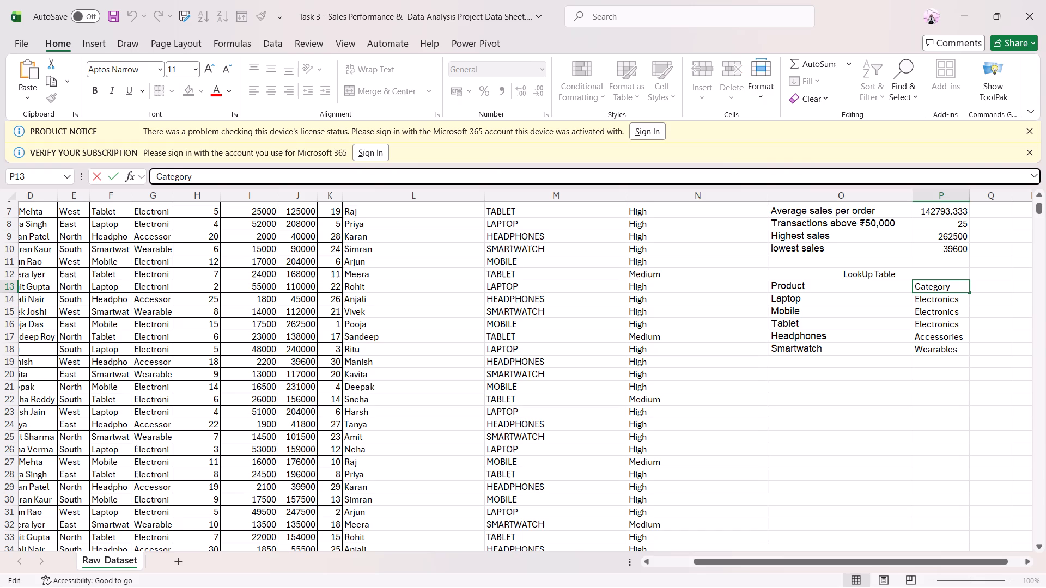
key(space)
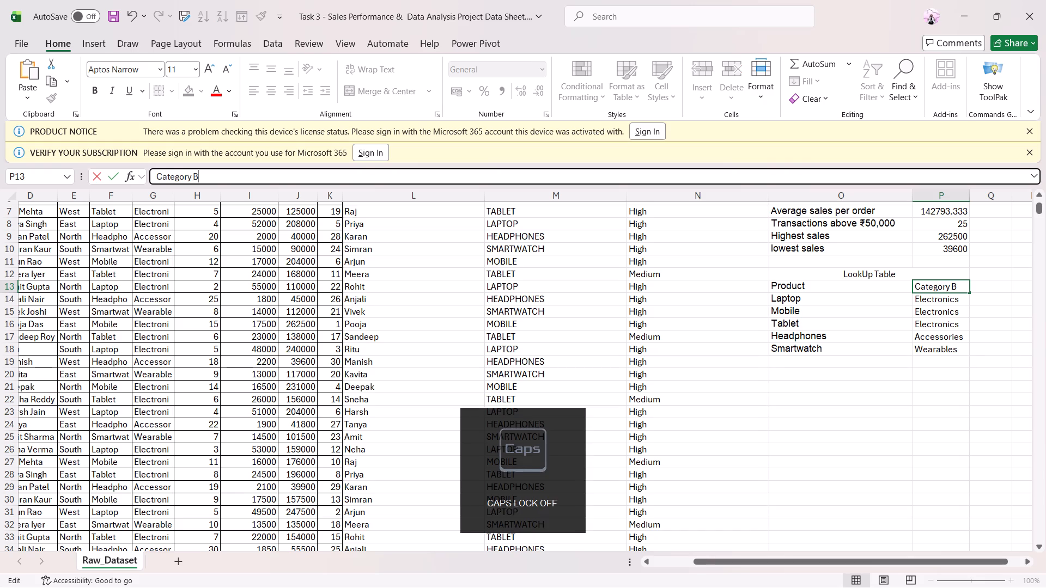
text(look)
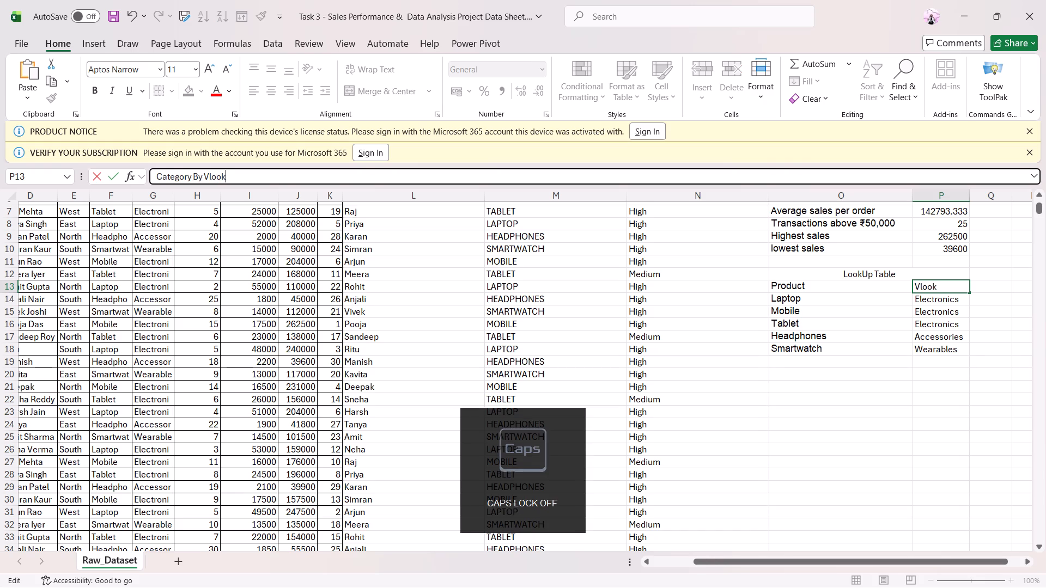
key(Return)
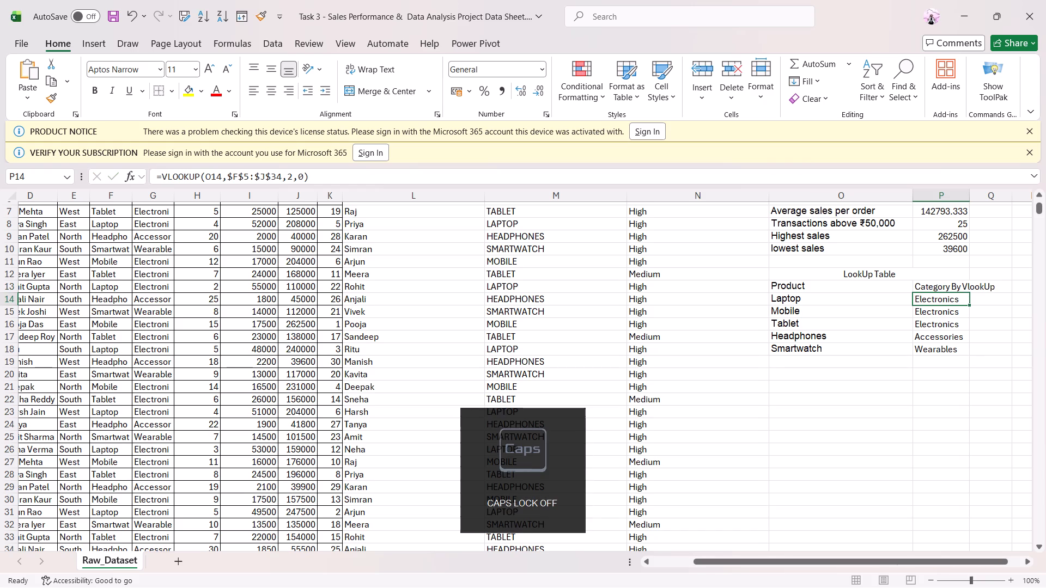
double_click(969, 192)
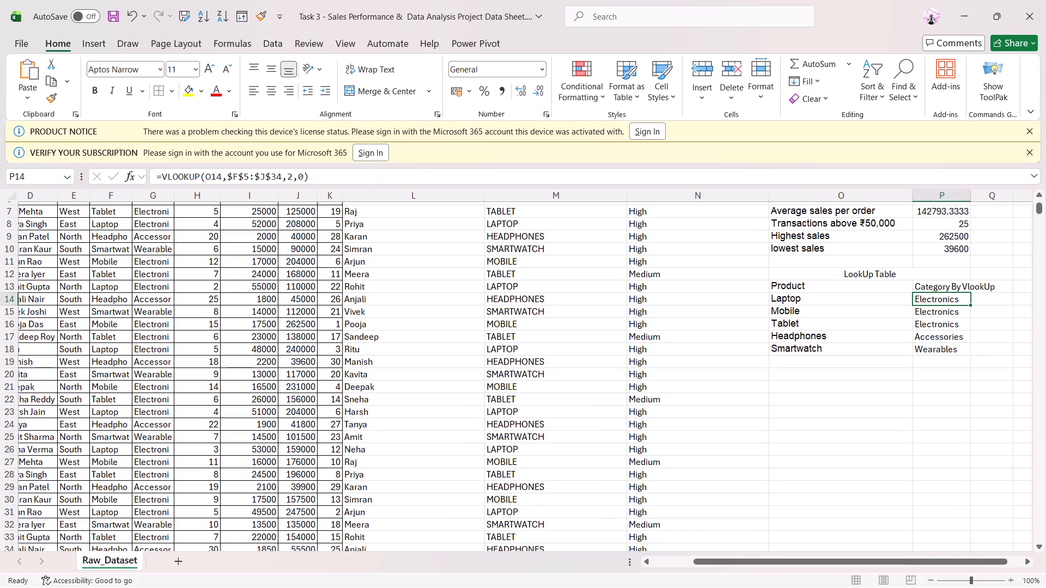
double_click(972, 196)
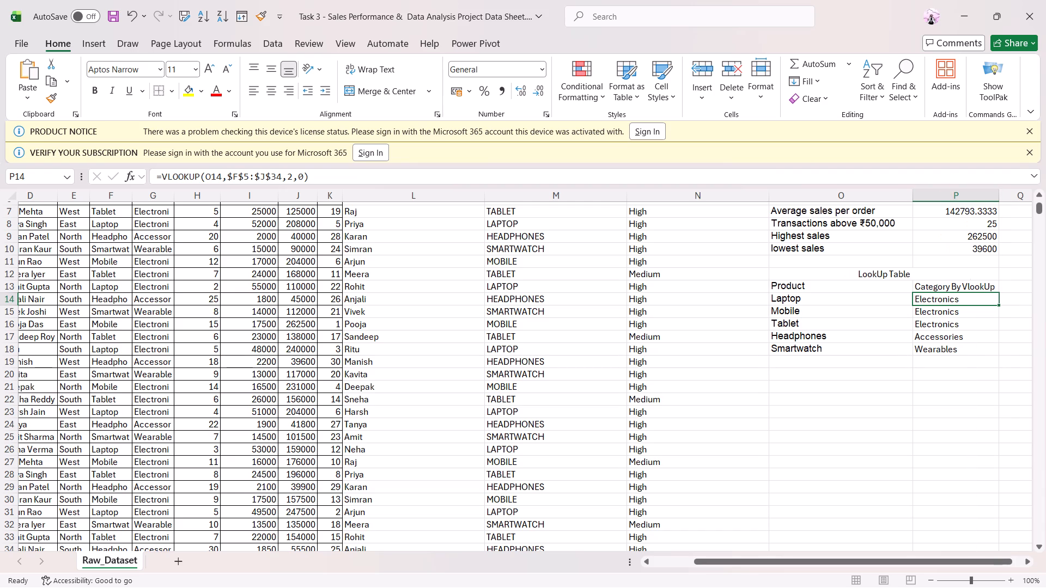
Add the header "Category By Index Match" in Q13 and widen column Q to fit it.
drag(873, 566, 969, 564)
scroll(861, 414, up, 4)
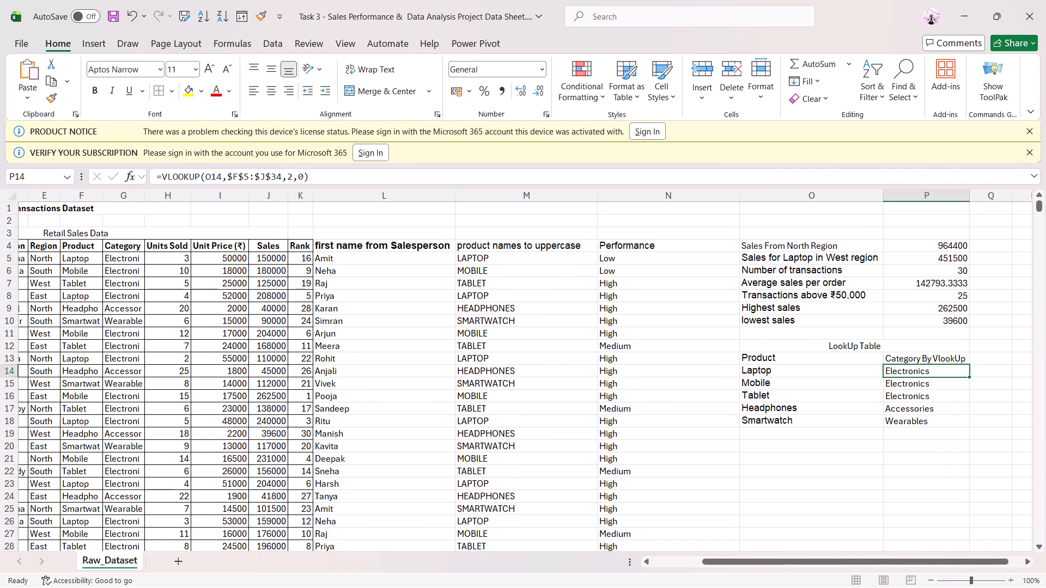
click(987, 359)
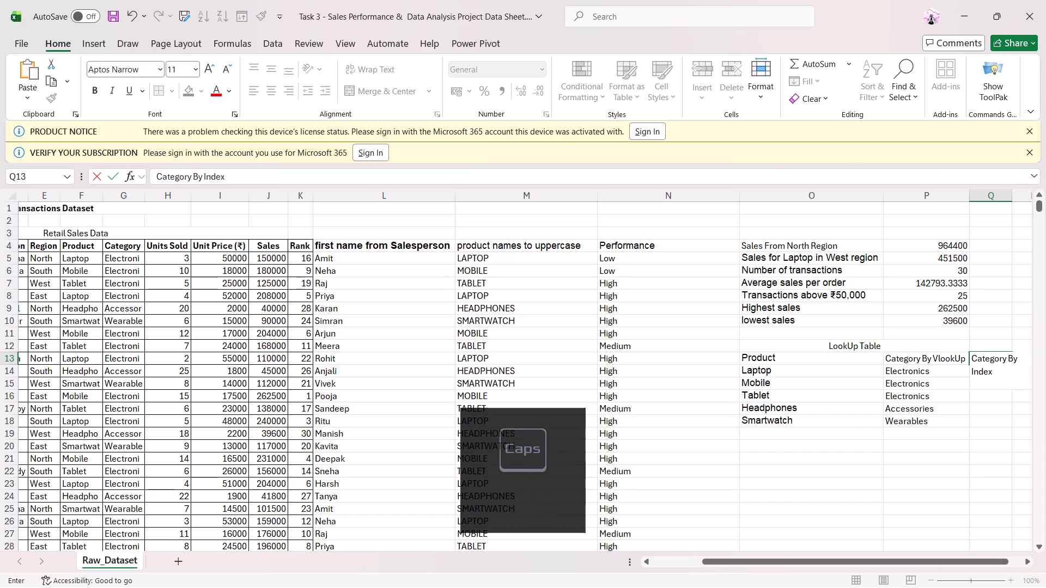
text(atch)
key(Return)
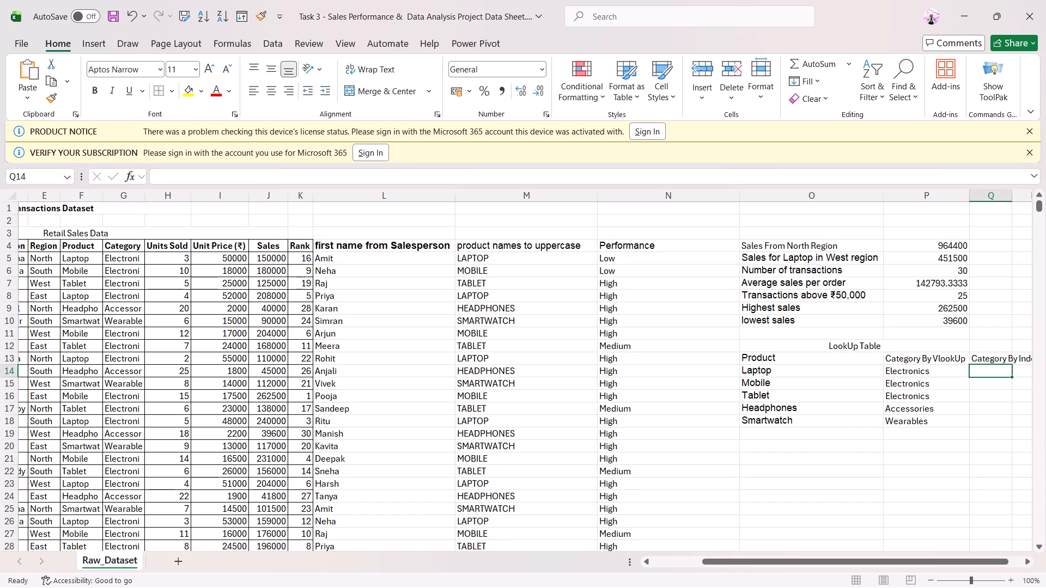
double_click(1017, 194)
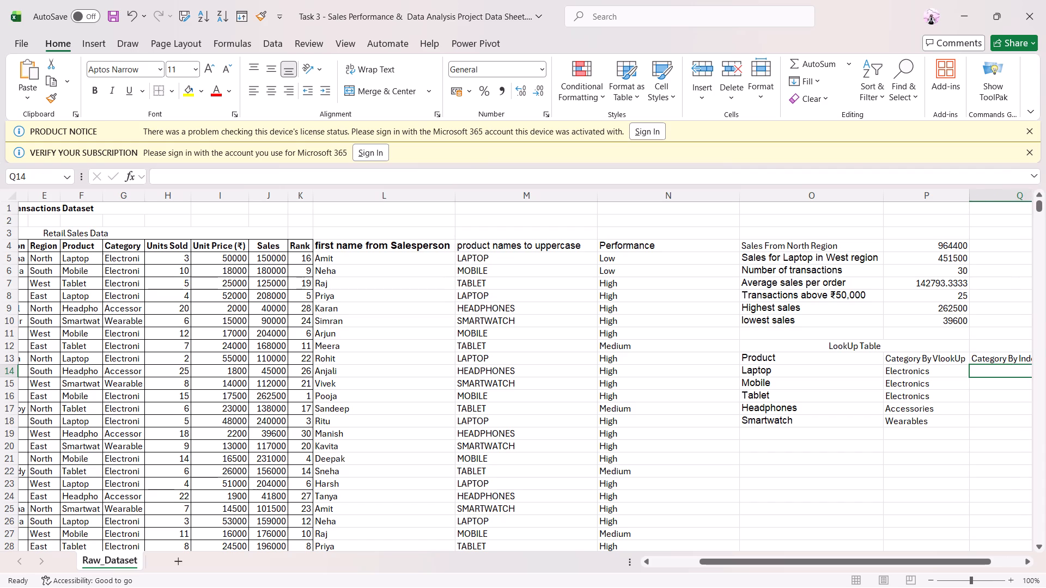
click(1004, 367)
click(1004, 370)
click(1004, 374)
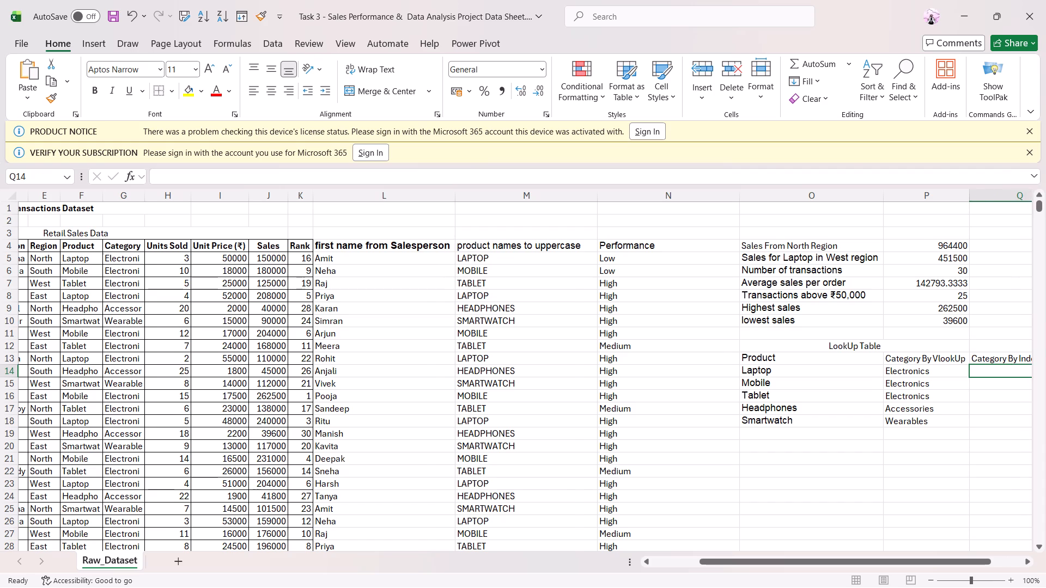
double_click(1004, 374)
key(equal)
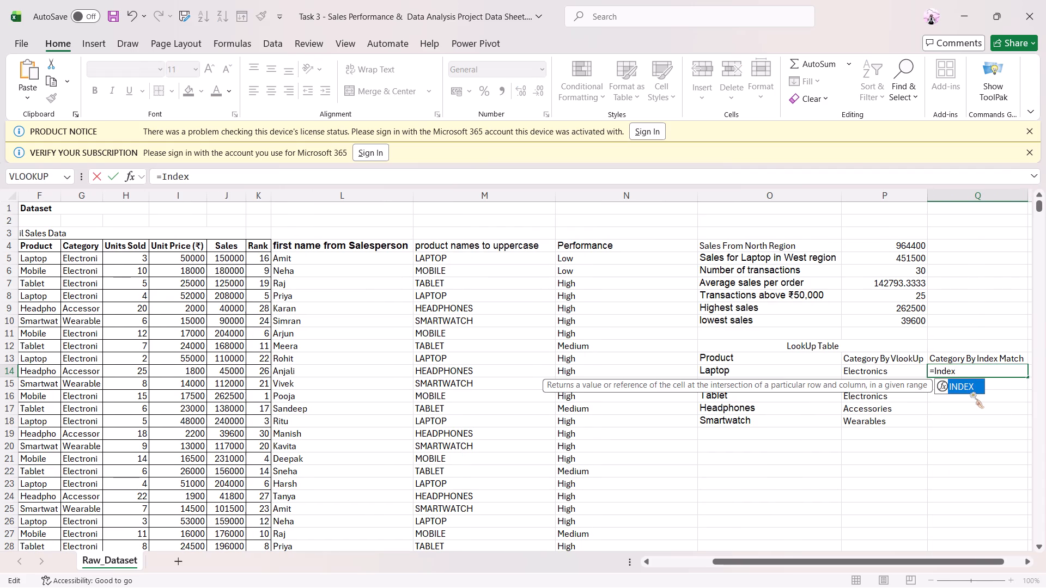
double_click(970, 390)
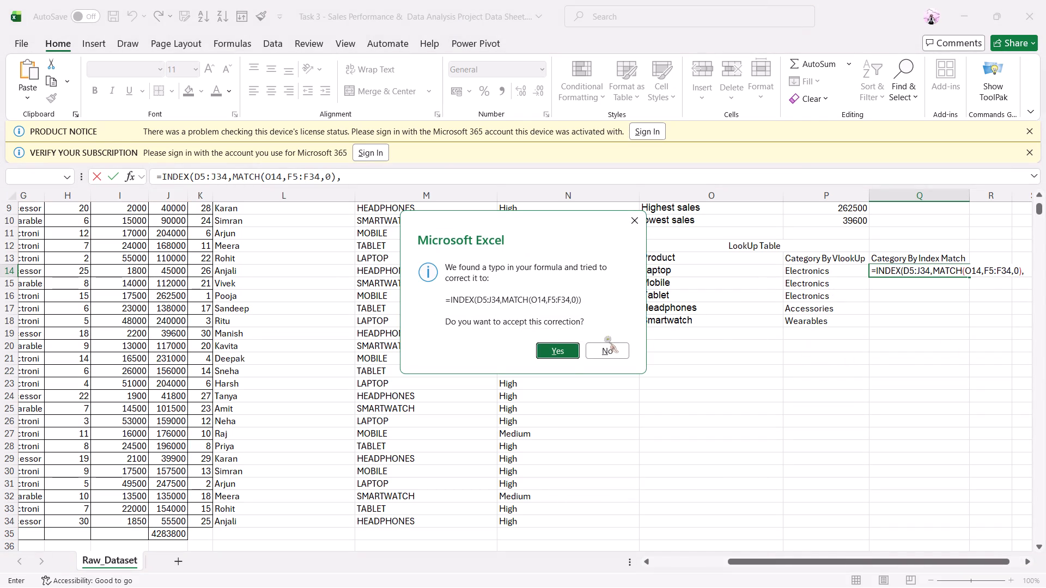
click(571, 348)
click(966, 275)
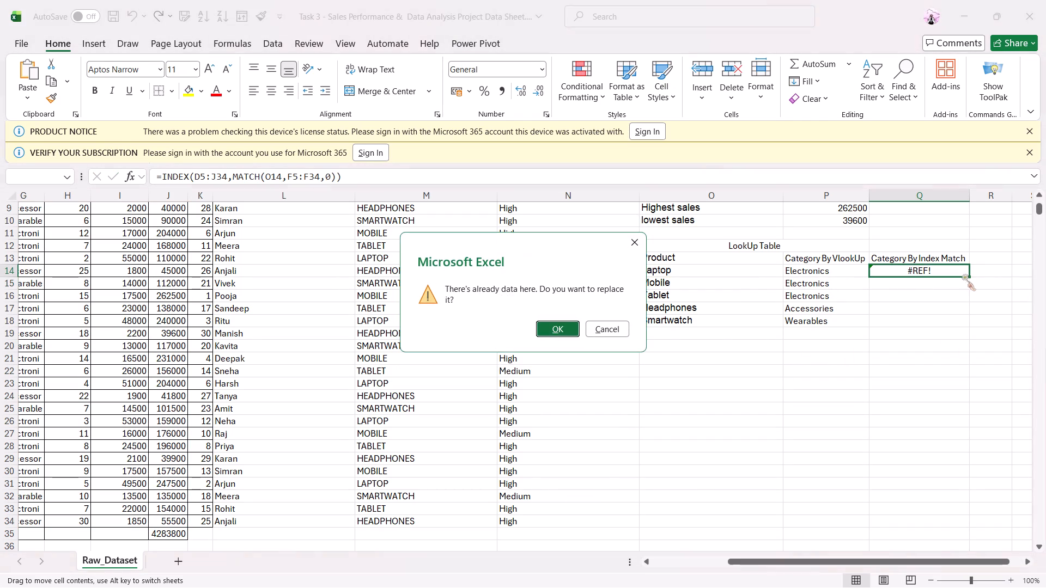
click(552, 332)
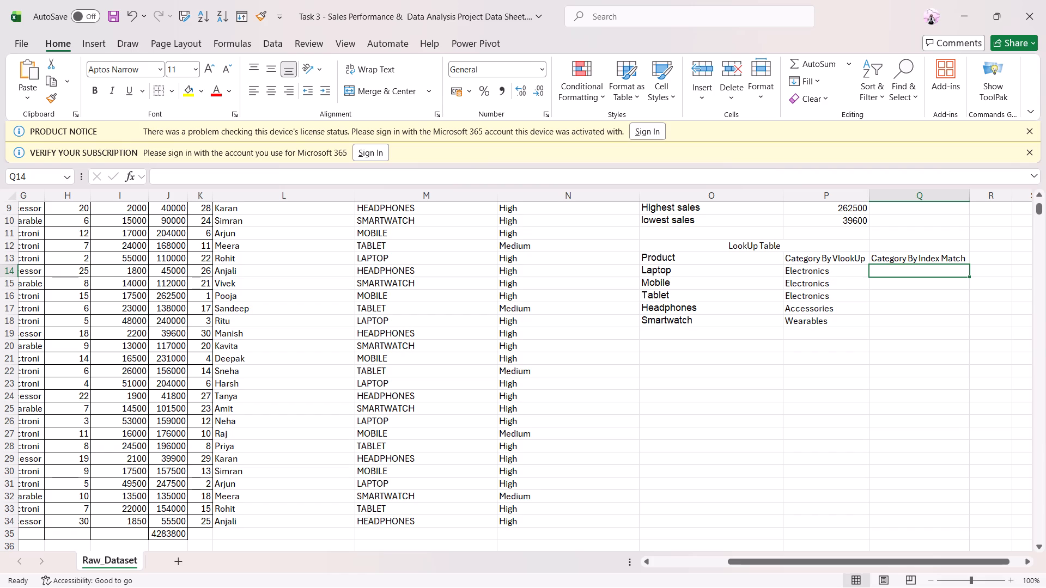
Start a new INDEX formula in Q14 with dataset range C5:J34 as its array.
click(926, 274)
double_click(926, 271)
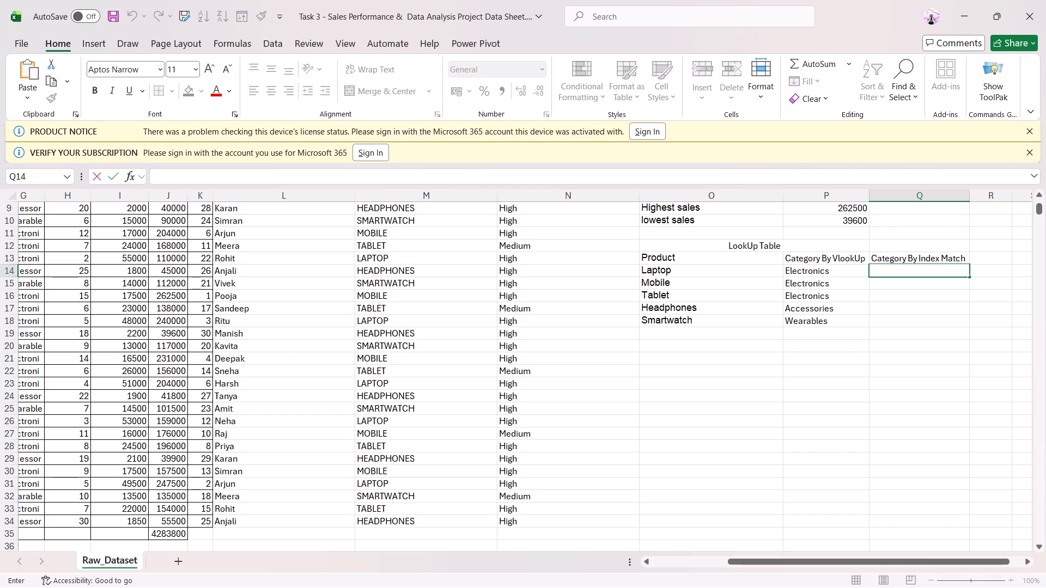
key(equal)
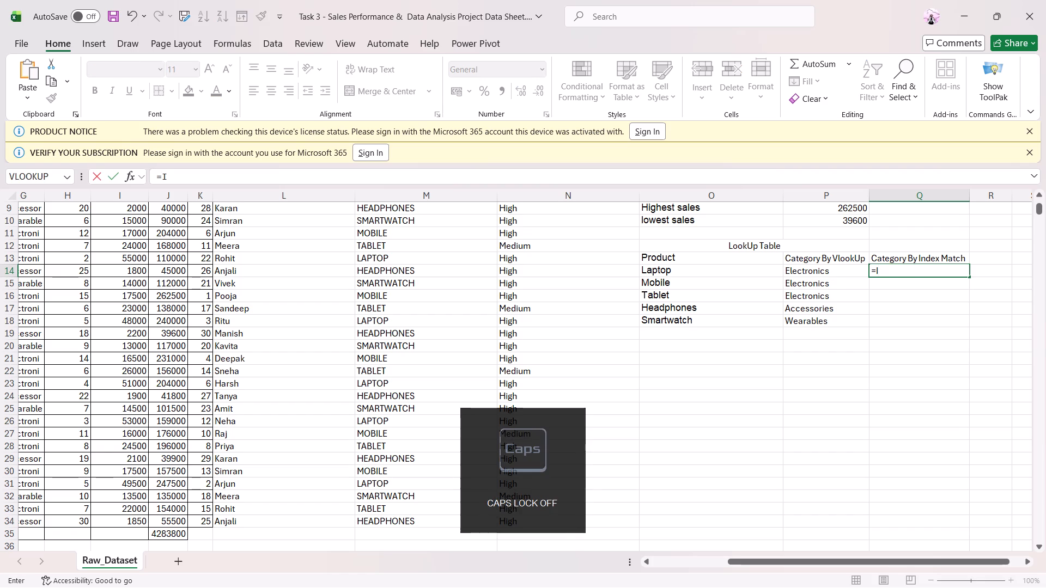
double_click(910, 290)
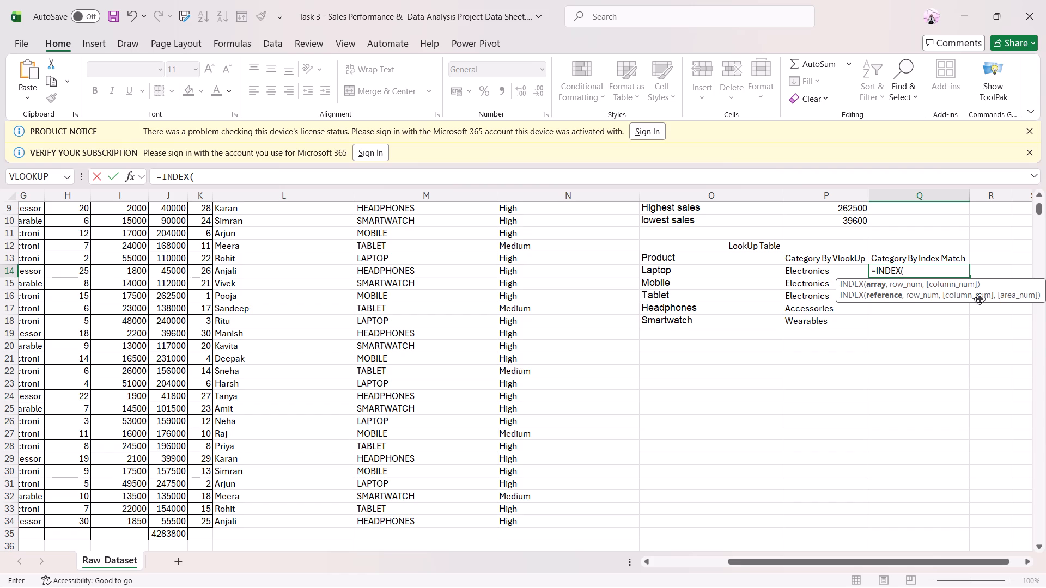
scroll(960, 314, up, 1)
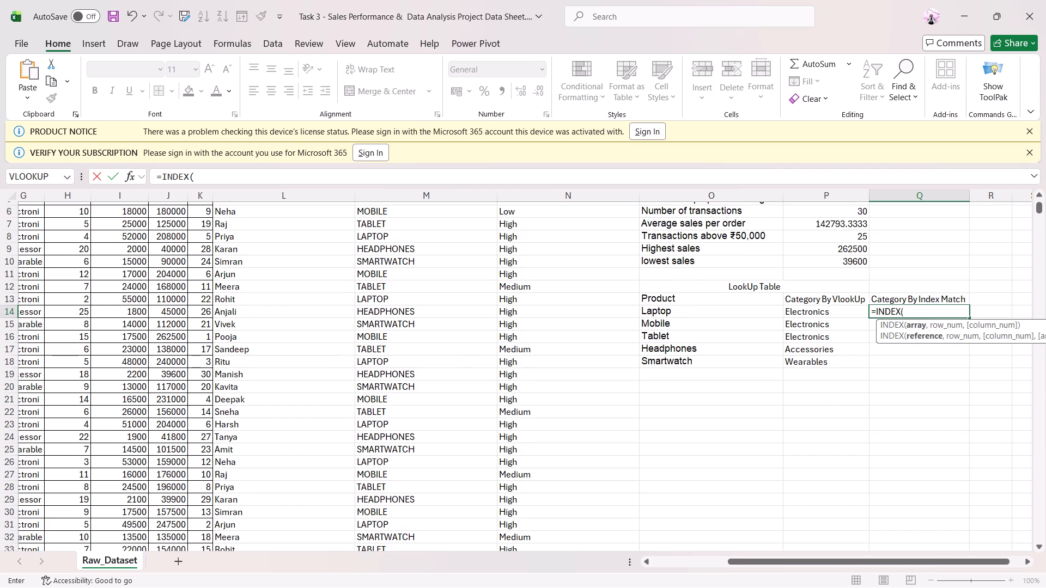
scroll(258, 324, up, 2)
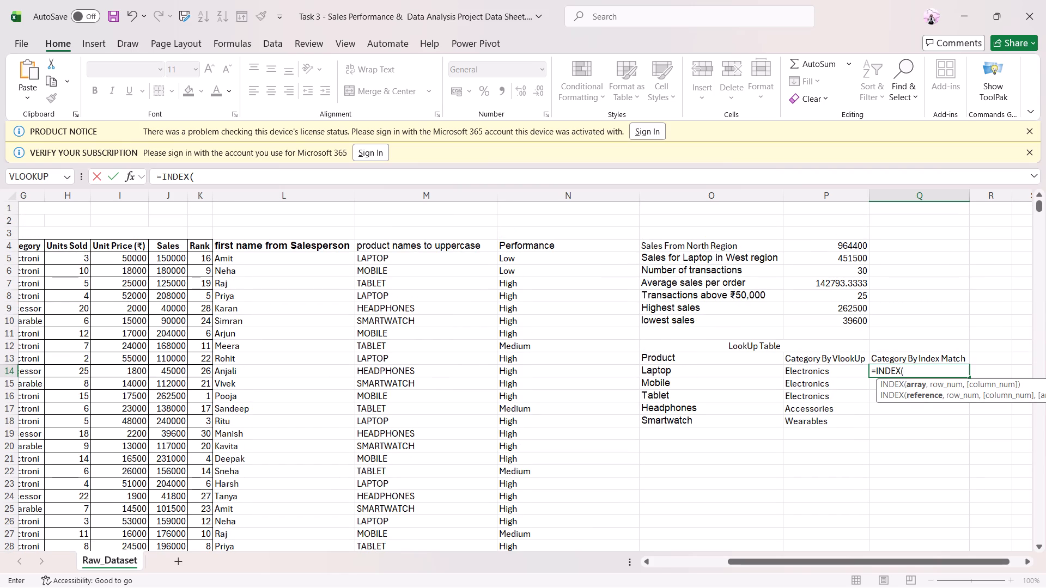
drag(829, 562, 713, 563)
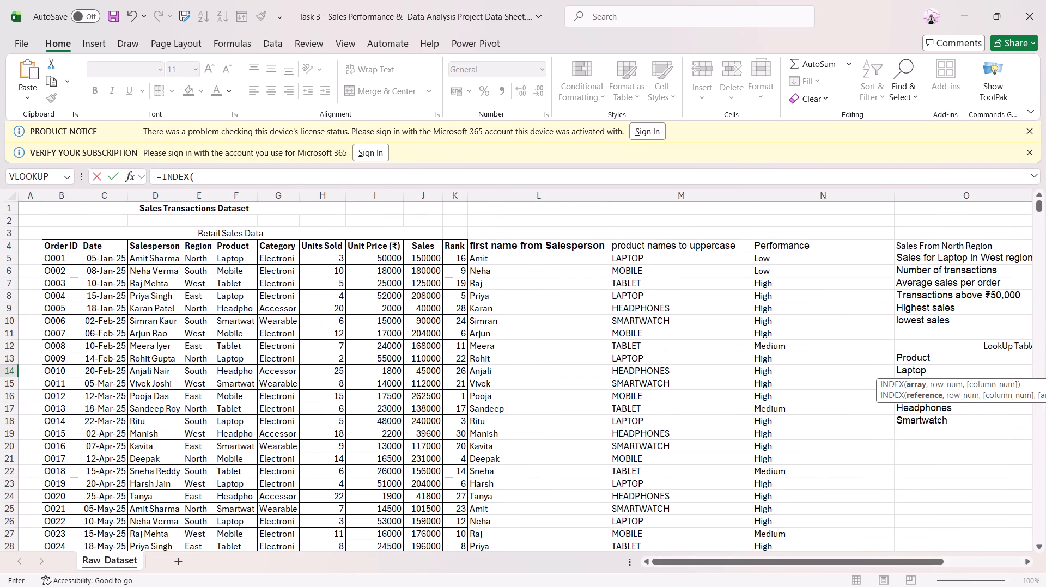
drag(118, 261, 392, 548)
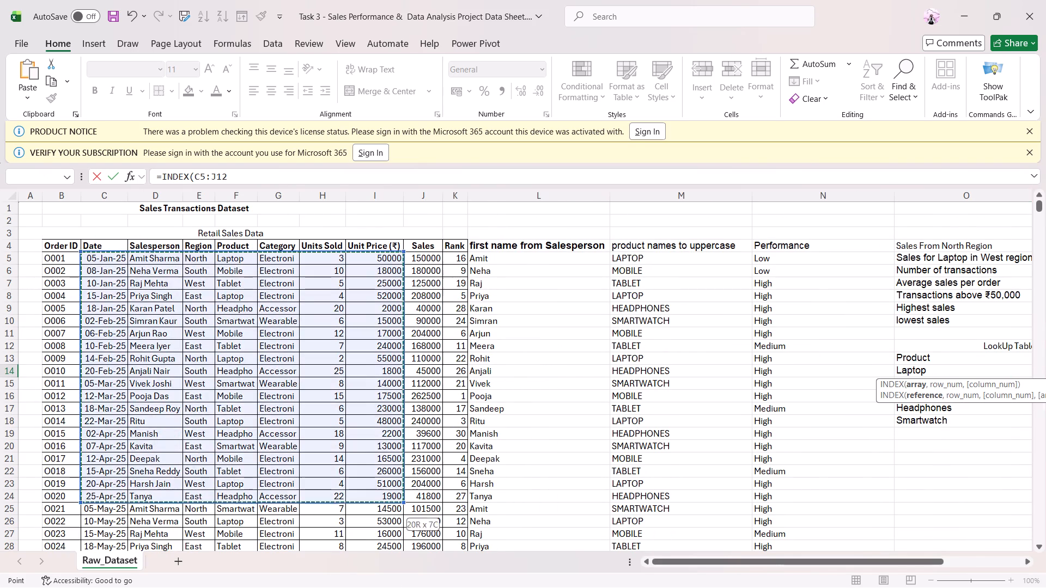
drag(392, 548, 424, 509)
drag(779, 562, 867, 557)
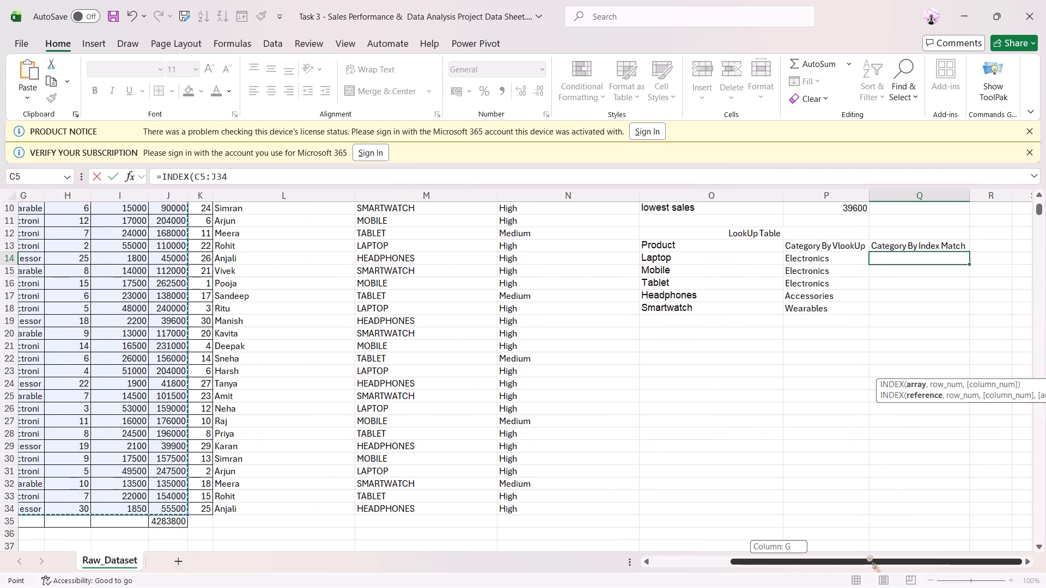
drag(867, 557, 869, 556)
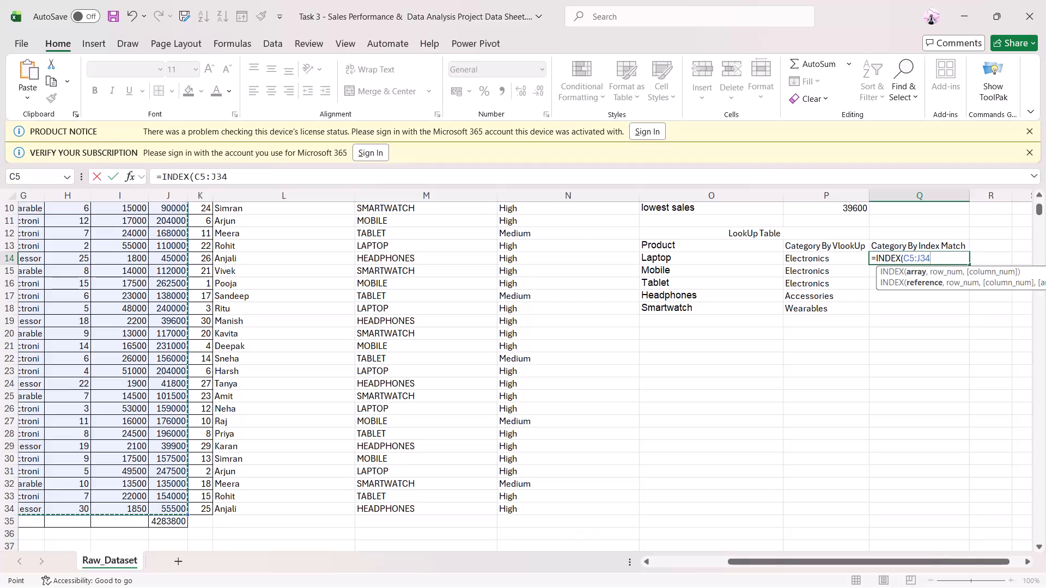
Add MATCH(O14,F5:F34,0) as the row number argument of the INDEX formula in Q14.
key(comma)
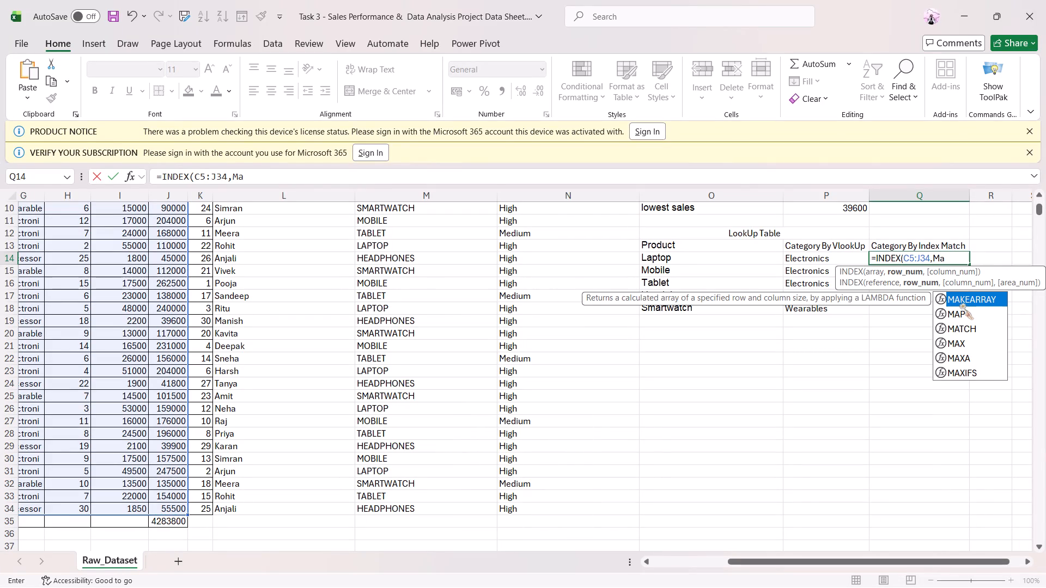
text(tc)
double_click(978, 295)
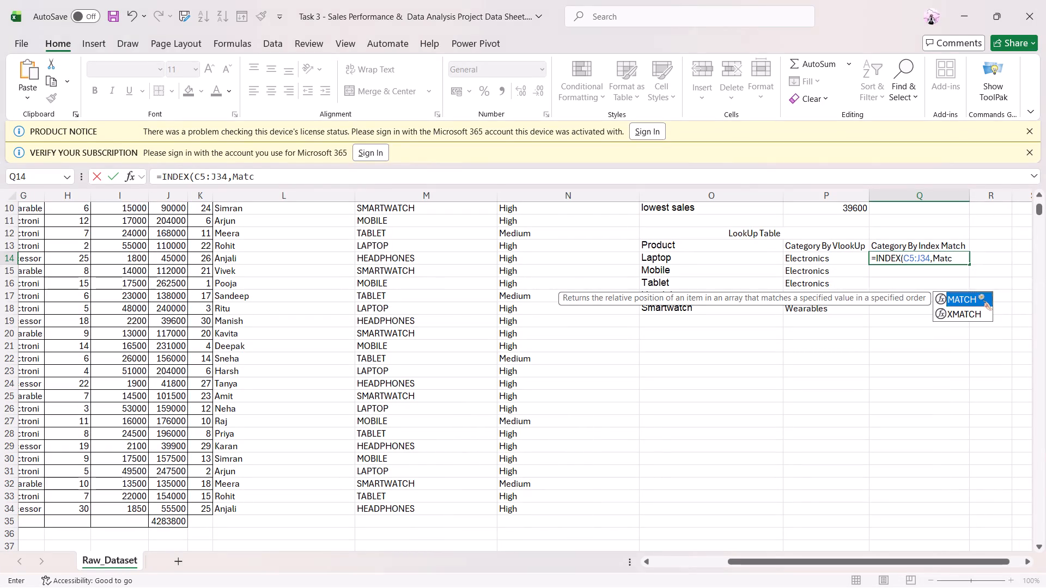
scroll(594, 328, up, 6)
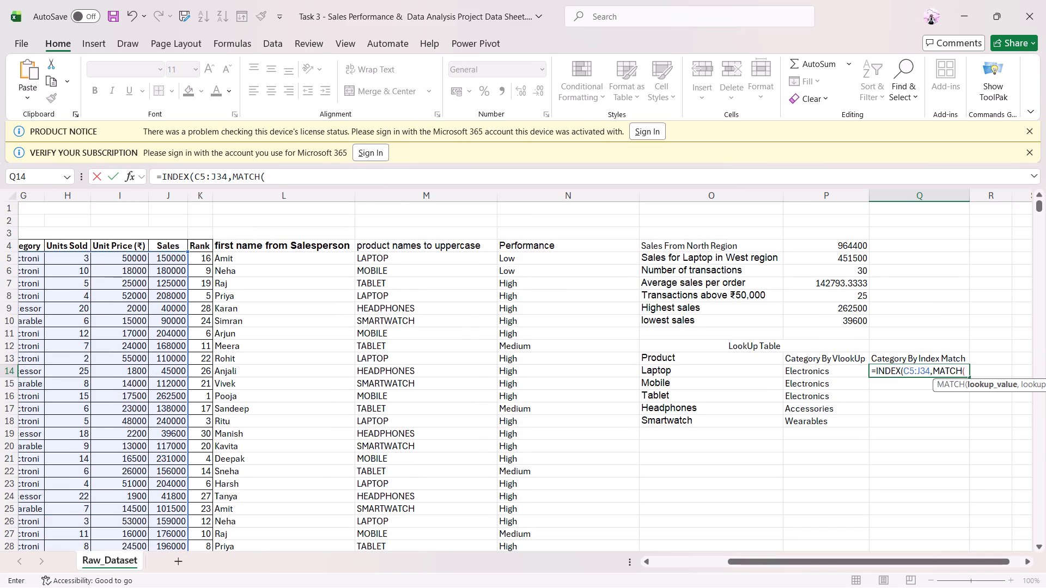
click(680, 372)
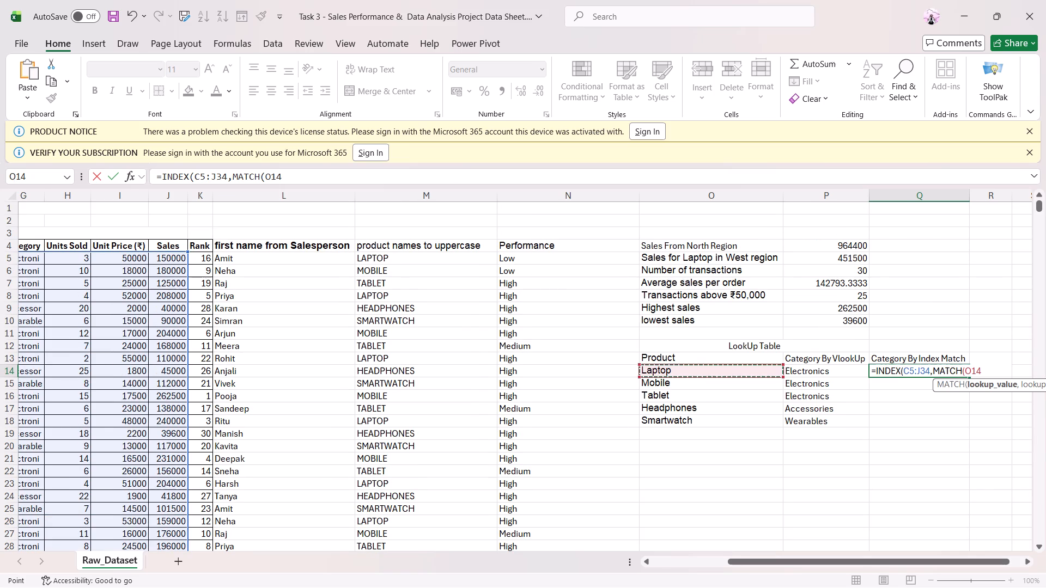
key(comma)
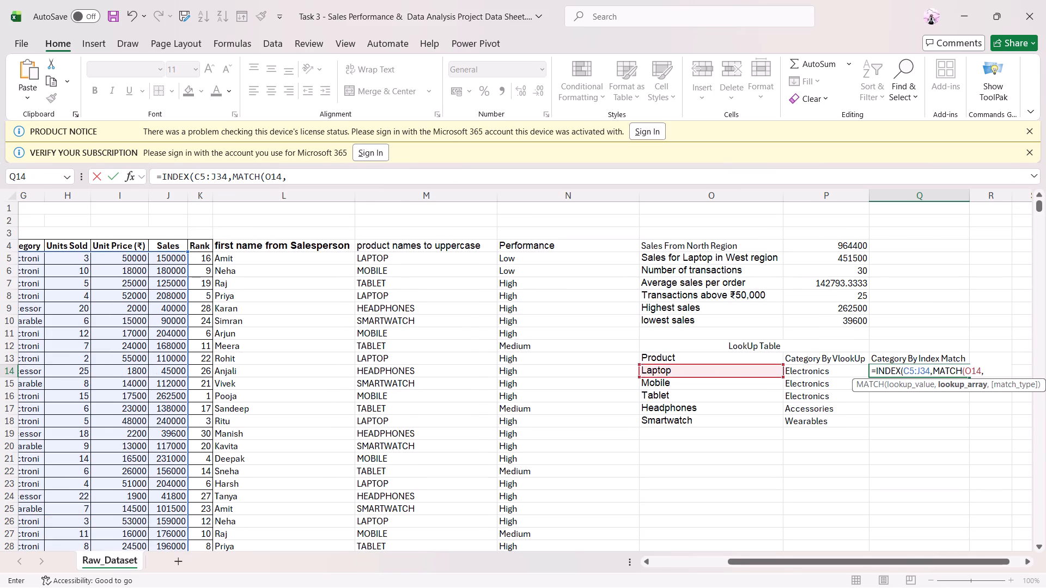
drag(905, 561, 765, 550)
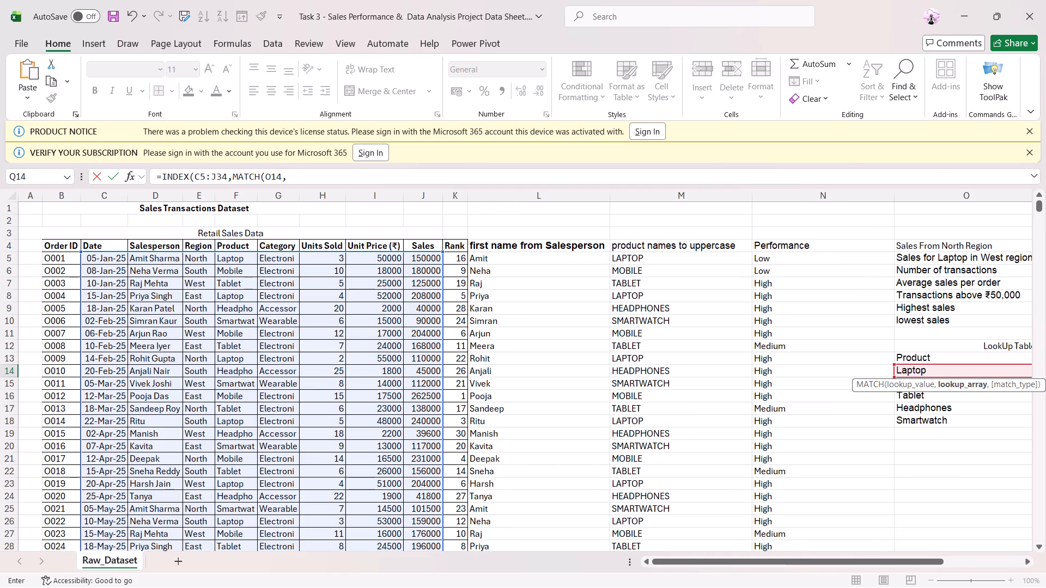
drag(234, 260, 234, 518)
drag(791, 559, 943, 559)
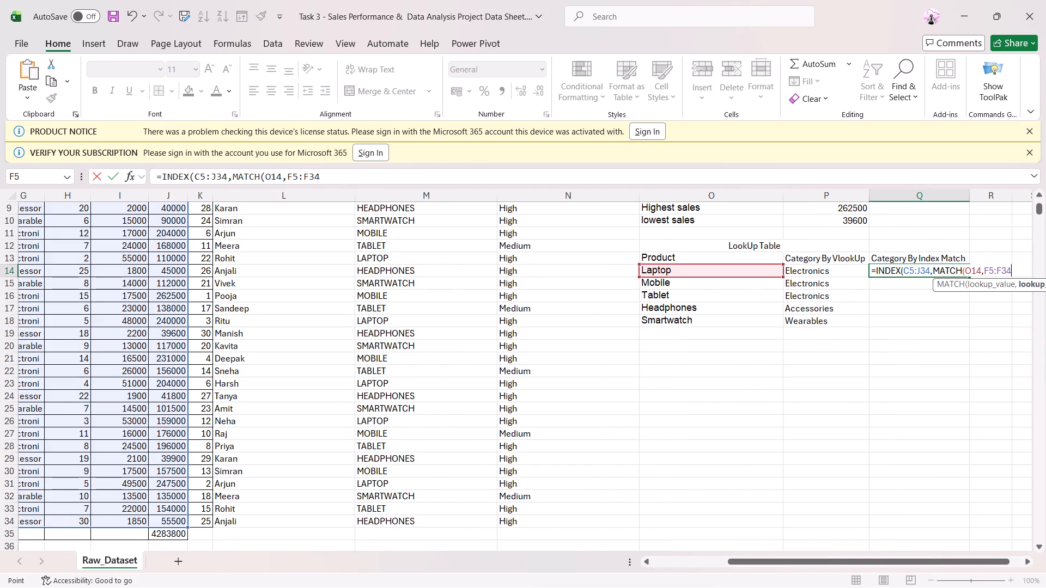
key(comma)
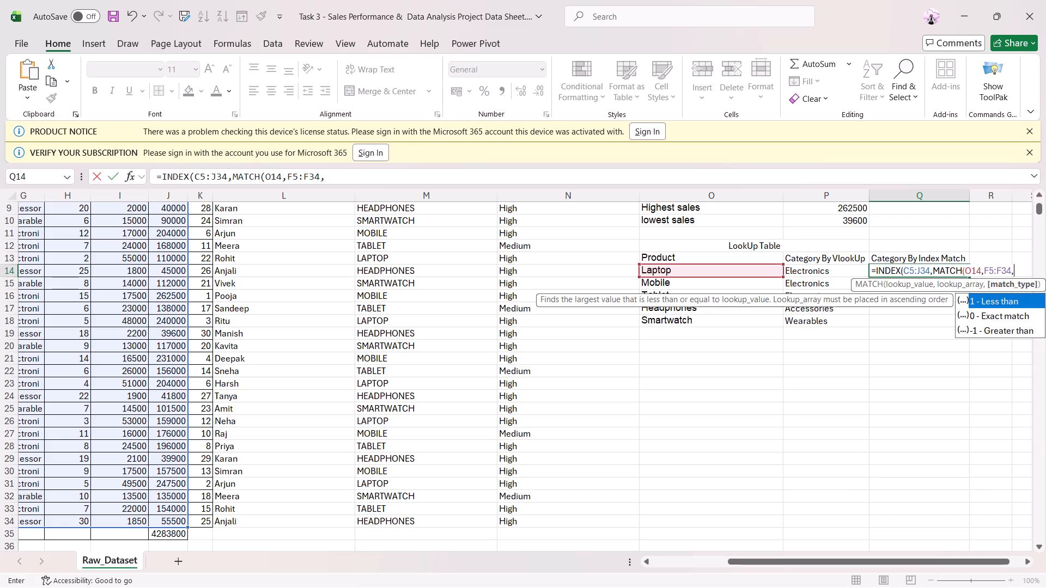
triple_click(1027, 561)
triple_click(1027, 561)
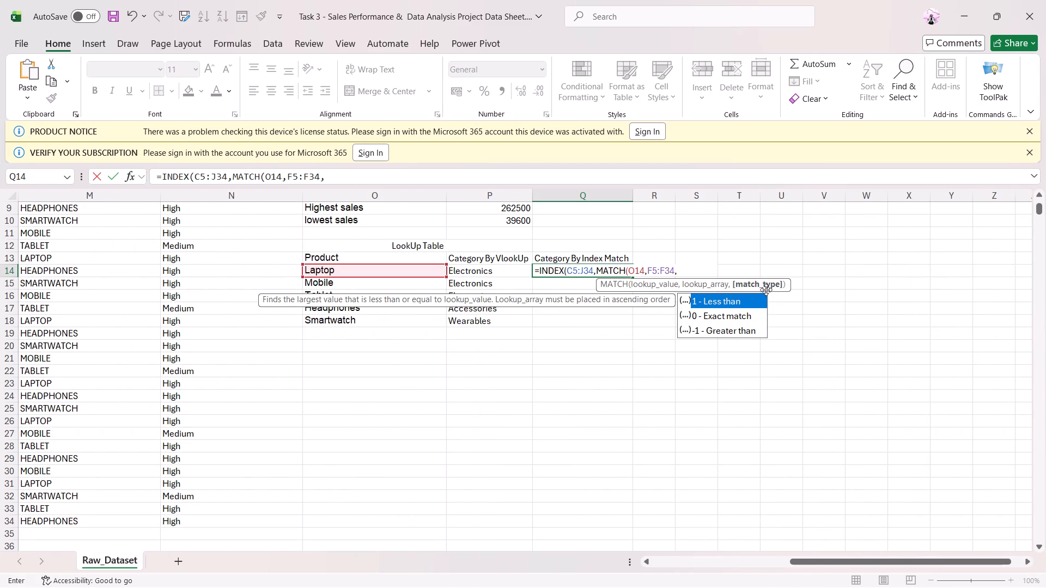
key(0)
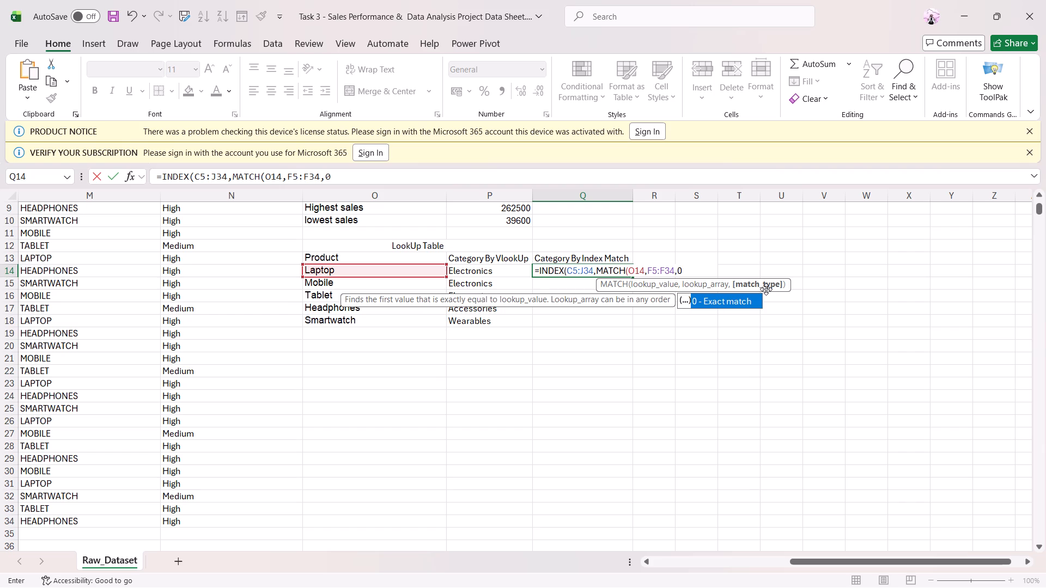
key(shift+parenright)
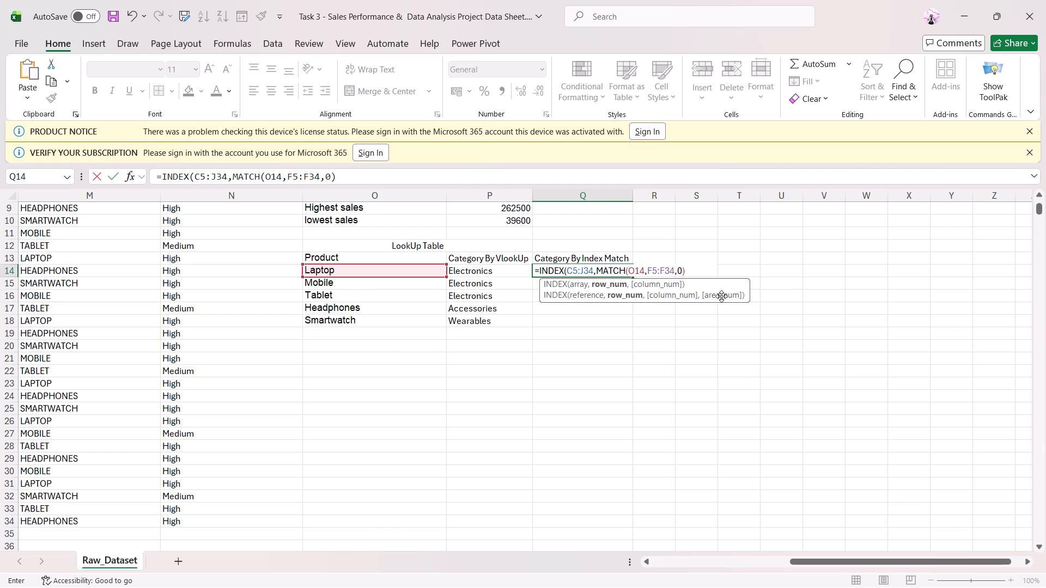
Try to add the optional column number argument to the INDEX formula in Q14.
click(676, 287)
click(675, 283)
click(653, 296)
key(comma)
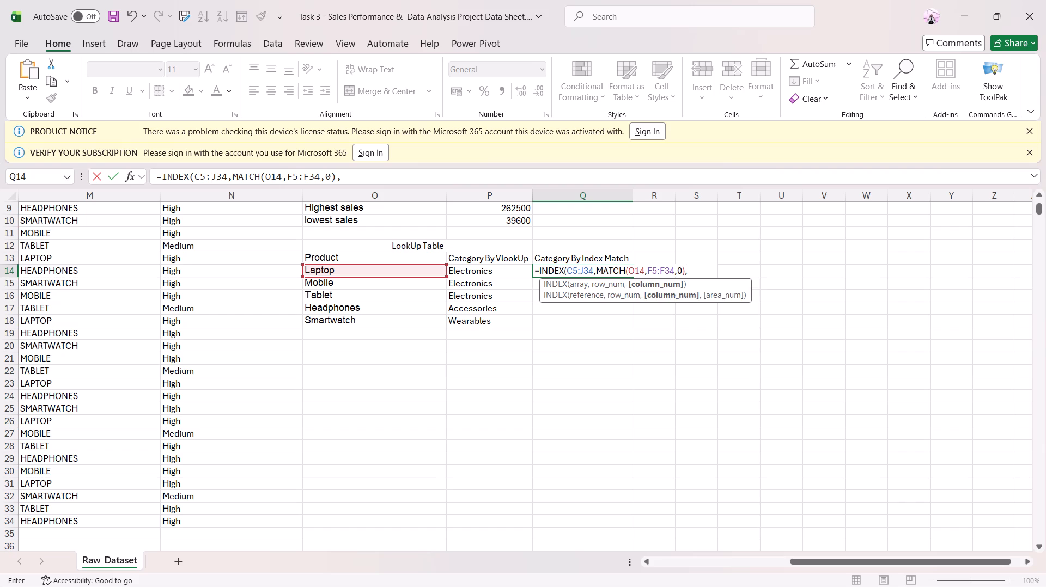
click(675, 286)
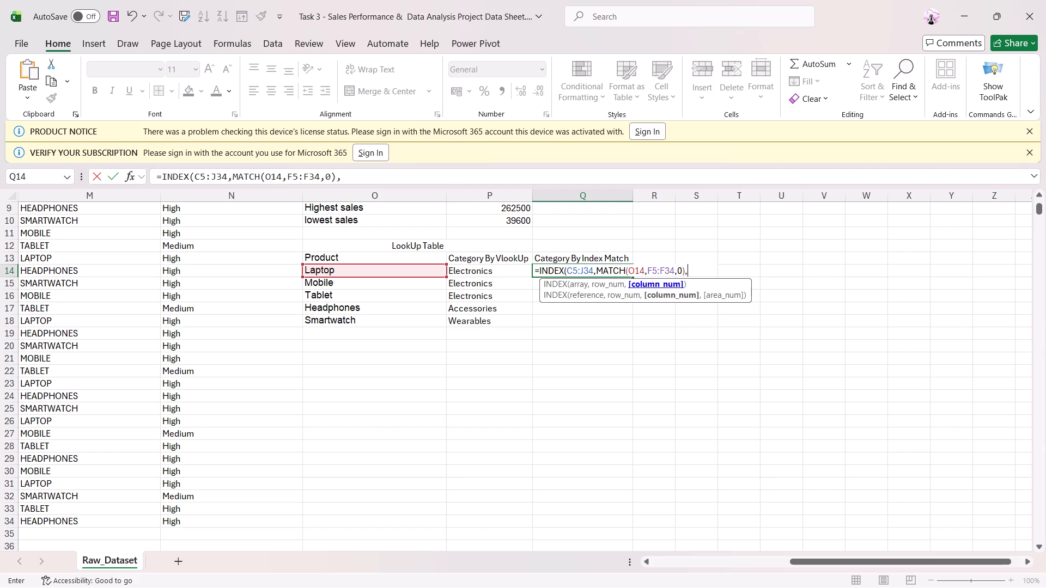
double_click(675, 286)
Replace the INDEX formula's array in Q14 with the Category column range G5:G34.
drag(592, 276, 569, 277)
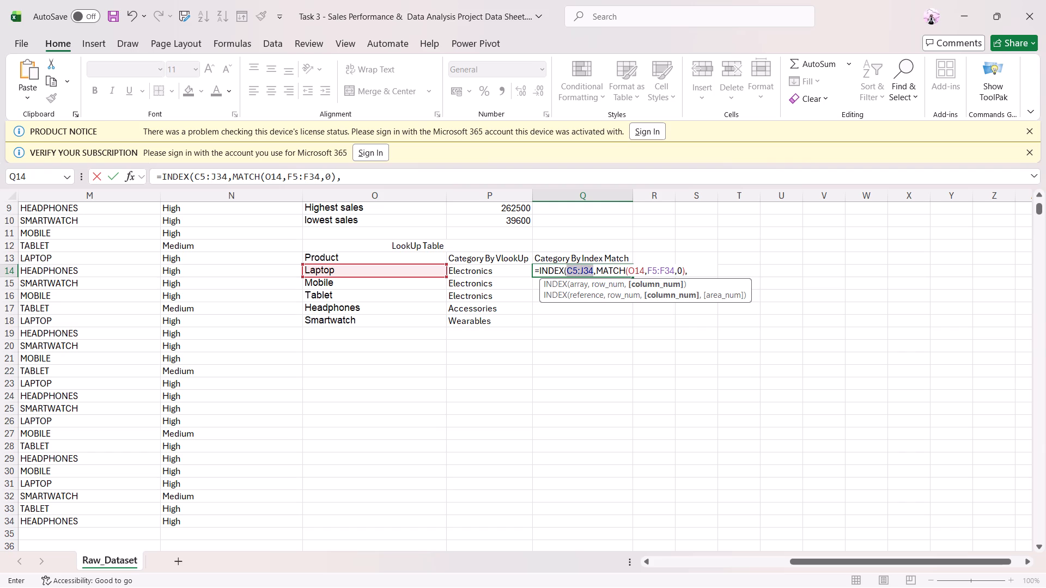
drag(569, 277, 568, 277)
drag(865, 560, 689, 538)
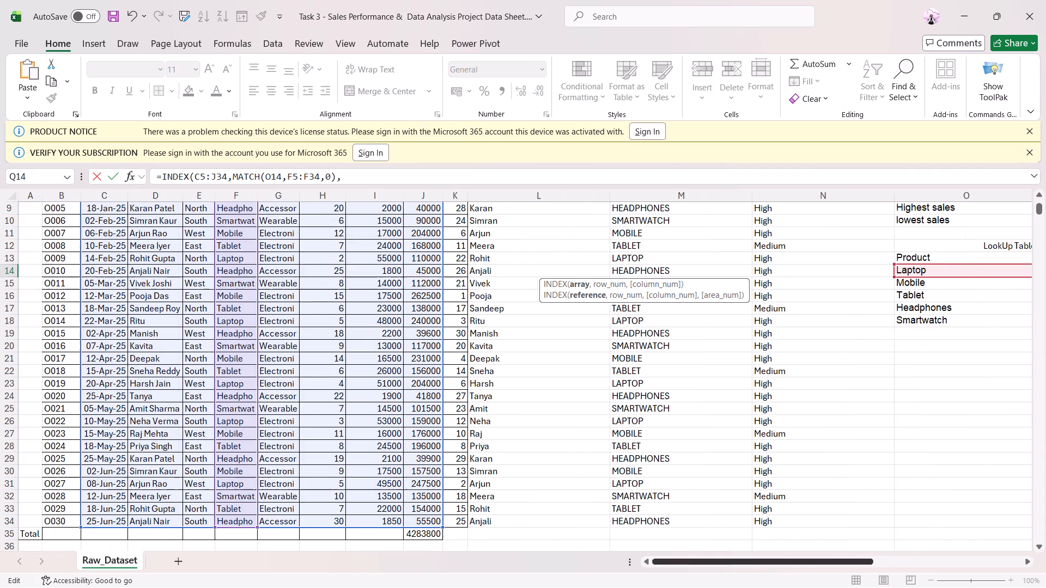
drag(689, 538, 707, 543)
scroll(275, 302, up, 3)
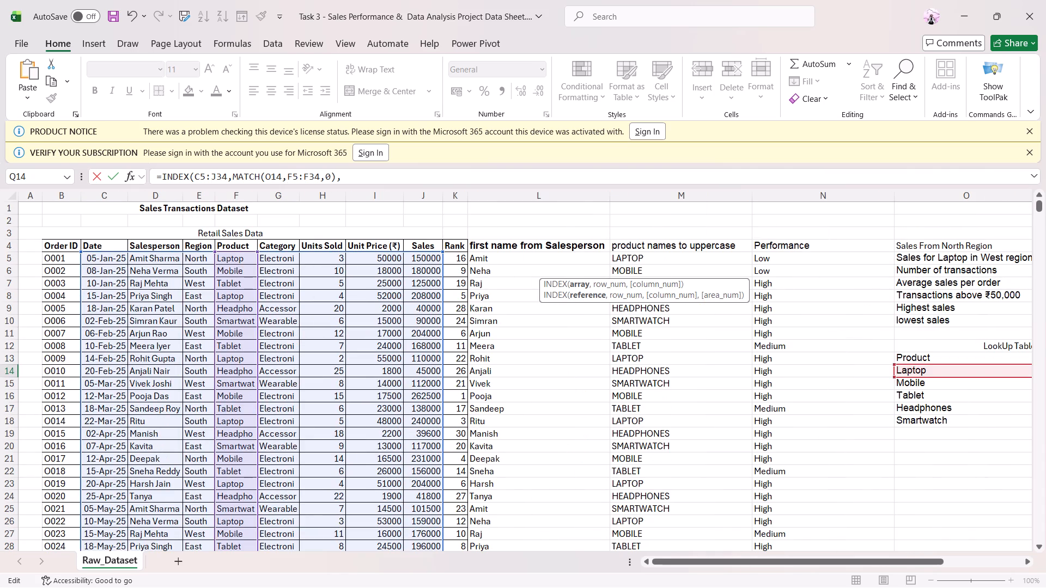
drag(281, 259, 284, 518)
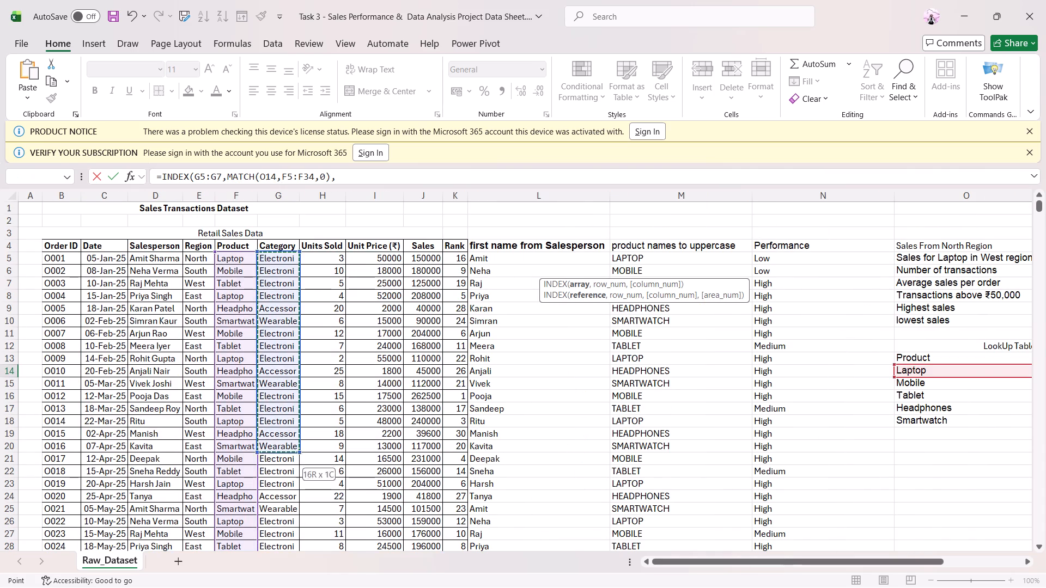
drag(284, 518, 287, 528)
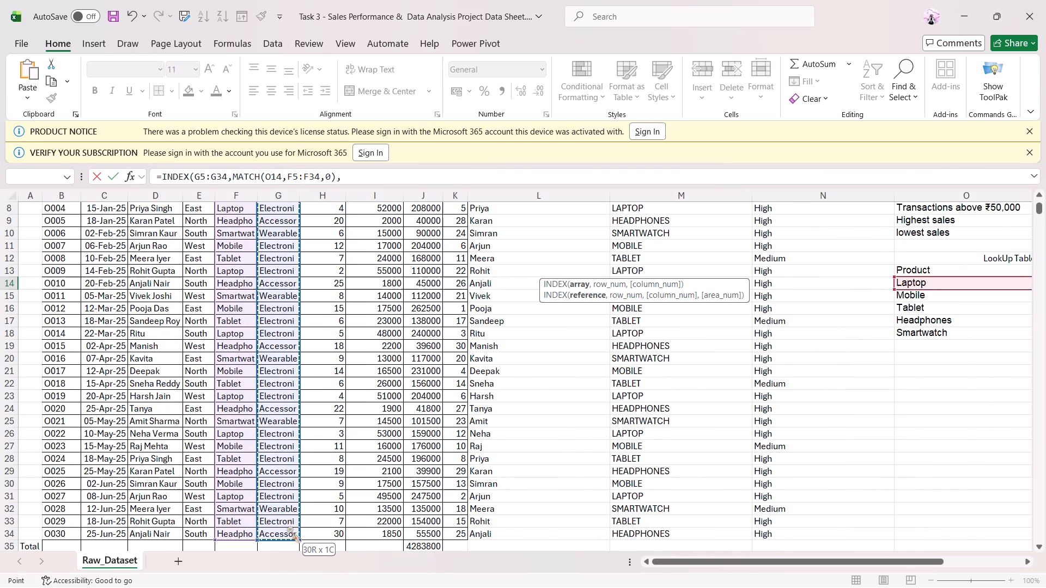
drag(287, 528, 287, 529)
Enter the Q14 formula with the suggested correction =INDEX(G5:G34,MATCH(O14,F5:F34,0)).
drag(814, 565, 958, 566)
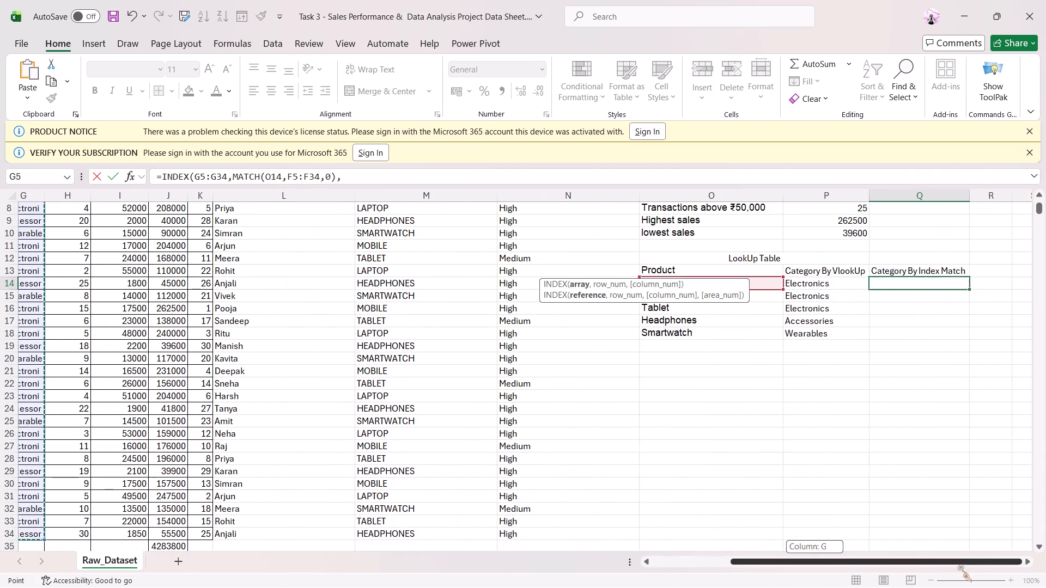
drag(958, 566, 960, 566)
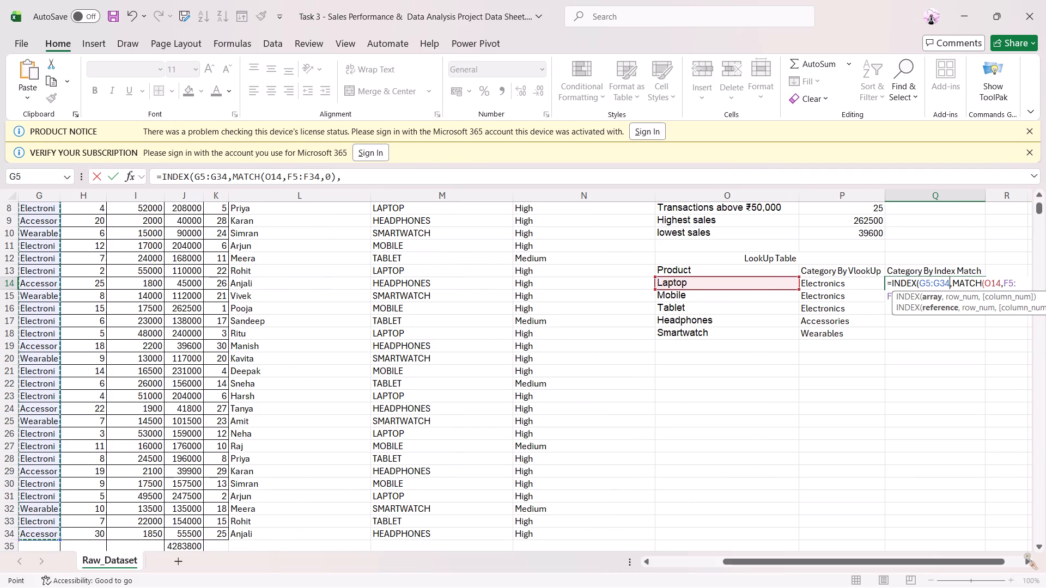
triple_click(1024, 564)
click(1024, 564)
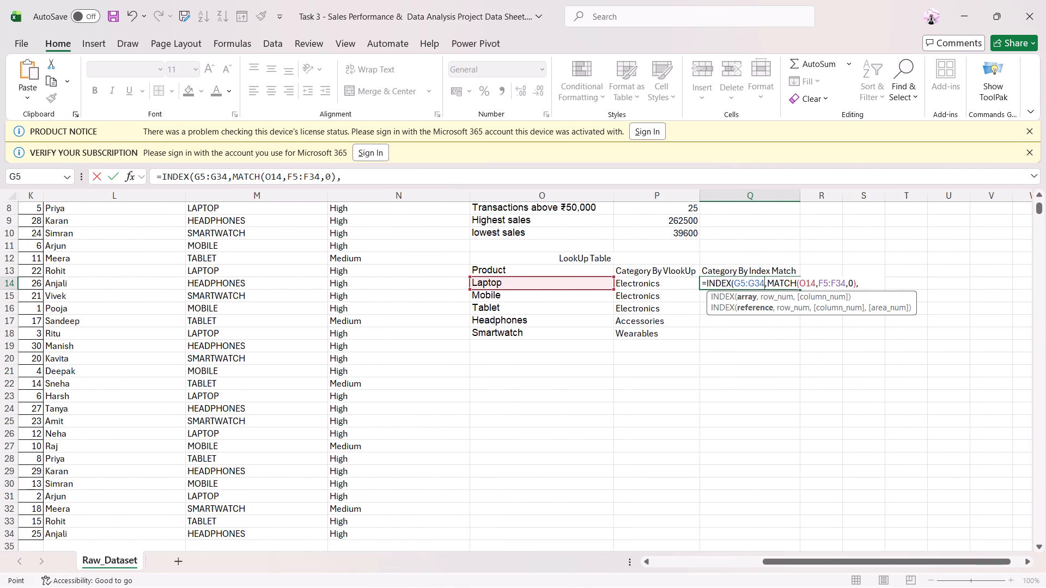
key(Return)
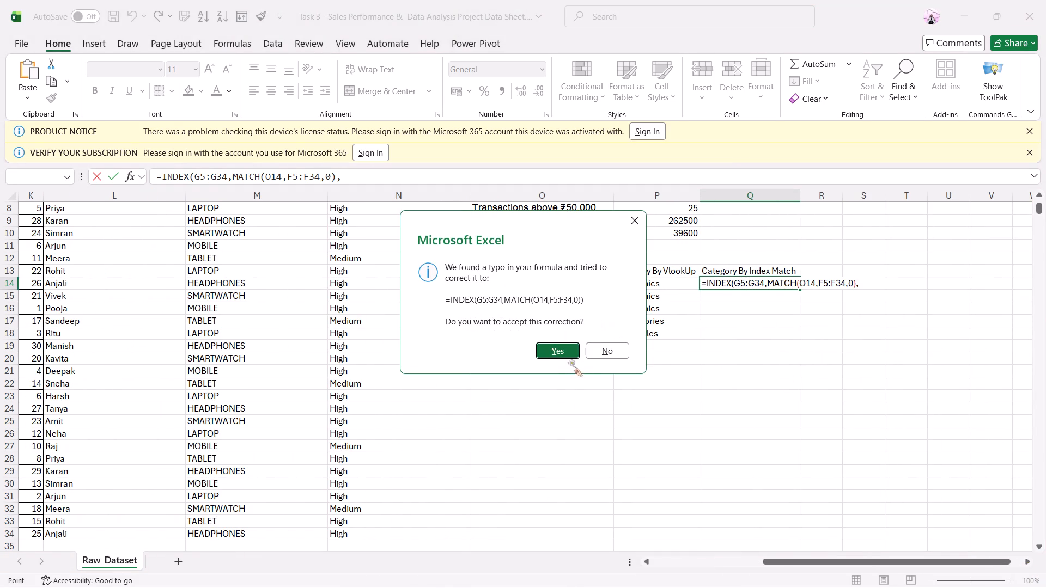
click(569, 361)
click(573, 356)
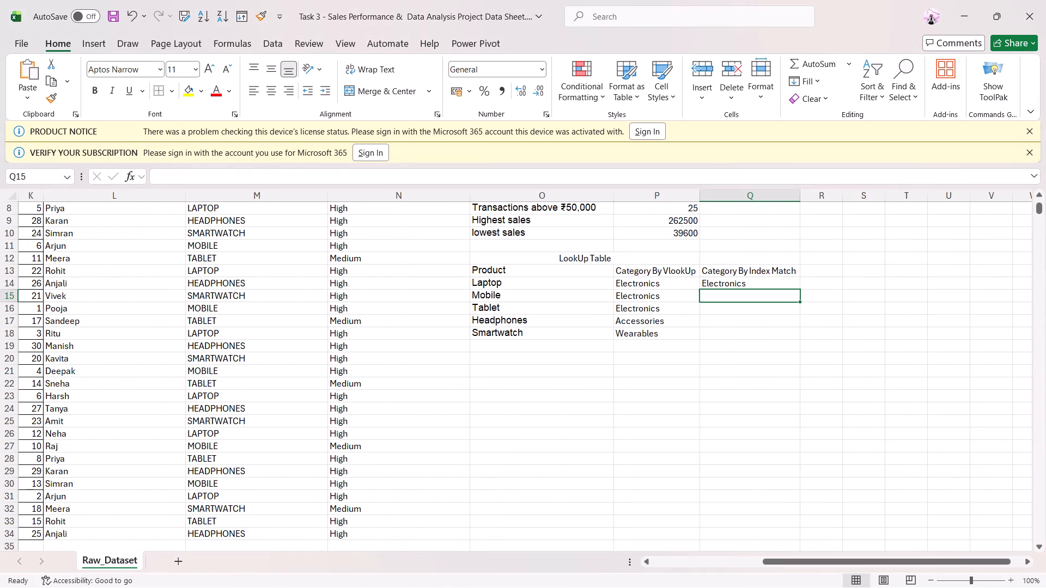
Fill the INDEX+MATCH formula from Q14 down through Q18, keeping it only beside the lookup table's products.
click(774, 285)
double_click(800, 290)
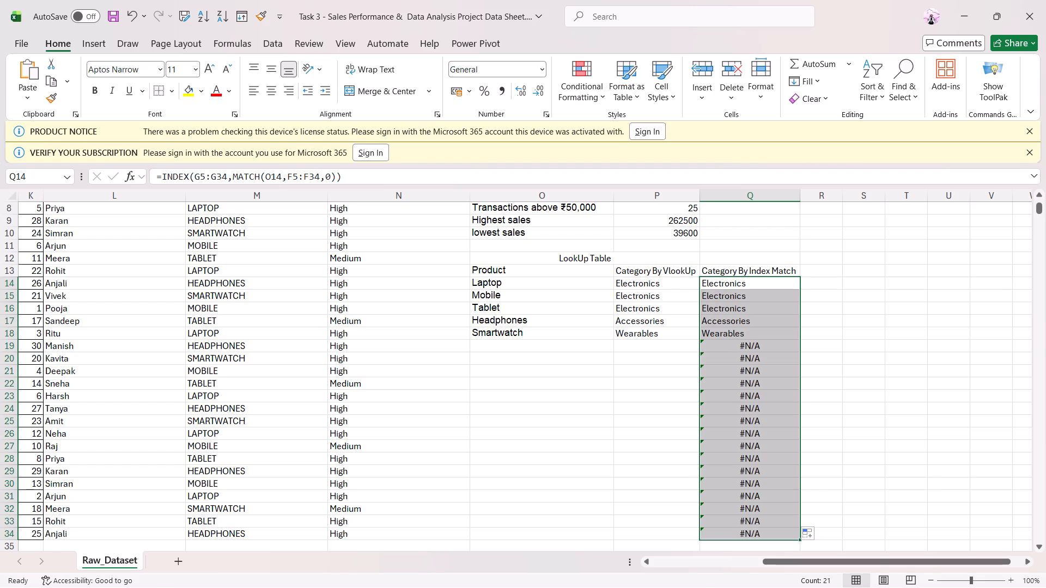
scroll(869, 486, down, 3)
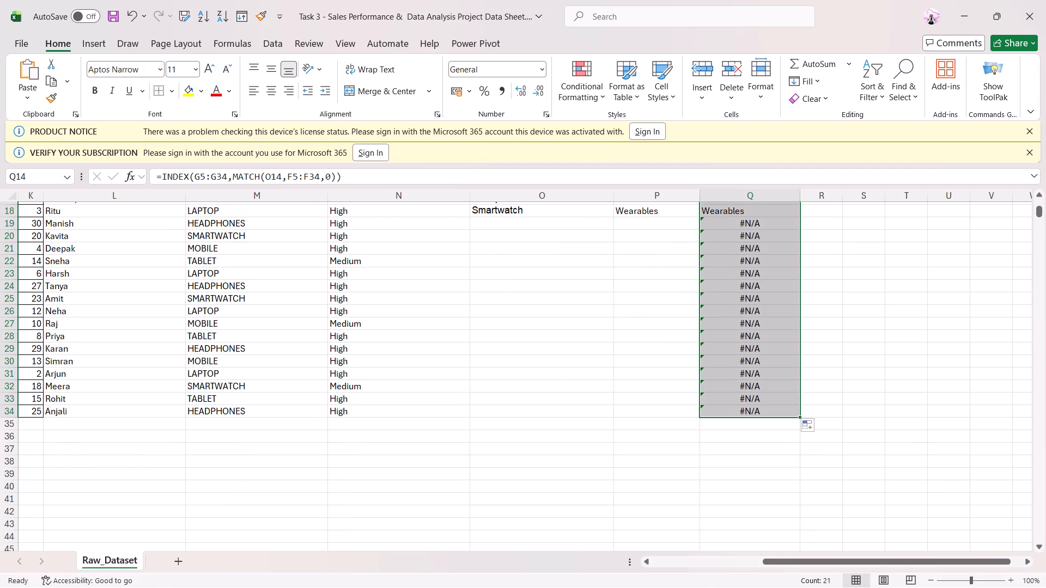
drag(801, 418, 770, 220)
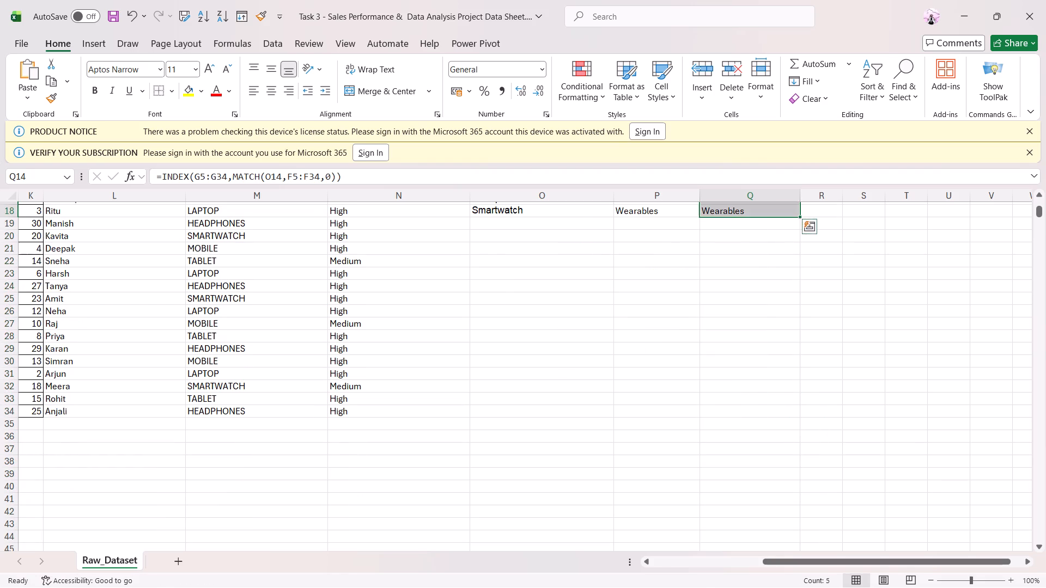
click(868, 332)
scroll(844, 339, up, 3)
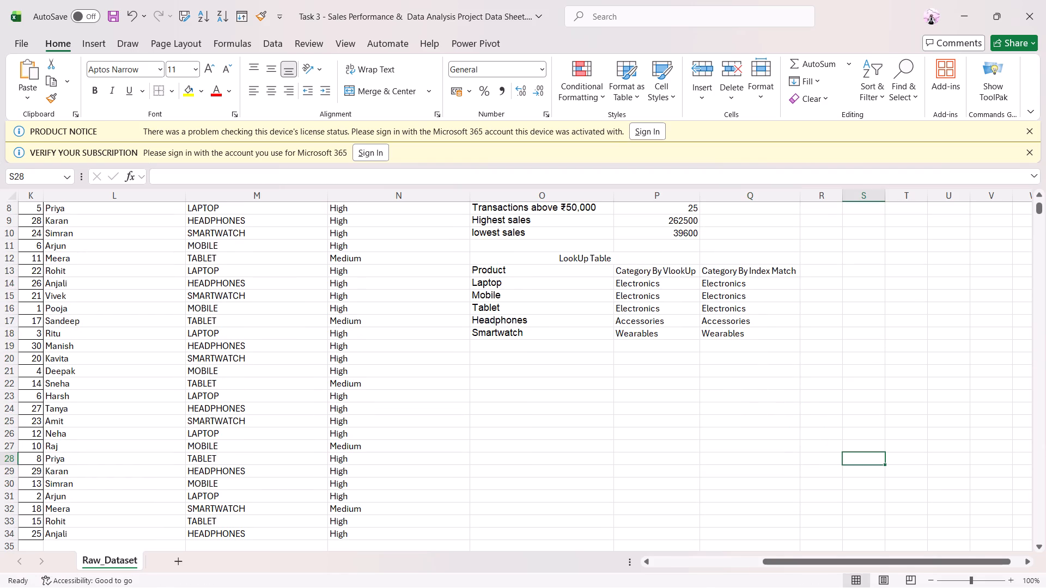
click(733, 286)
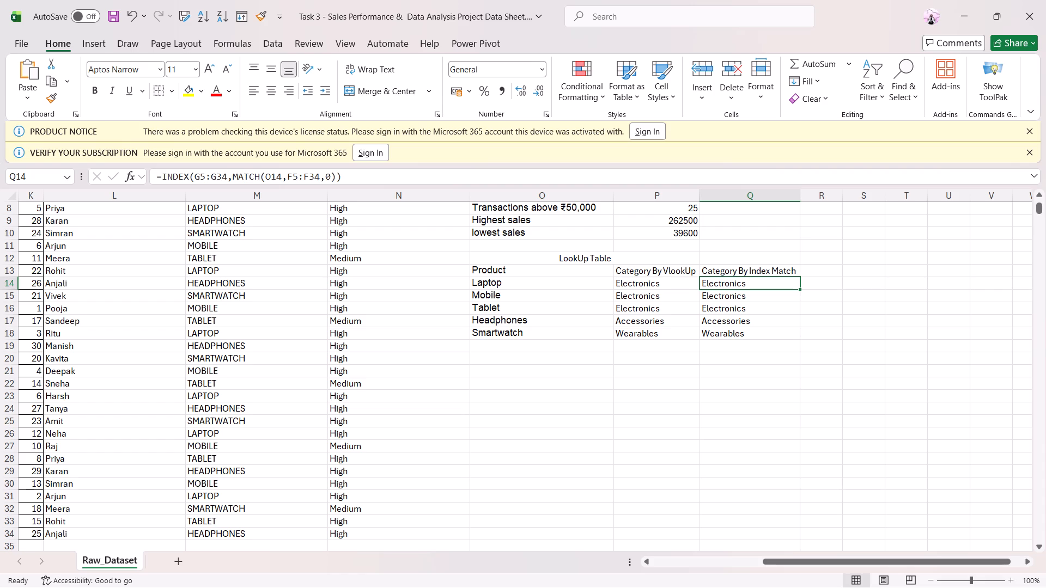
click(750, 357)
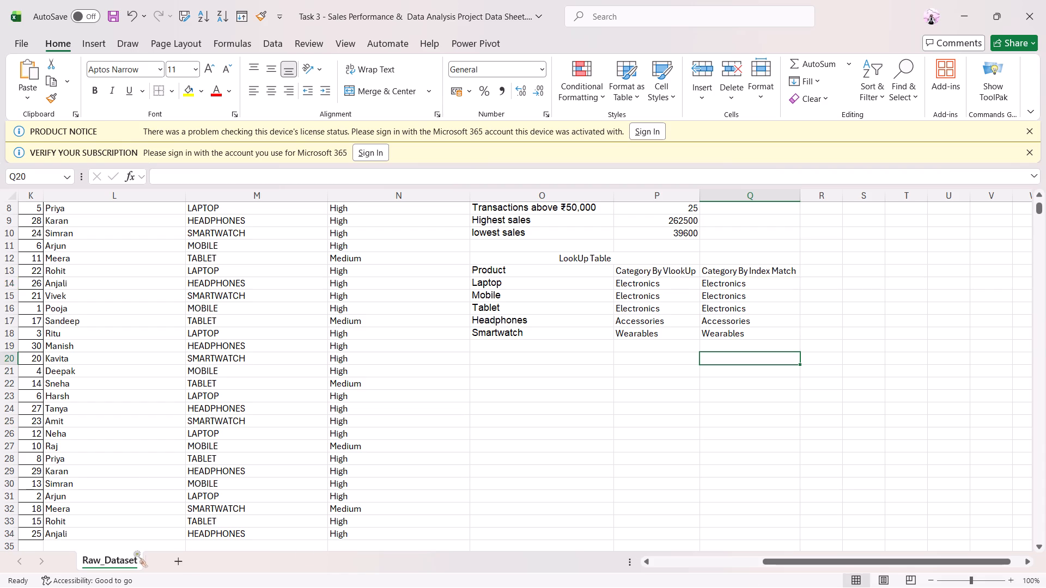
Add a new worksheet after Raw_Dataset and open its name for editing.
click(181, 559)
right_click(161, 563)
click(221, 396)
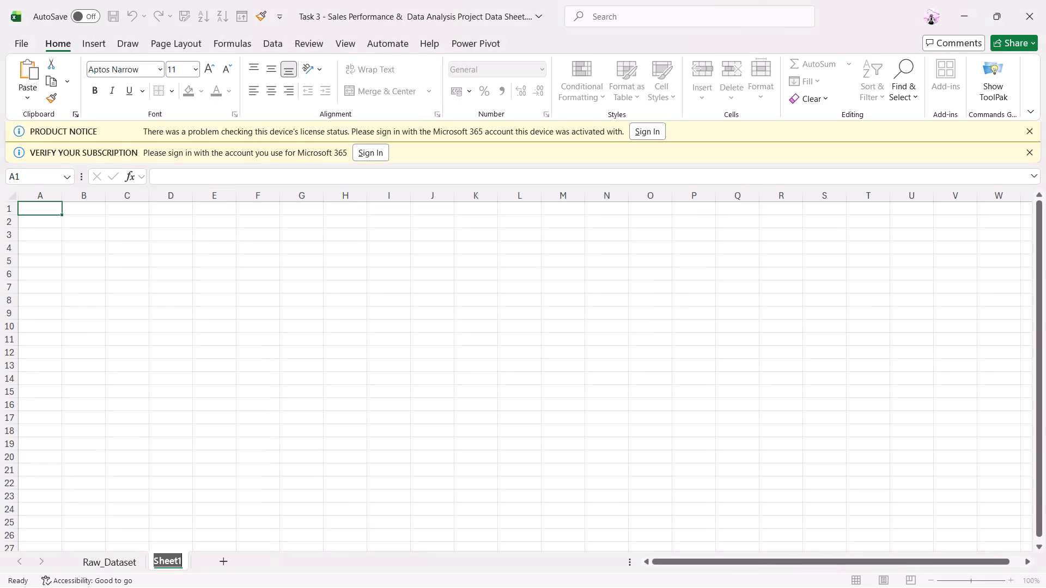
Switch to the assignment document in Chrome and review the Part 3 tasks and the required workbook sheets.
click(638, 581)
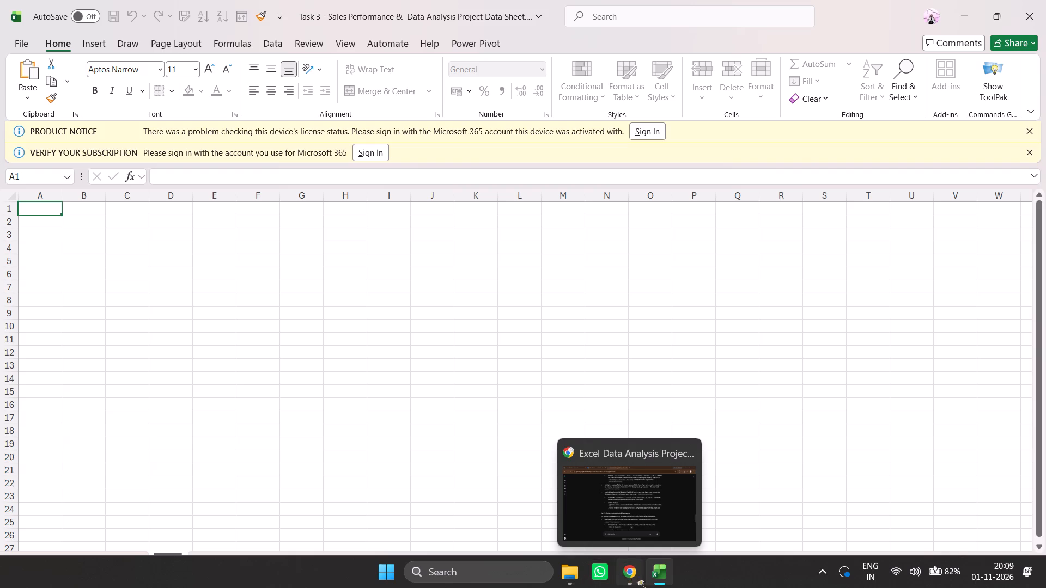
click(281, 0)
scroll(369, 549, down, 6)
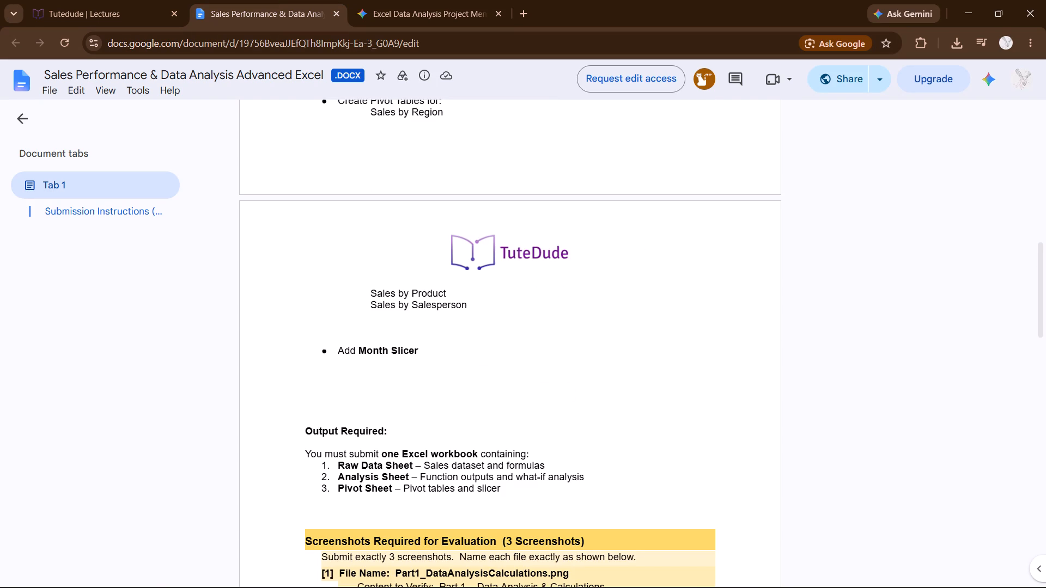
scroll(438, 487, up, 2)
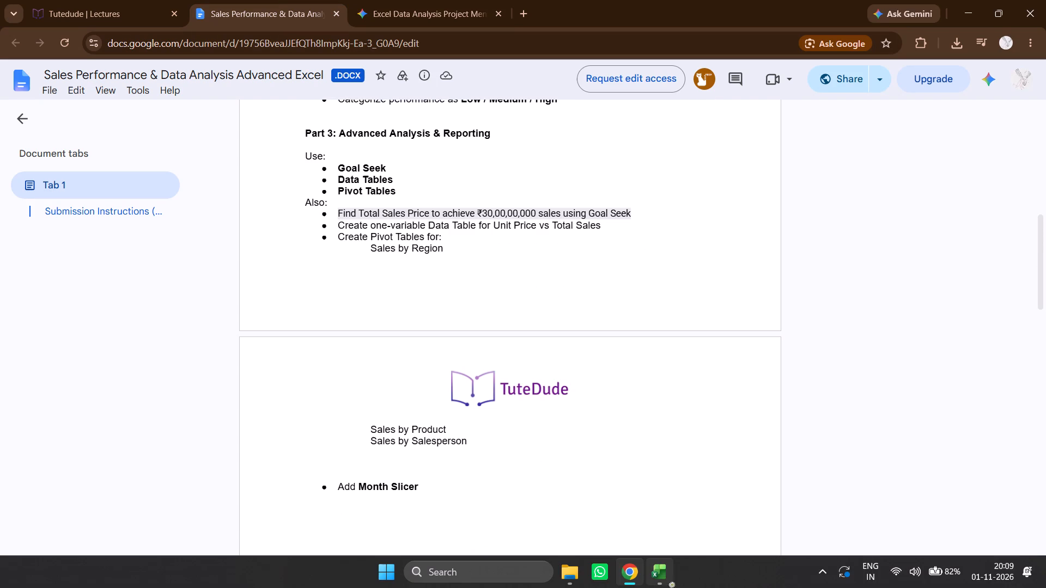
Check the required sheet names in the assignment, switch to Excel and name the new worksheet Analysis_Sheet.
scroll(417, 438, down, 3)
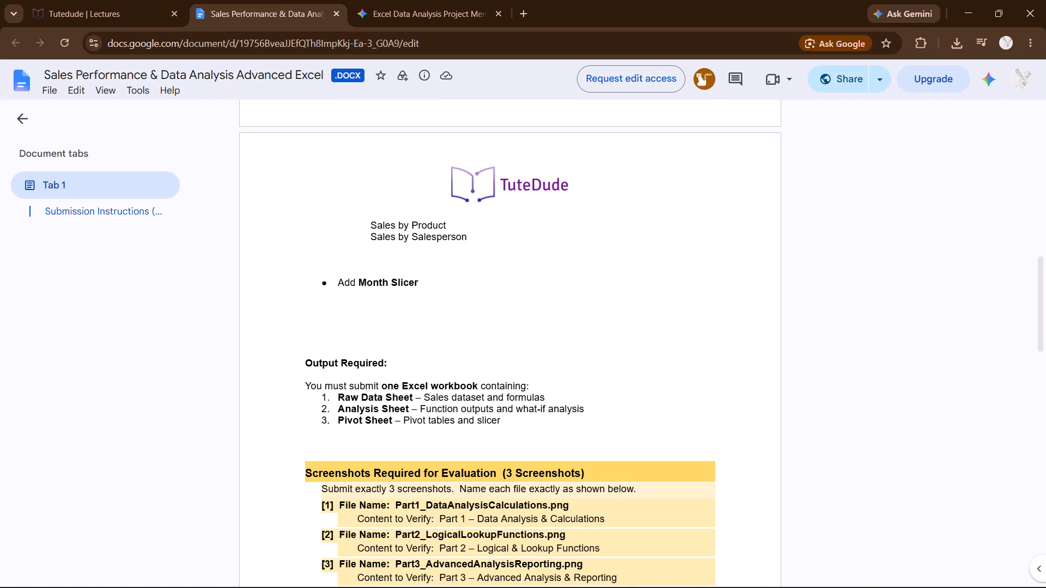
click(667, 585)
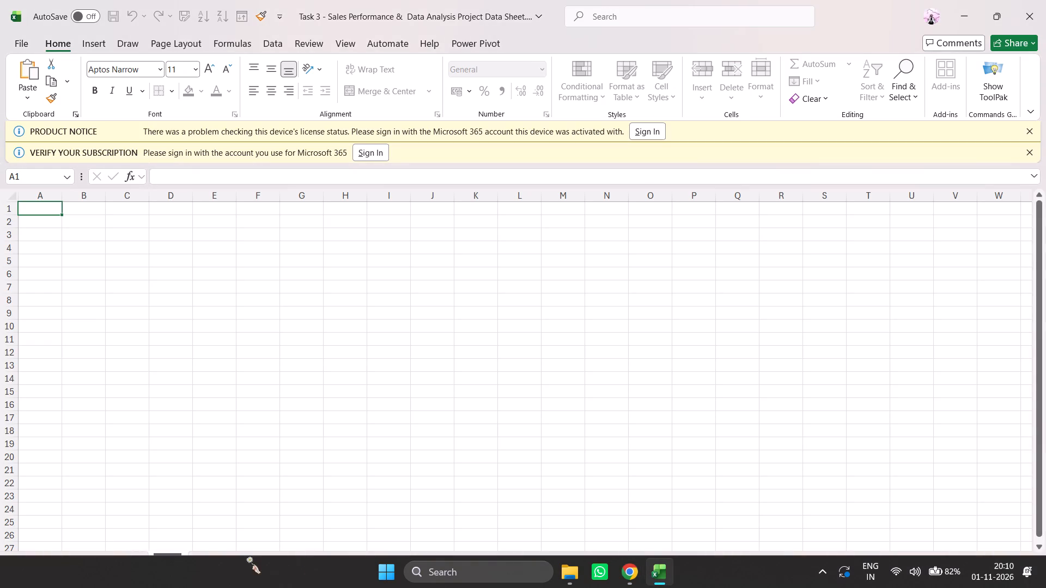
right_click(177, 559)
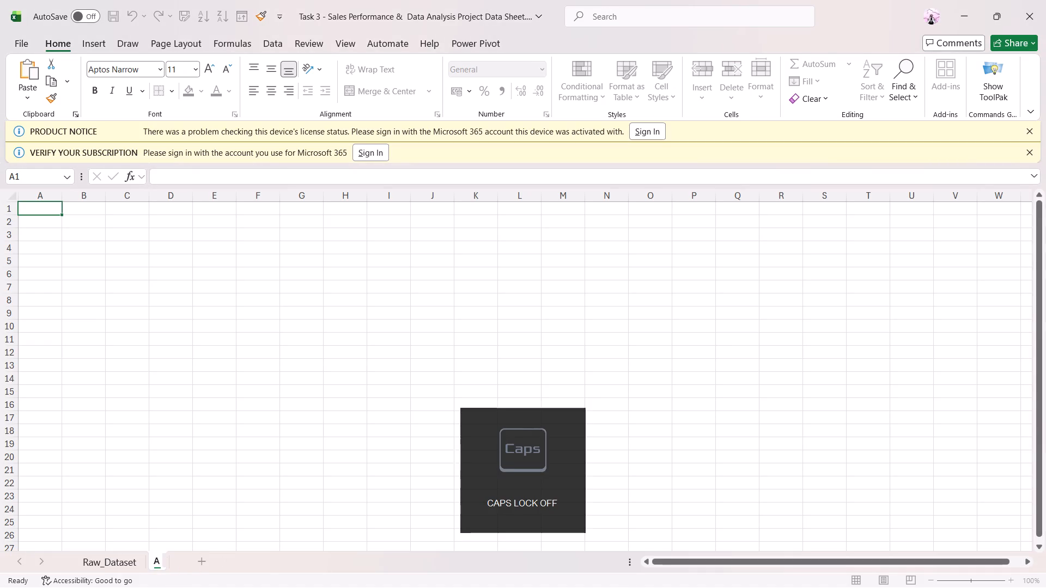
text(alysis)
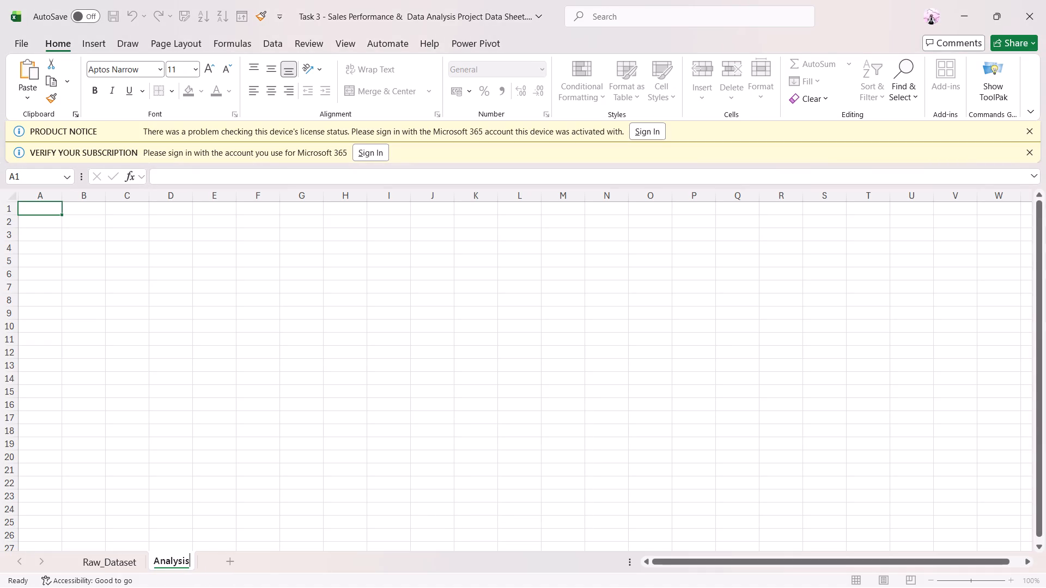
key(shift+underscore)
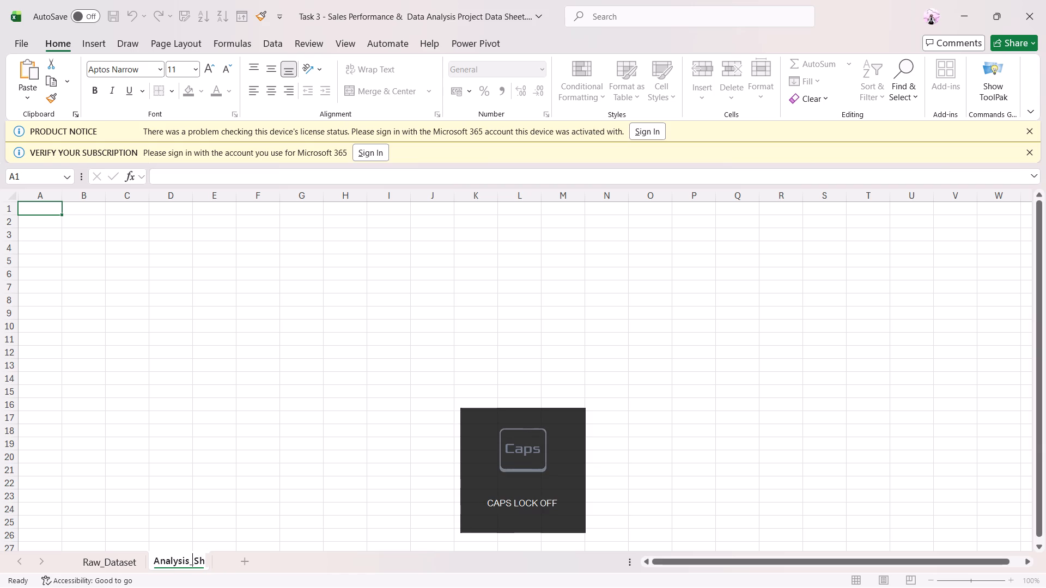
key(Return)
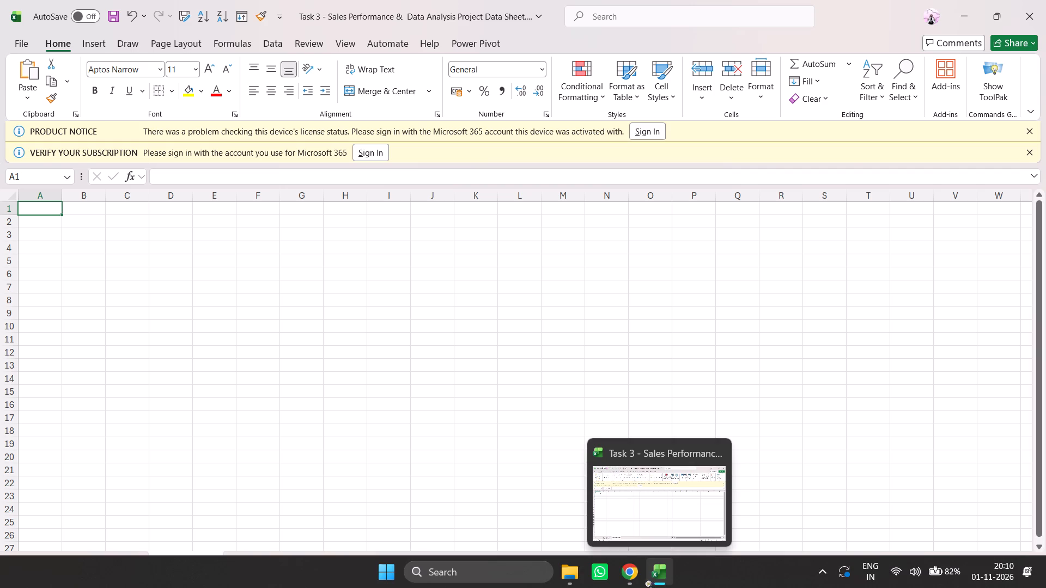
Switch to the assignment document in Chrome and review the Part 3 Goal Seek, Data Table and Pivot Table tasks.
click(641, 582)
scroll(478, 289, up, 3)
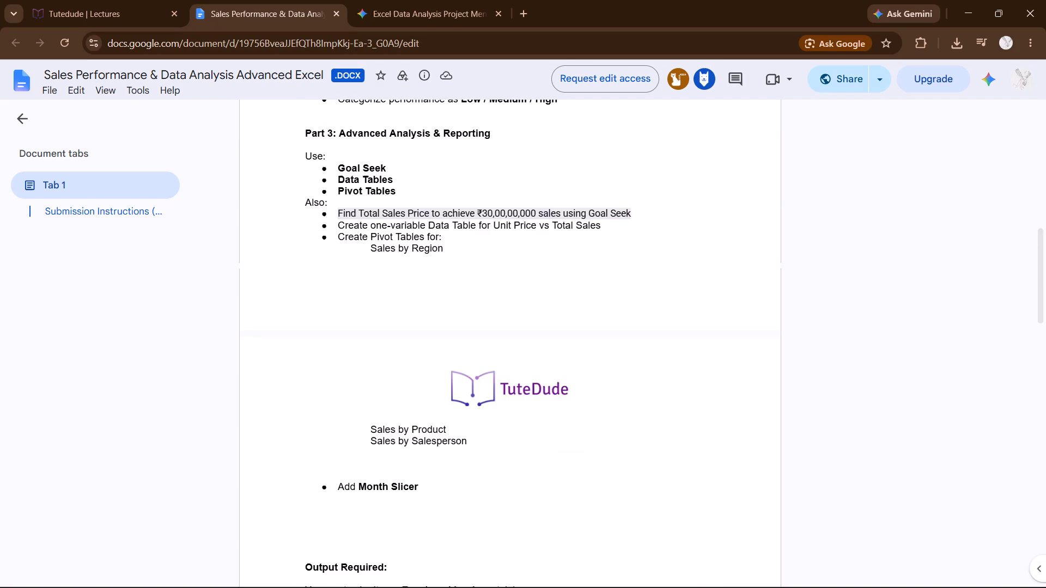
scroll(478, 288, up, 2)
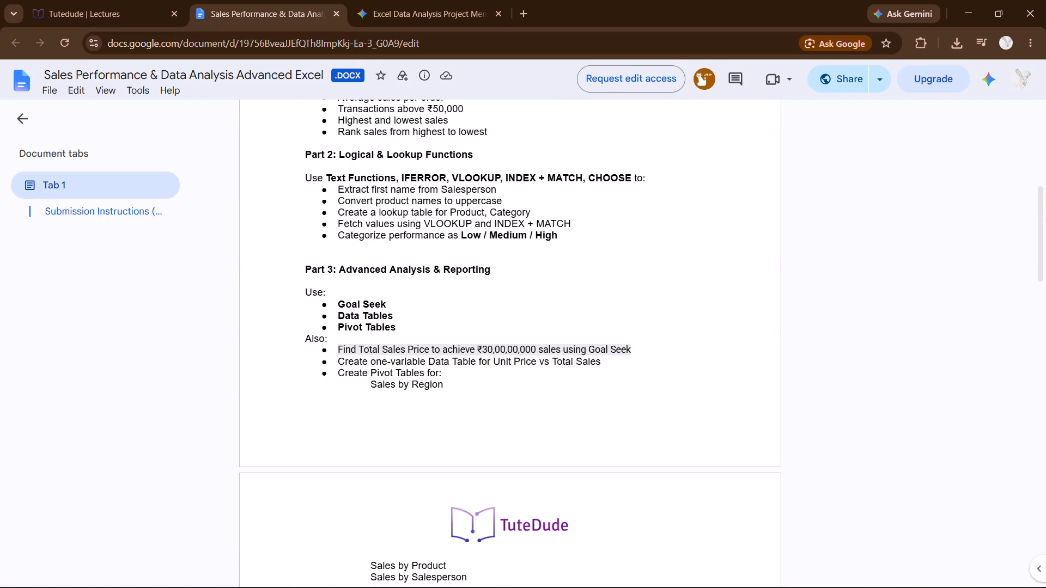
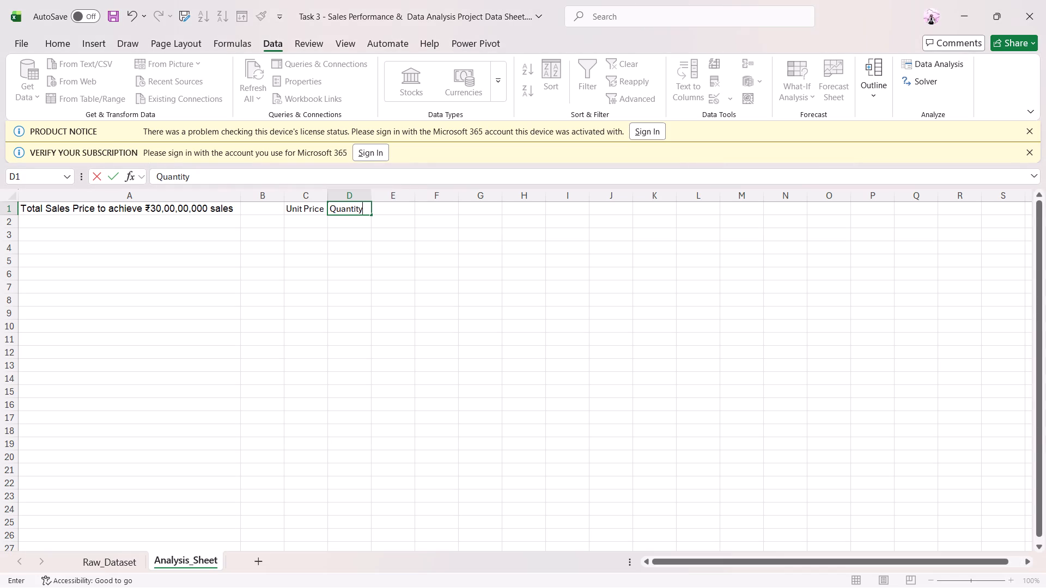
click(409, 214)
key(t)
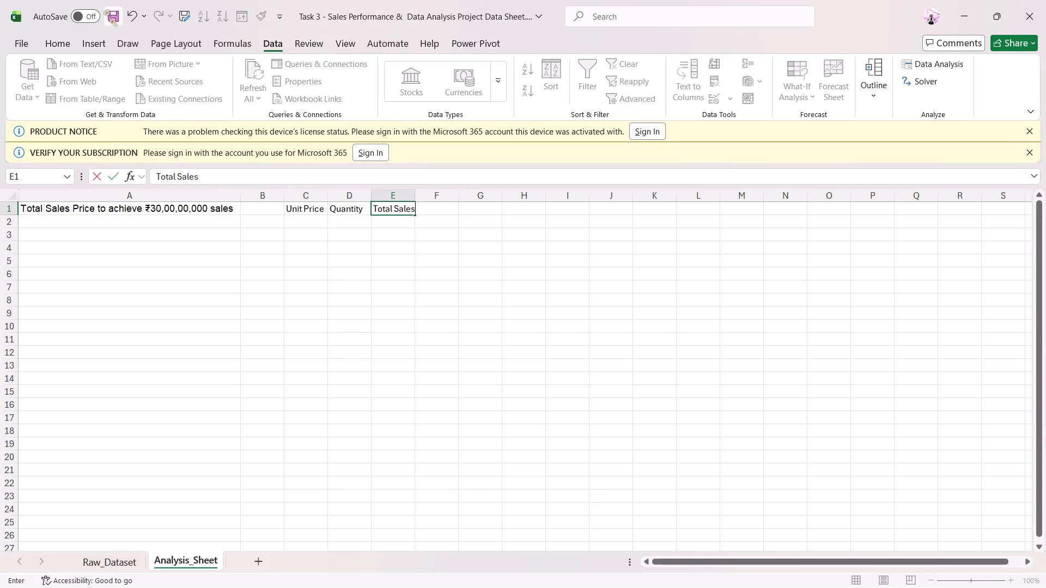
Save the workbook as Task 3 in Excel Workbook (*.xlsx) format in the TuteDude folder on the D: drive.
click(13, 41)
click(50, 247)
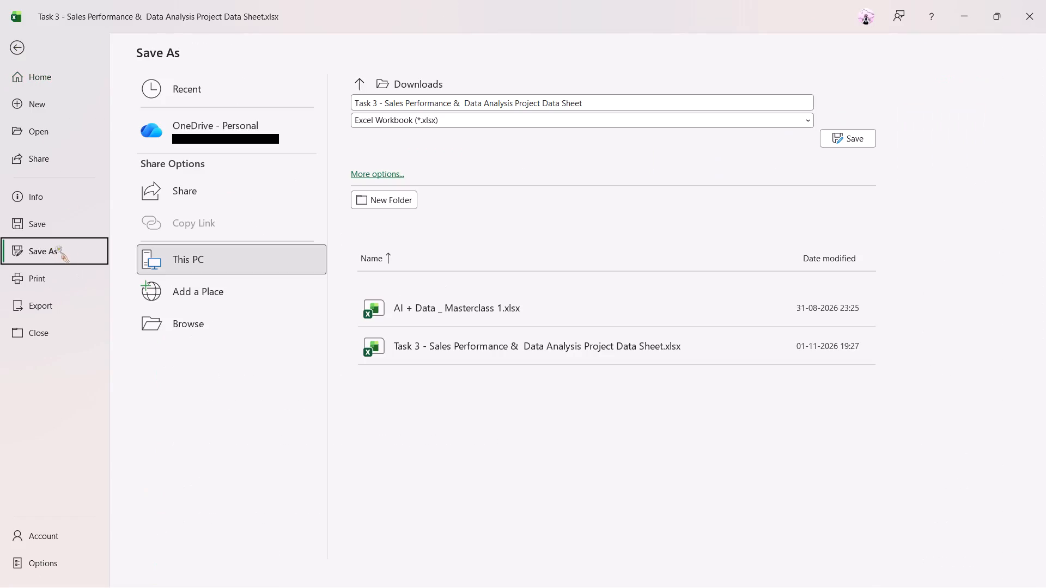
click(199, 311)
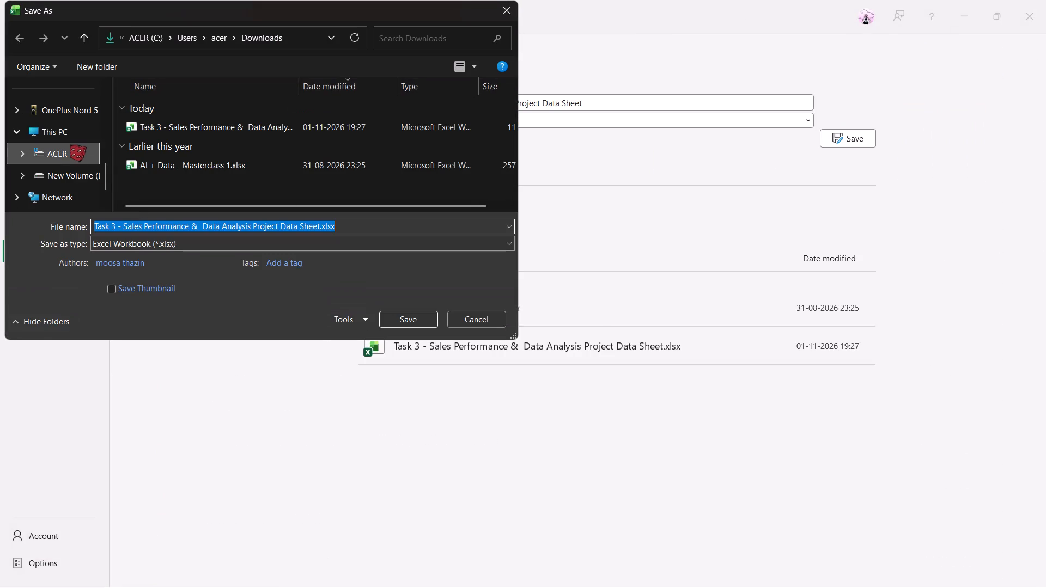
click(75, 176)
scroll(245, 196, down, 4)
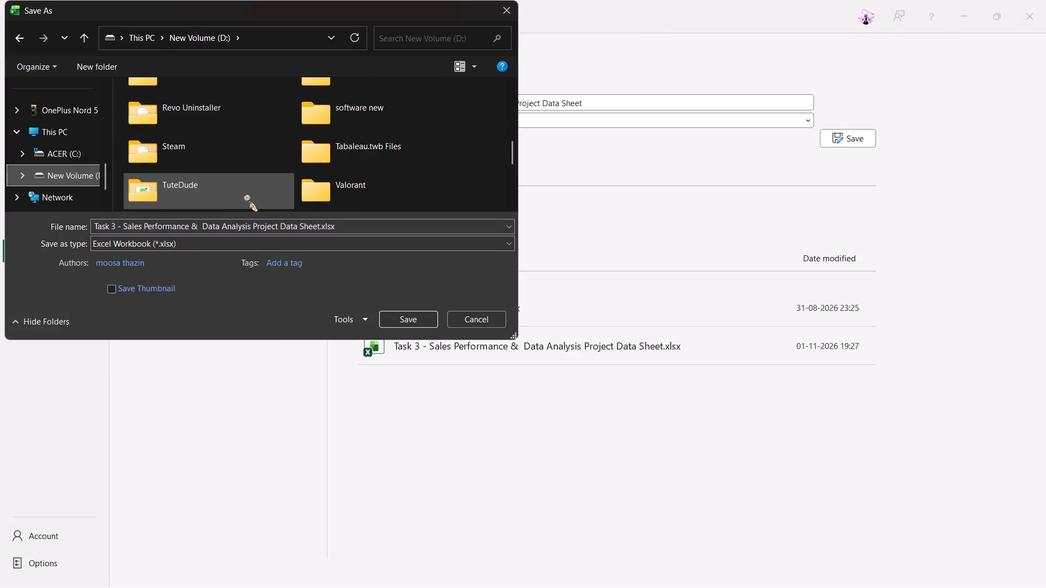
double_click(239, 181)
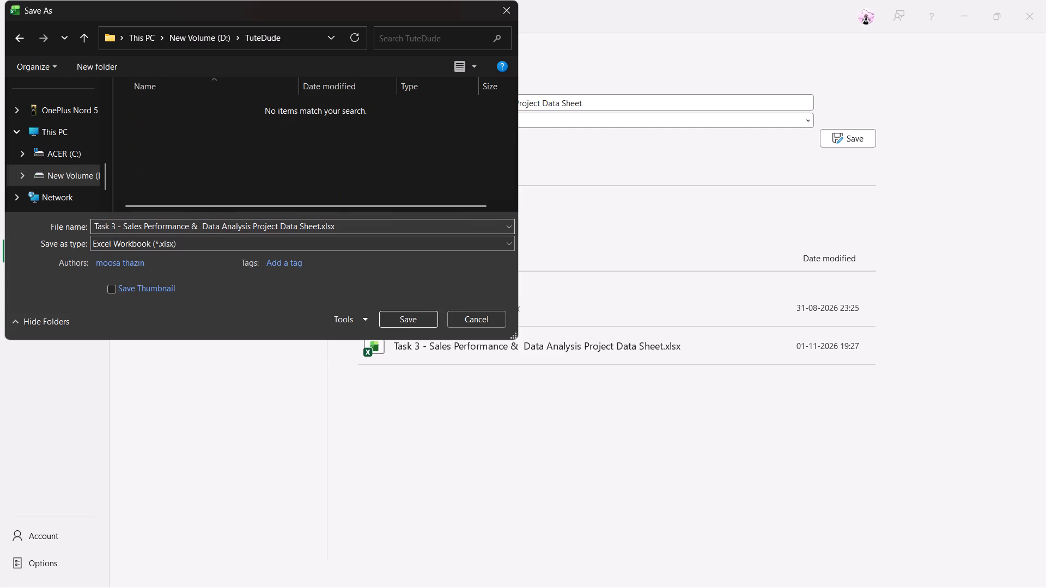
drag(352, 224, 234, 223)
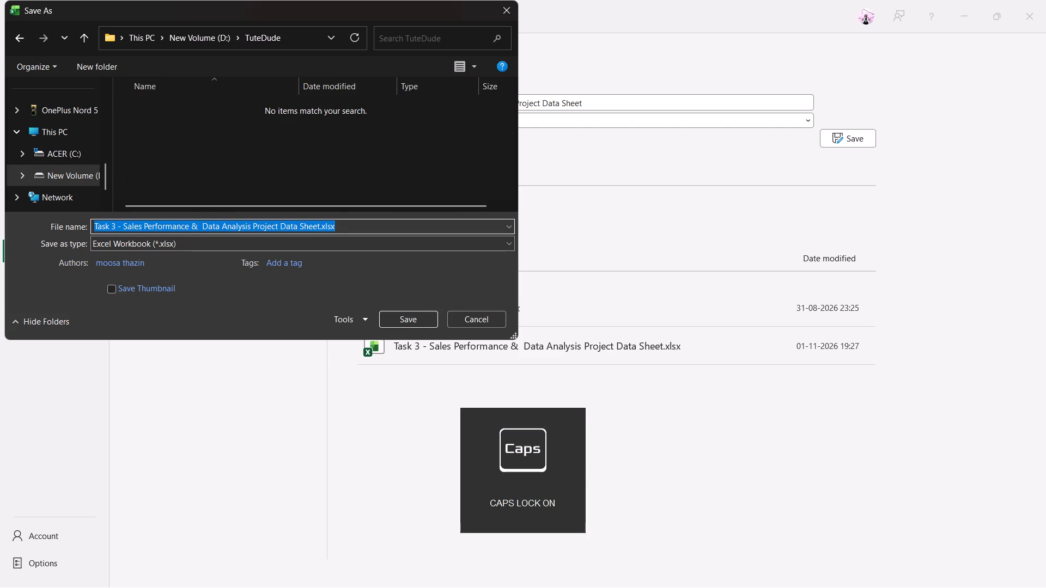
text(k)
key(space)
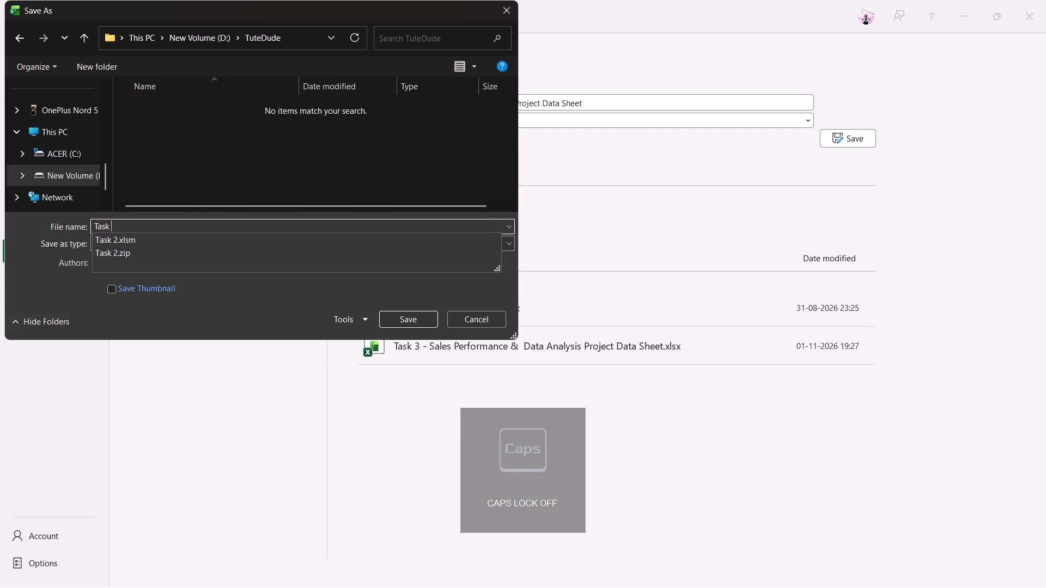
key(3)
click(258, 247)
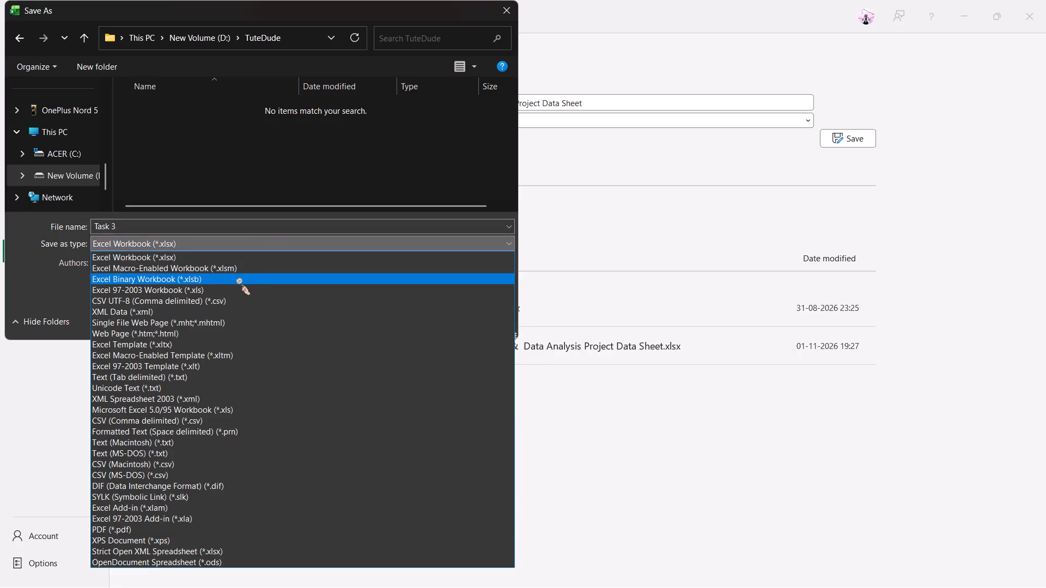
click(218, 260)
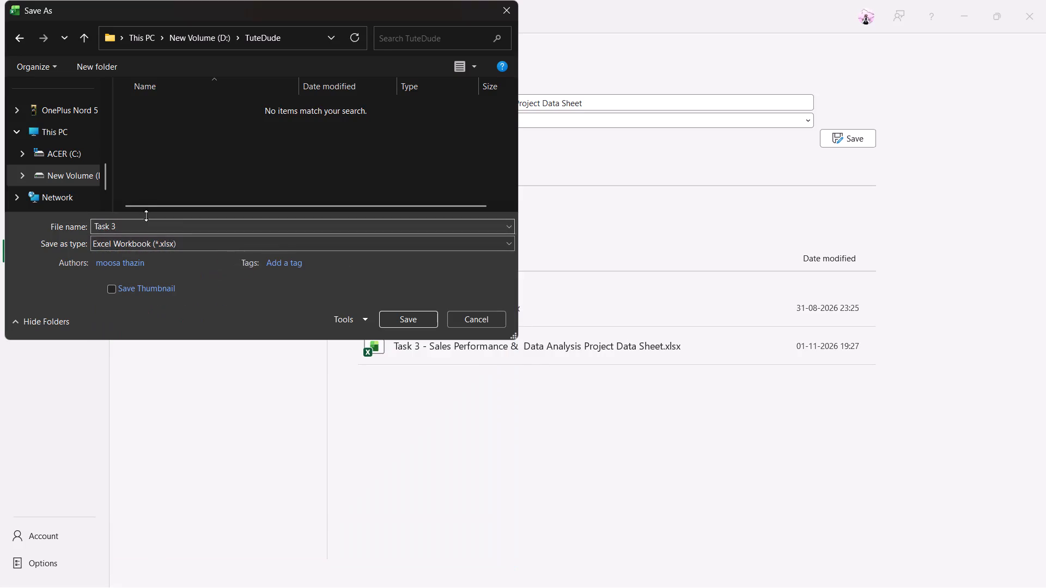
click(415, 315)
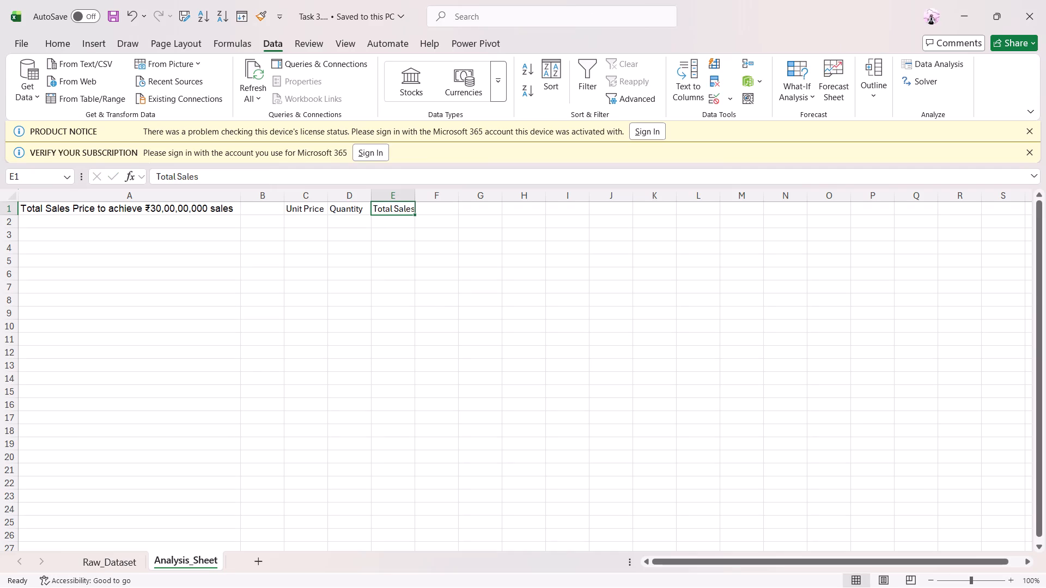
Fill the mini-calculator row with 1000 in C2, 5 in D2 and the formula =C2*D2 in E2.
click(304, 220)
text(1000)
click(366, 227)
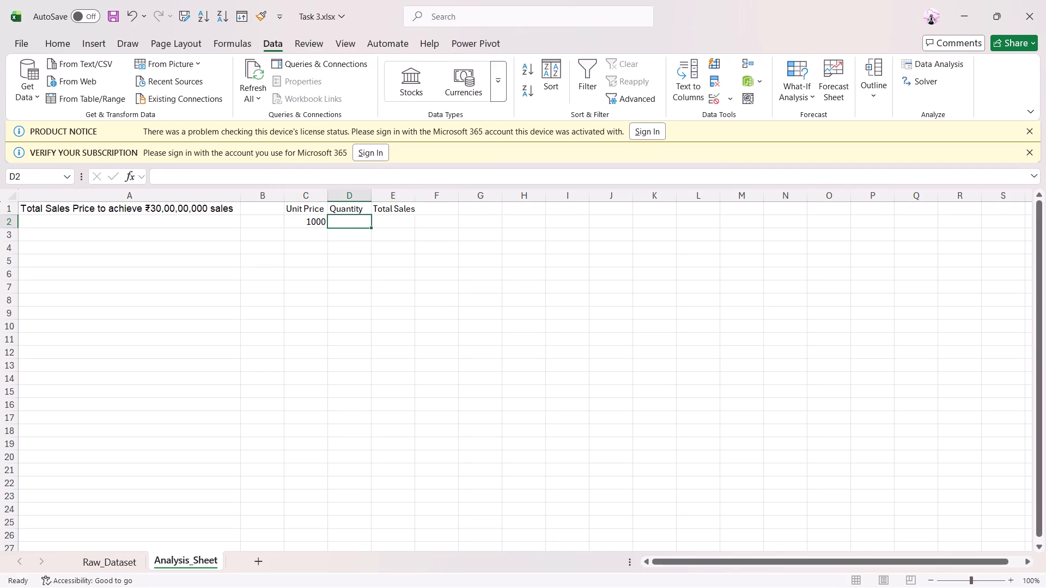
key(5)
click(398, 221)
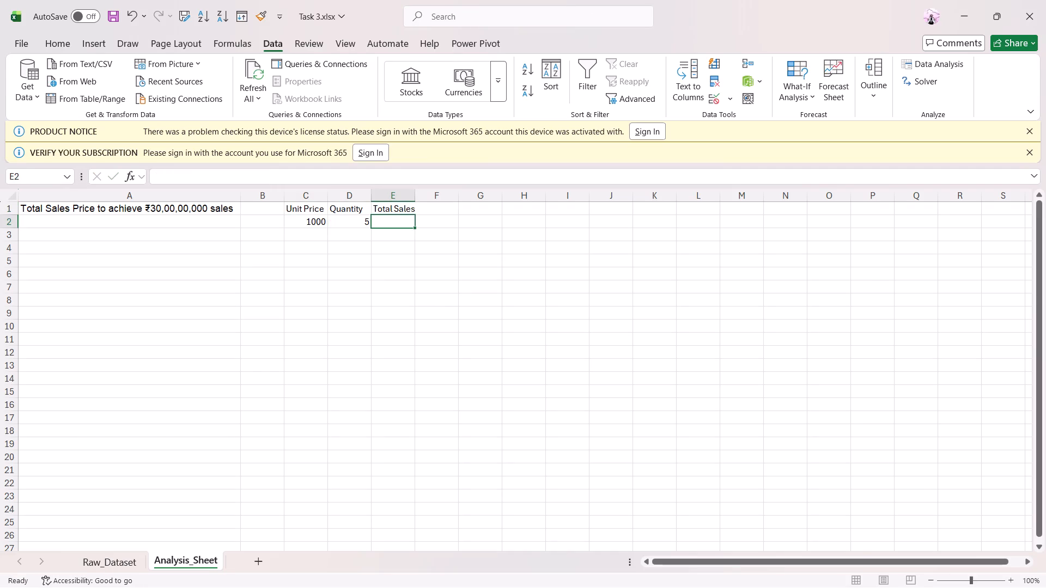
key(equal)
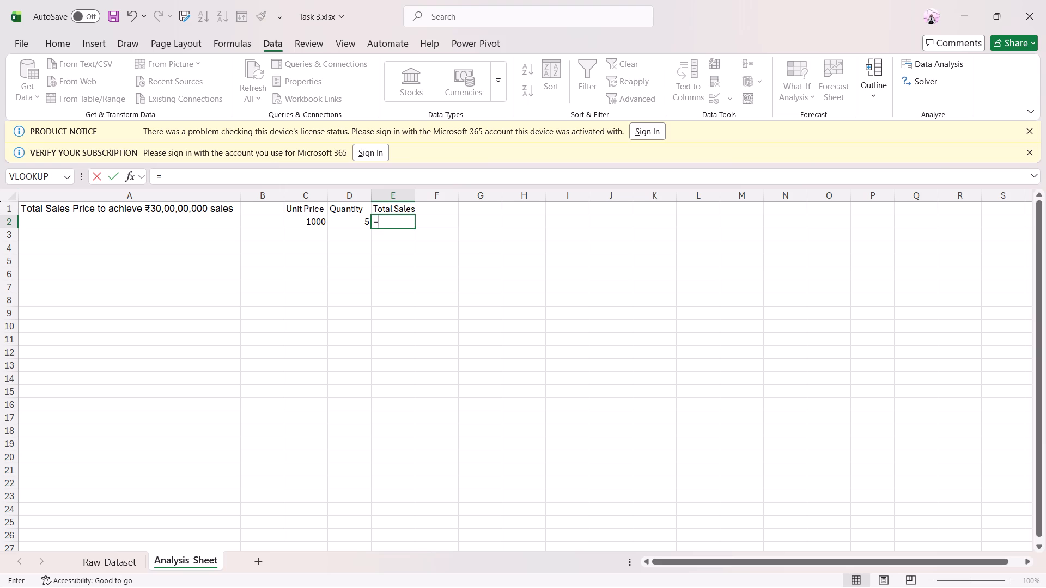
click(311, 224)
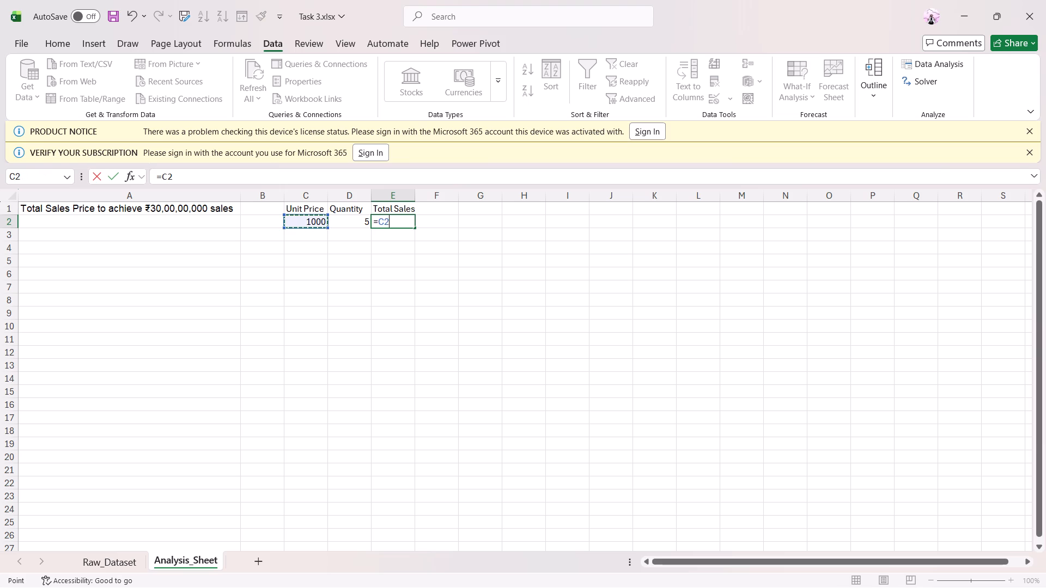
key(shift+asterisk)
click(364, 219)
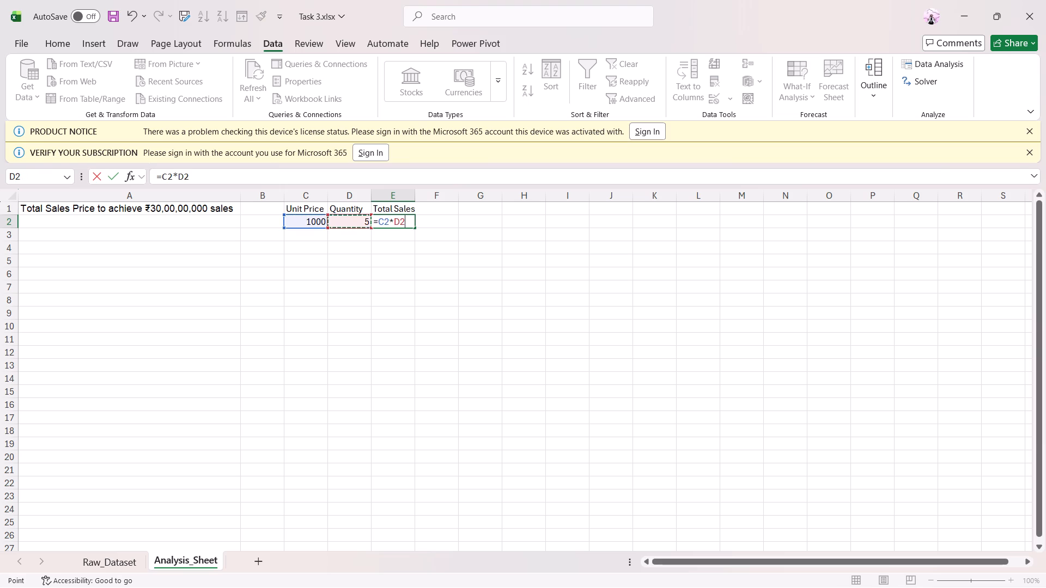
key(Return)
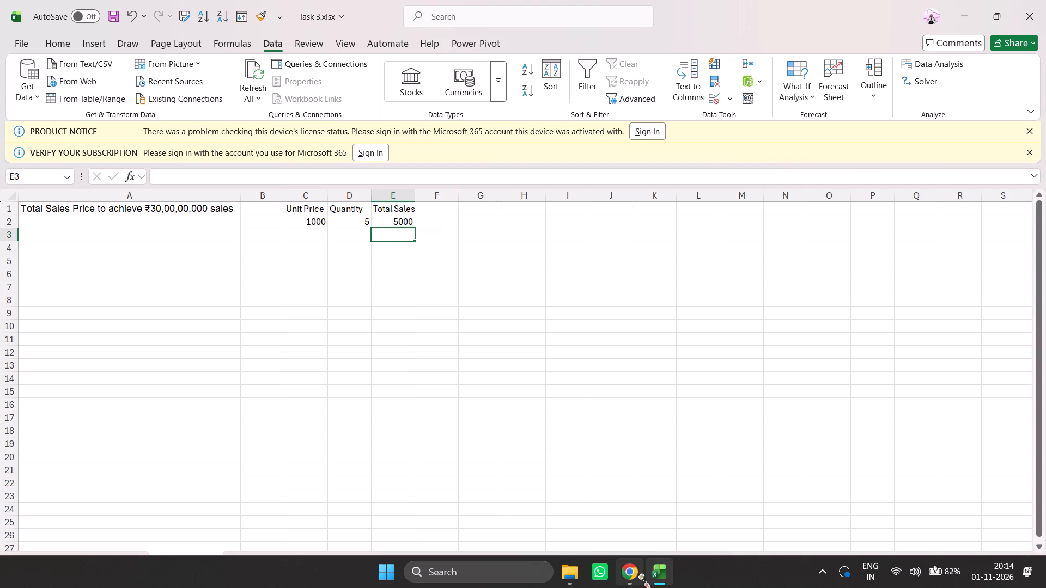
click(629, 573)
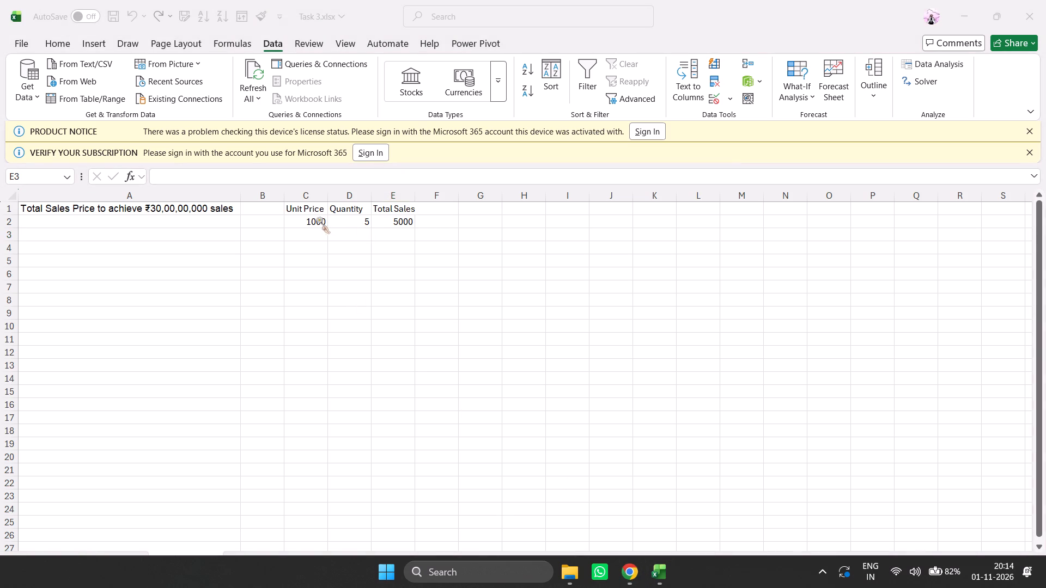
drag(317, 218, 404, 229)
drag(312, 224, 401, 227)
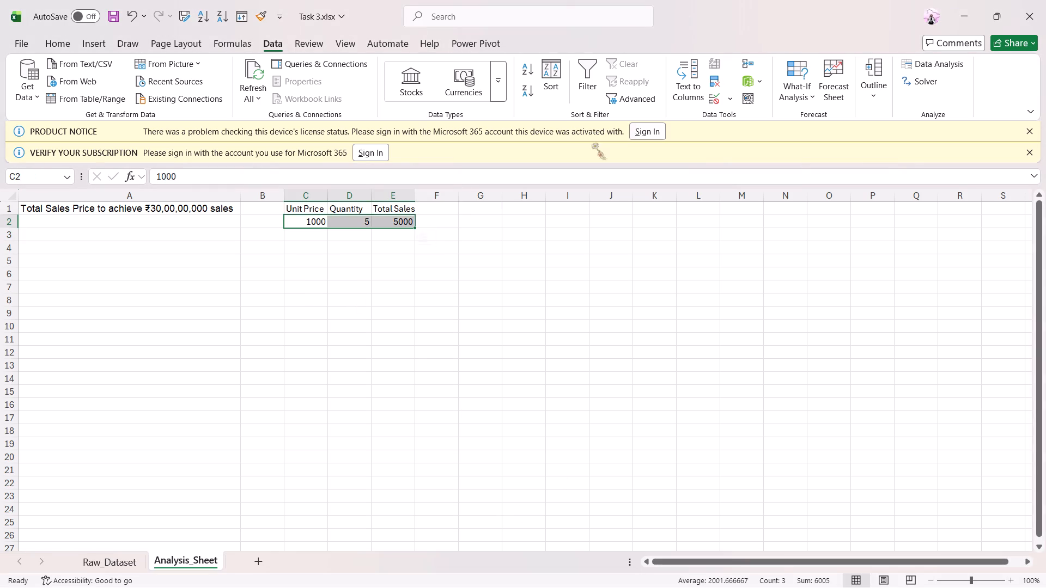
click(797, 100)
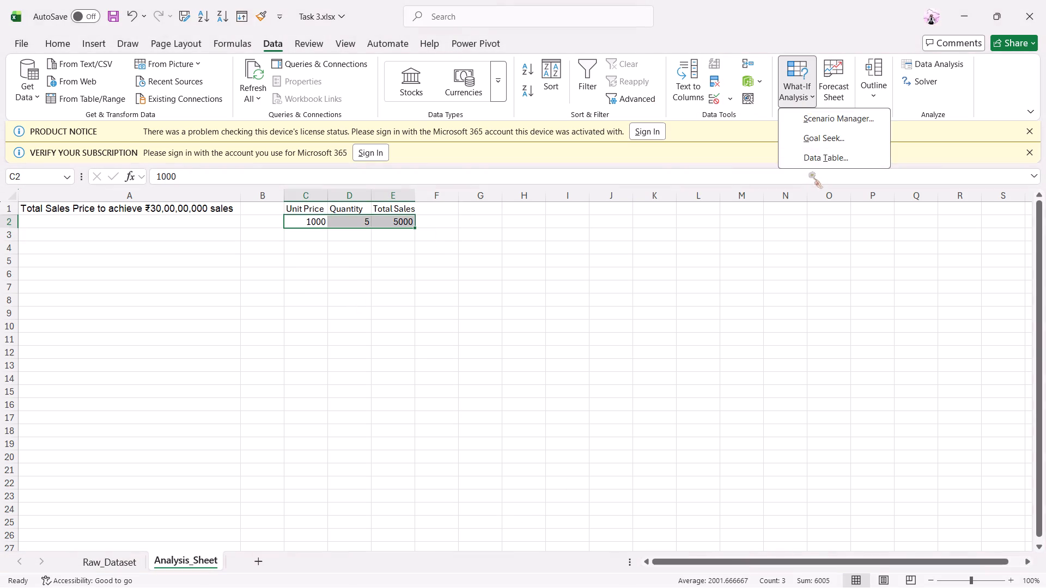
click(823, 132)
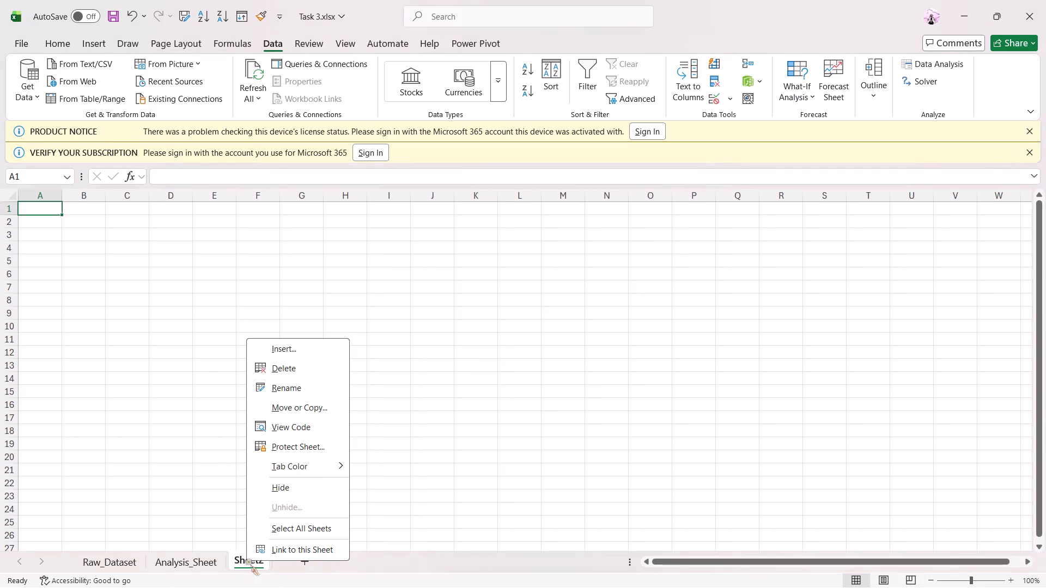
click(295, 394)
key(p)
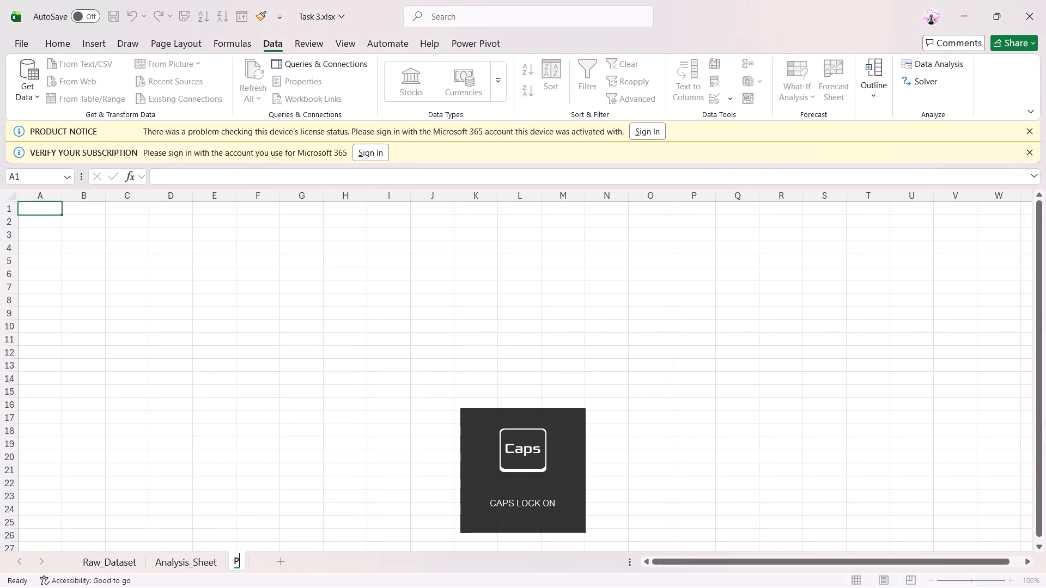
key(t)
text(able)
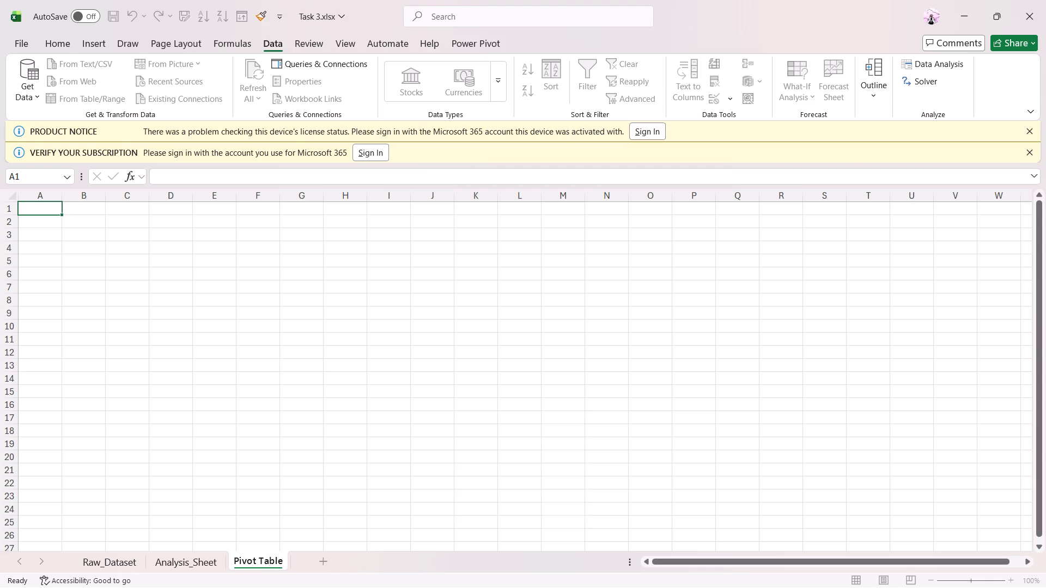
click(293, 359)
On the Raw_Dataset sheet, select the sales data in B4:N34, headers included, and remove its bold formatting.
click(140, 572)
click(204, 309)
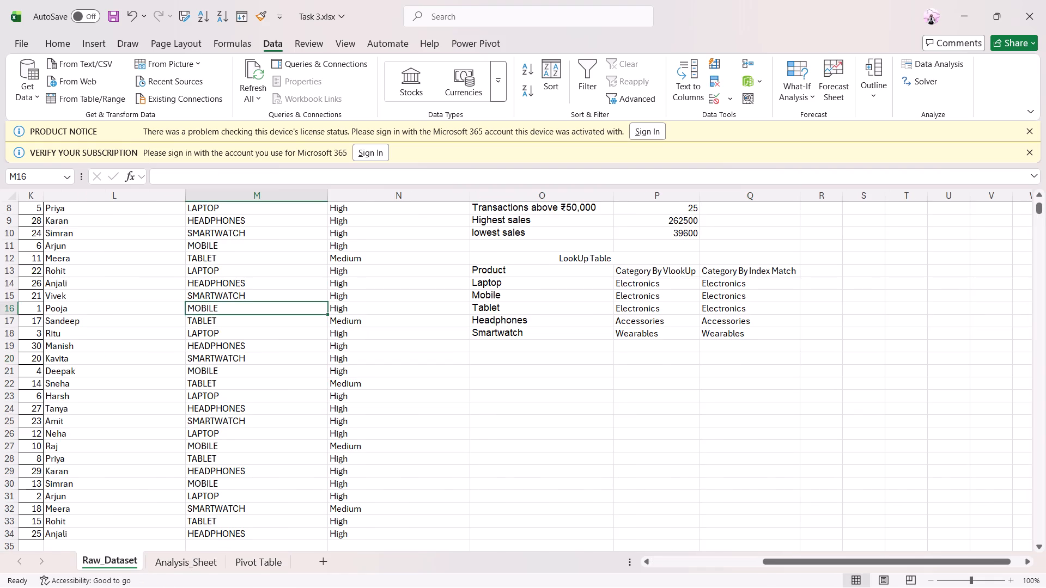
scroll(221, 334, up, 6)
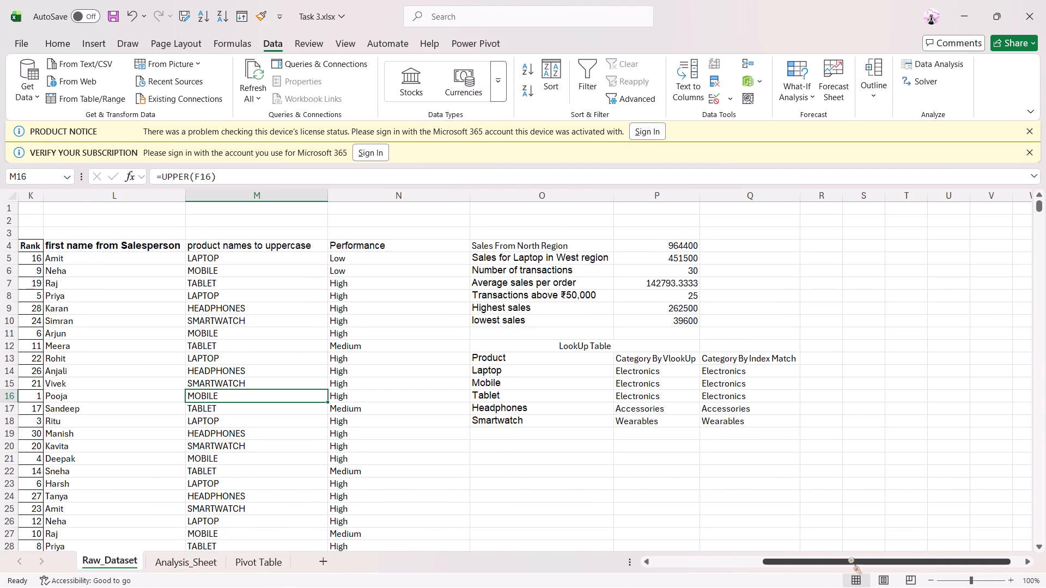
drag(841, 562, 630, 559)
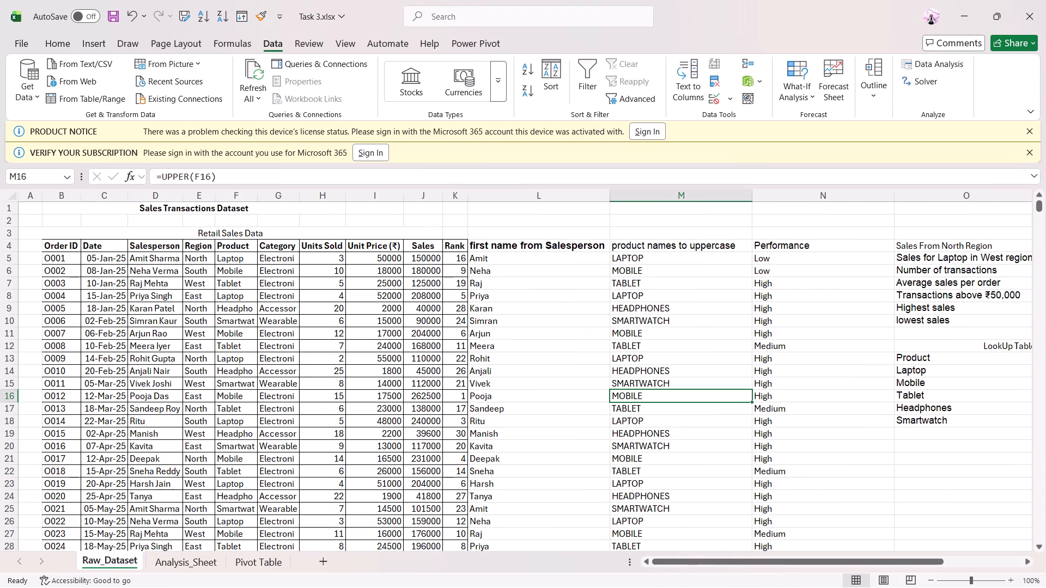
drag(73, 246, 799, 432)
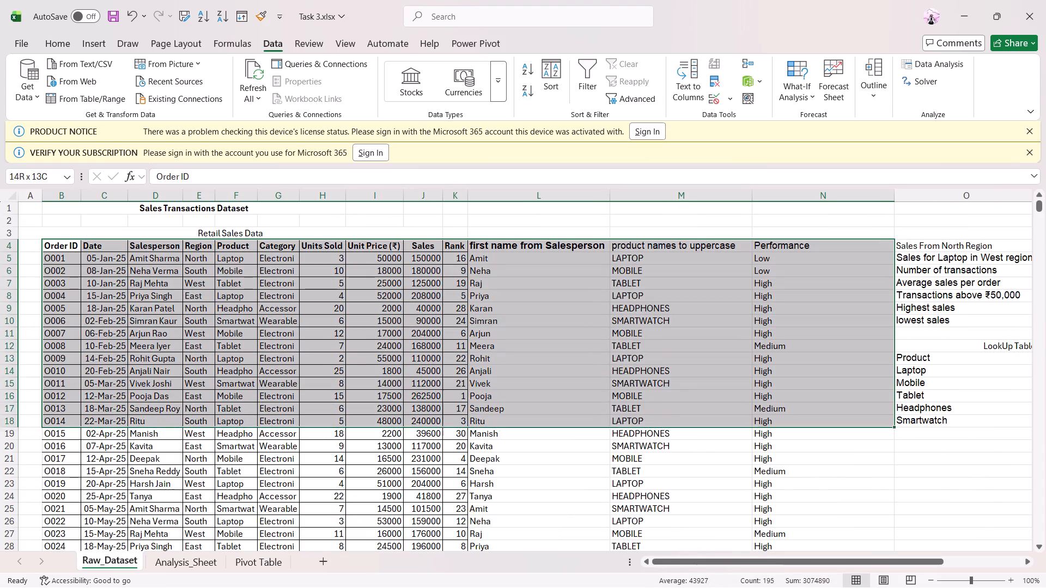
drag(799, 432, 779, 510)
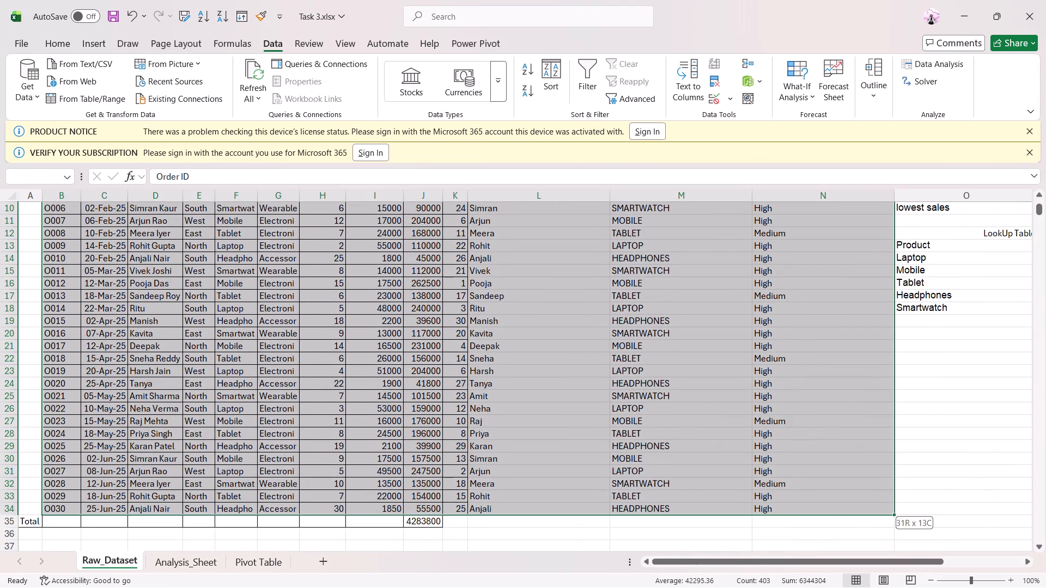
drag(779, 510, 779, 510)
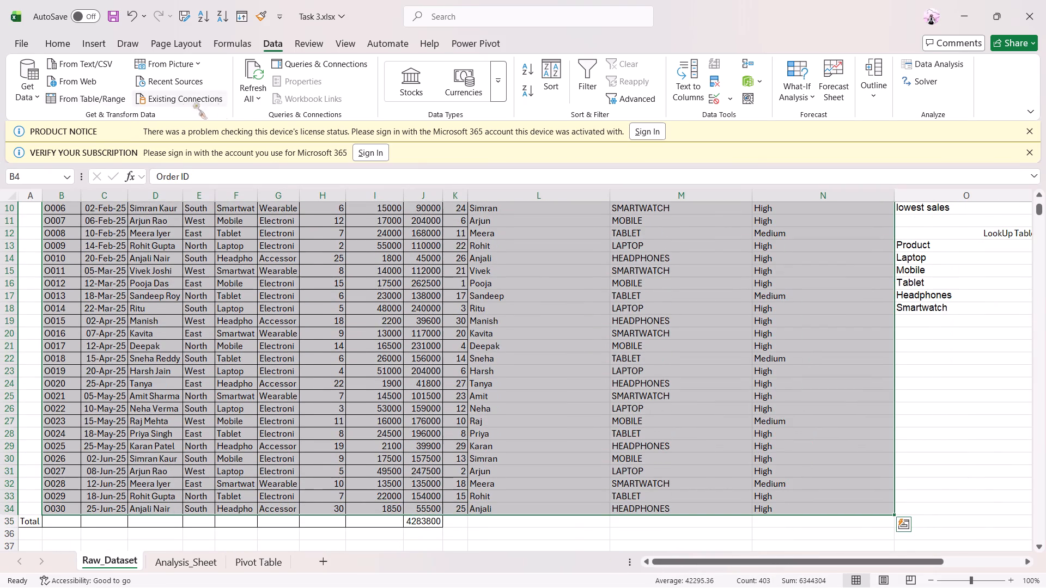
click(61, 45)
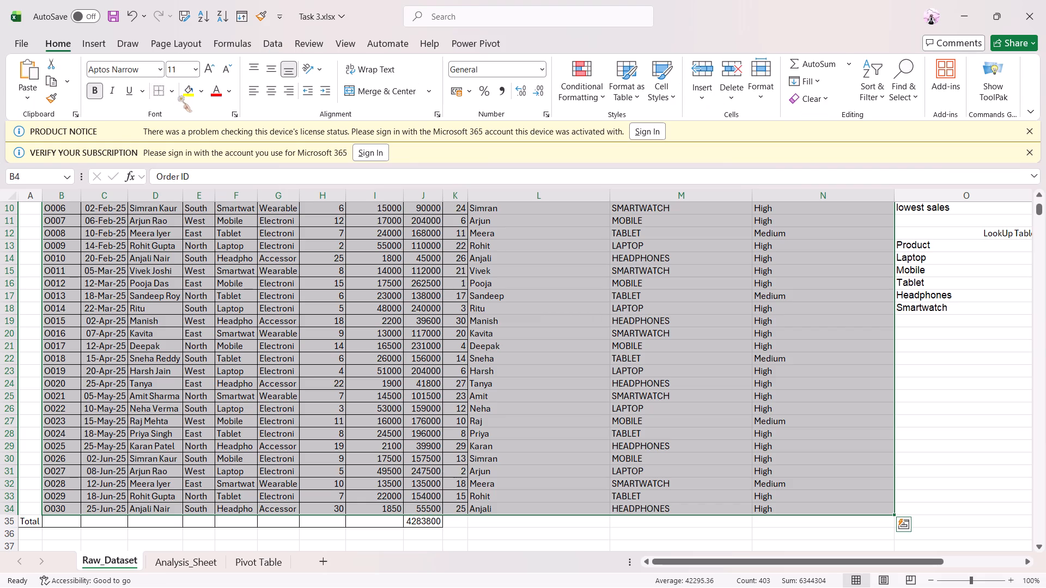
click(96, 93)
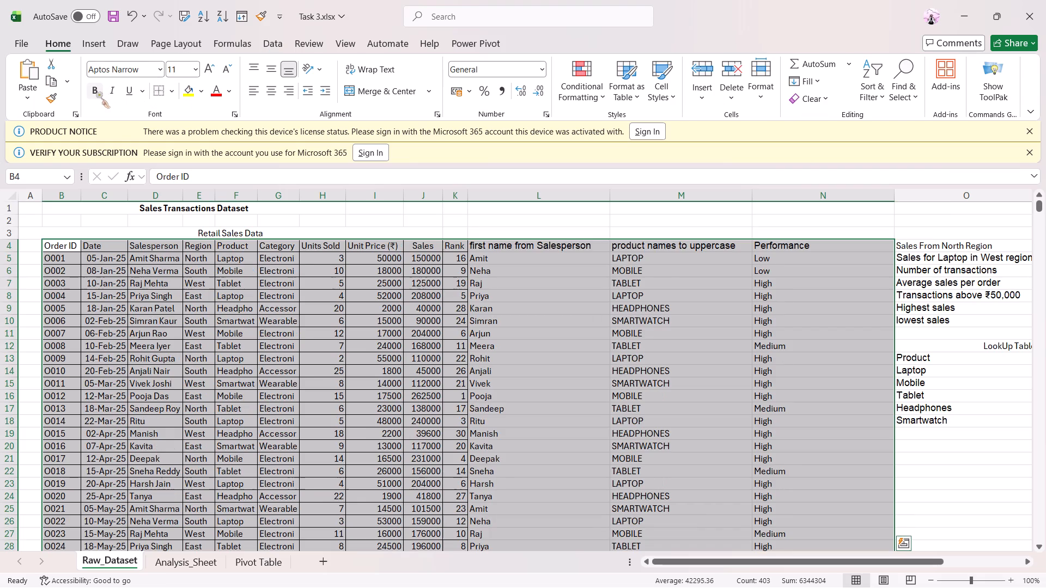
Clear the existing borders of the sales data in B4:N34 and apply All Borders to the whole range.
click(175, 94)
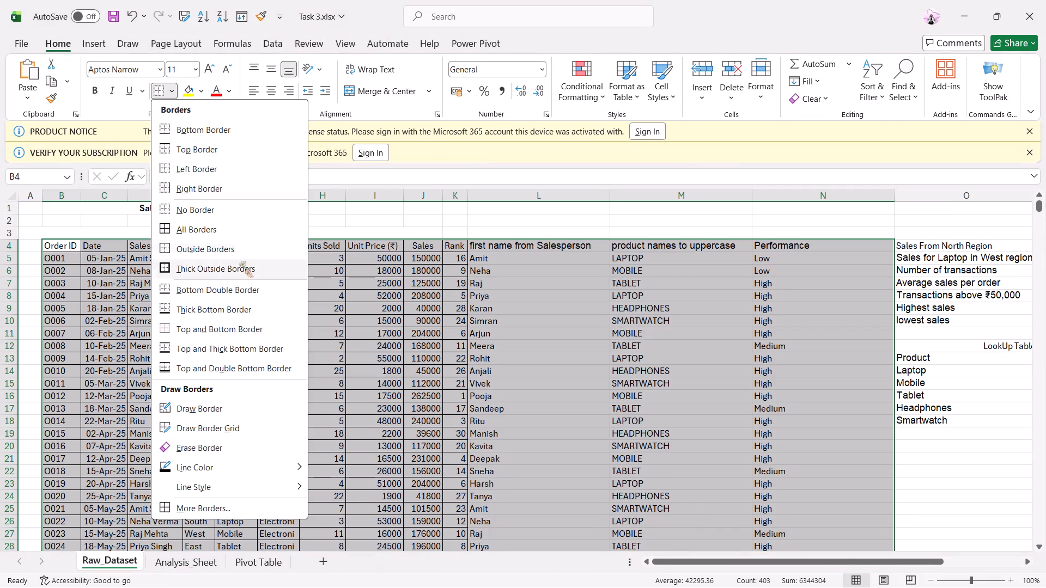
click(238, 207)
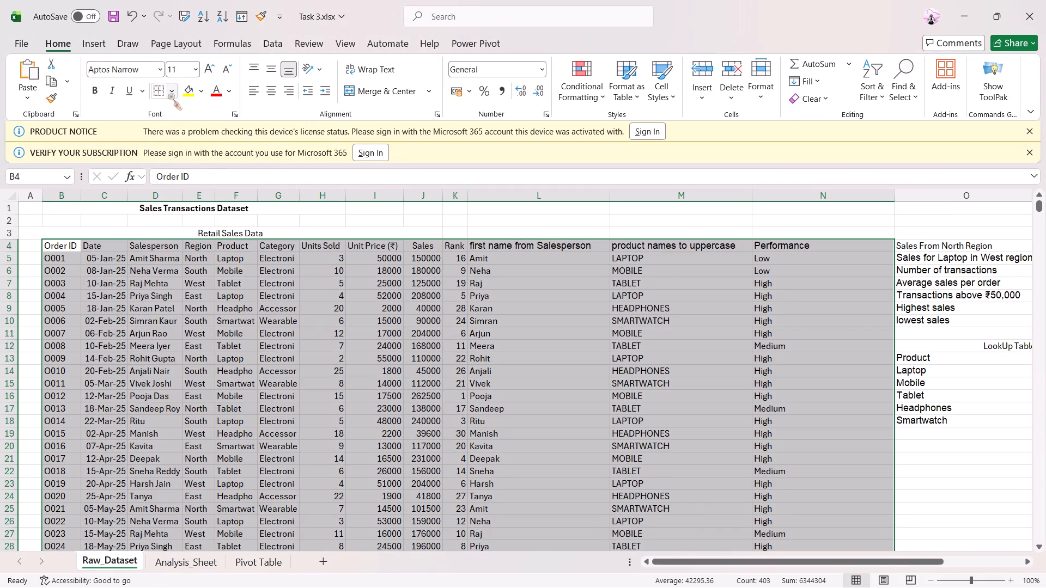
click(168, 95)
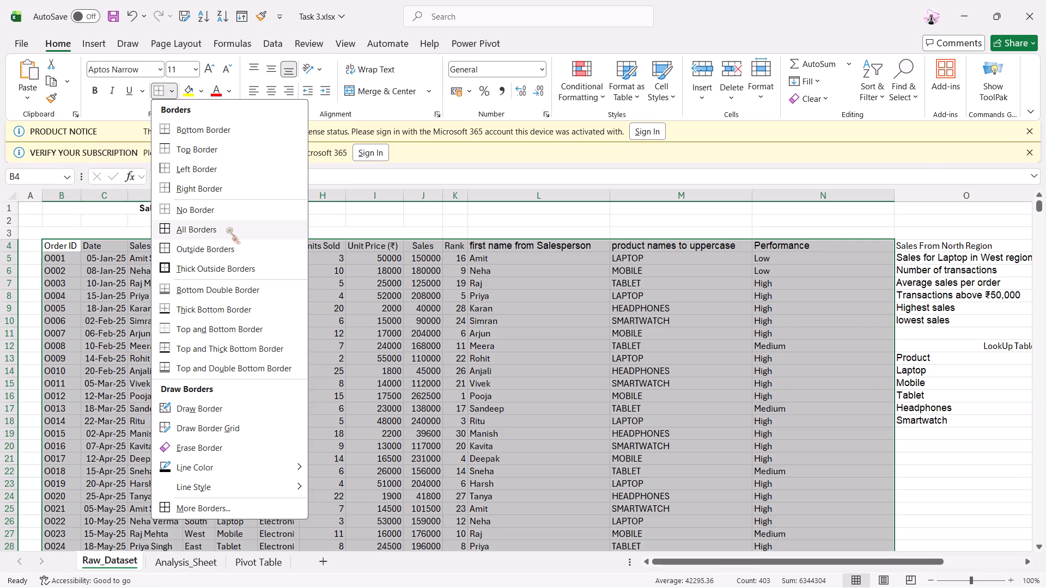
click(227, 229)
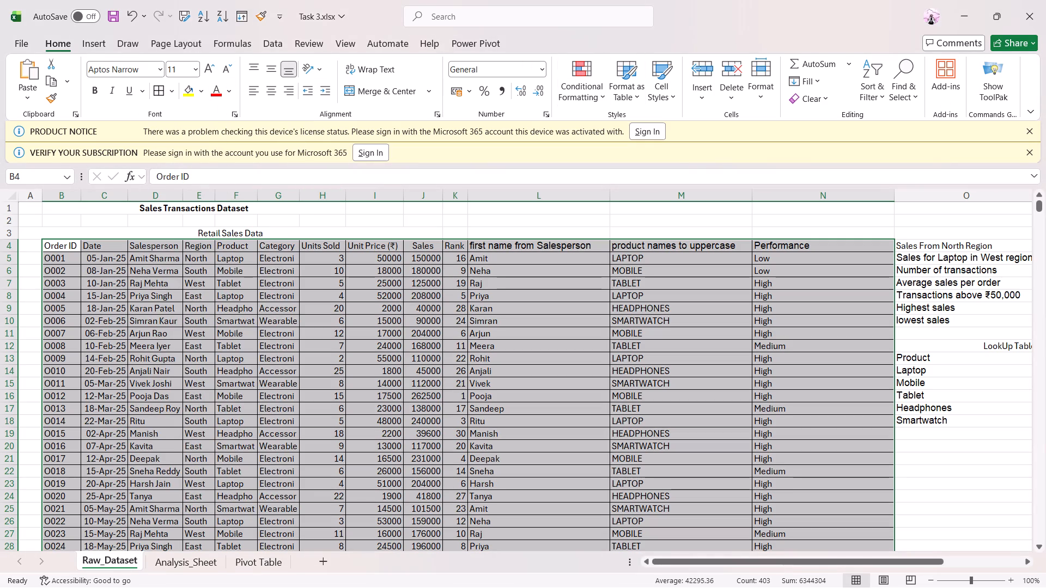
Set the font of the sales data in B4:N34 to Aptos Narrow.
click(160, 64)
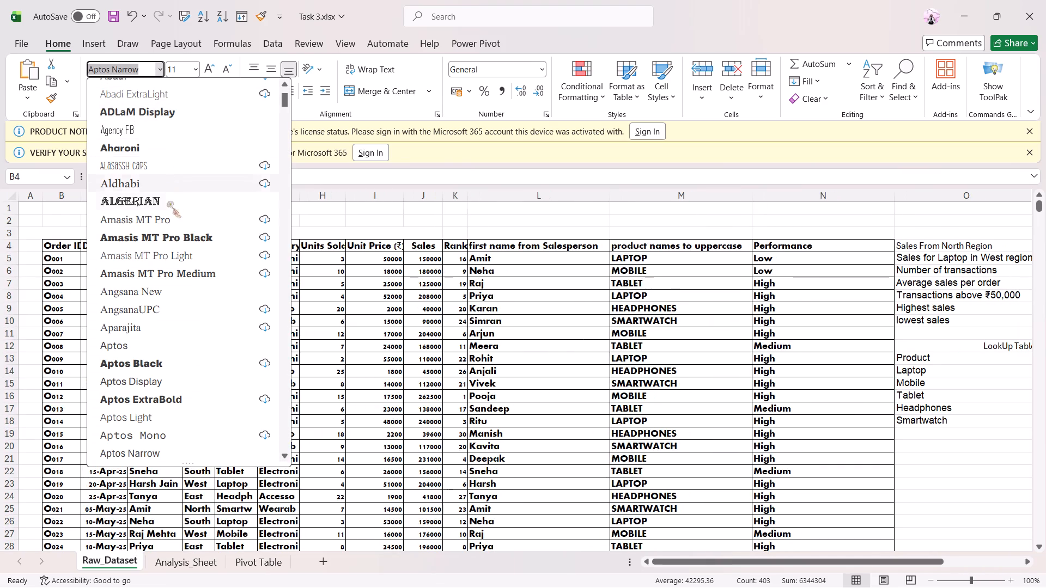
scroll(173, 260, up, 5)
scroll(164, 143, up, 3)
click(164, 127)
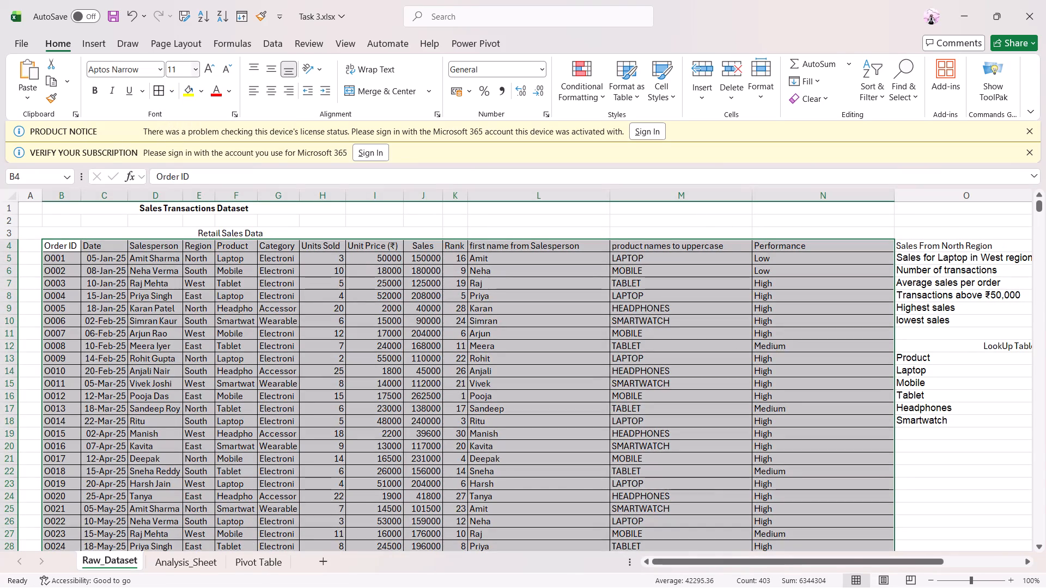
Make the header row B4:N4, from Order ID to Performance, bold.
drag(71, 248, 301, 254)
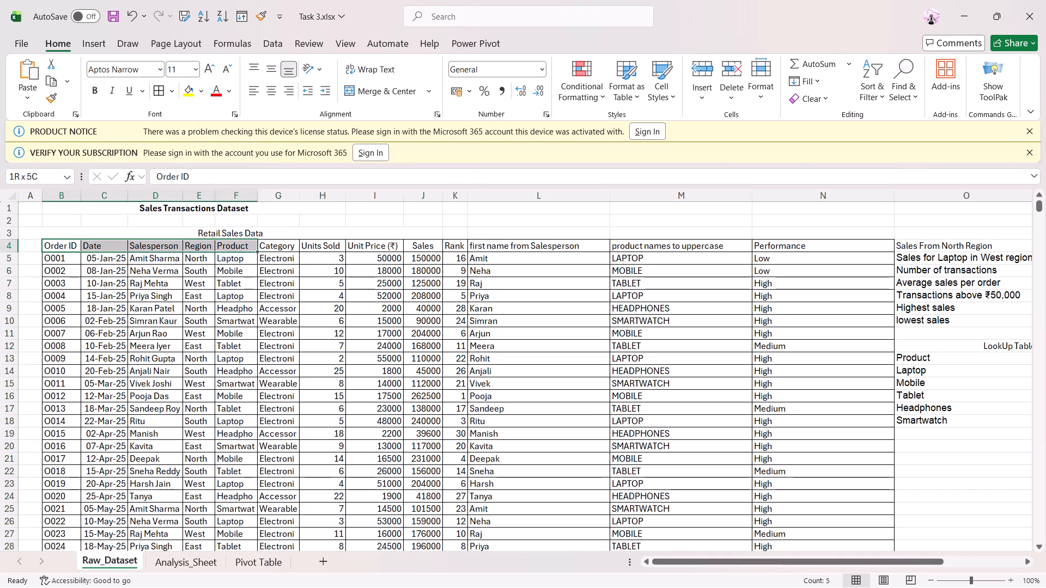
drag(301, 254, 764, 246)
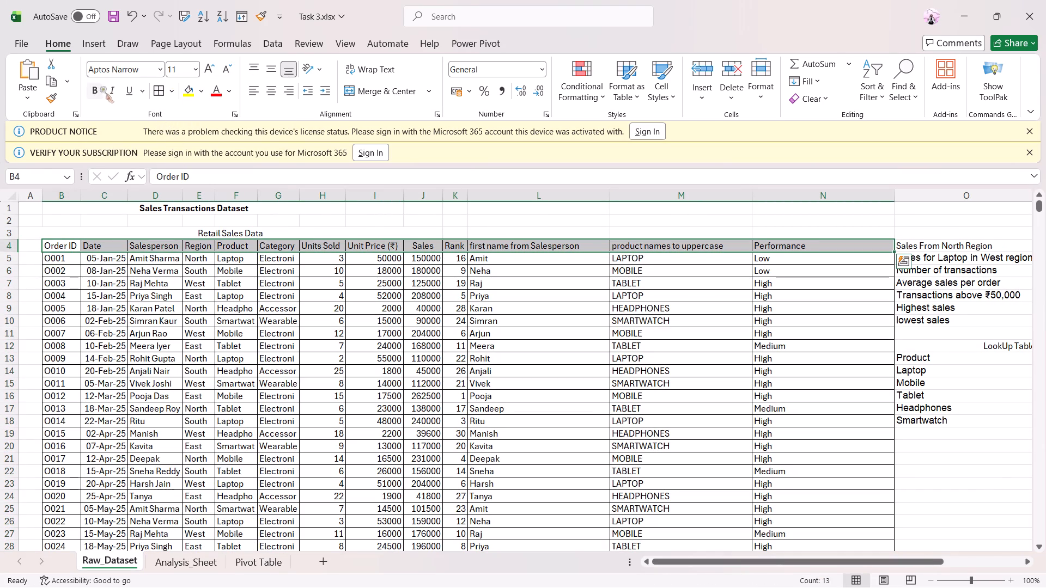
click(100, 88)
Make the sales summary labels in O4:O10 bold and set their font to Aptos Narrow.
scroll(890, 284, down, 4)
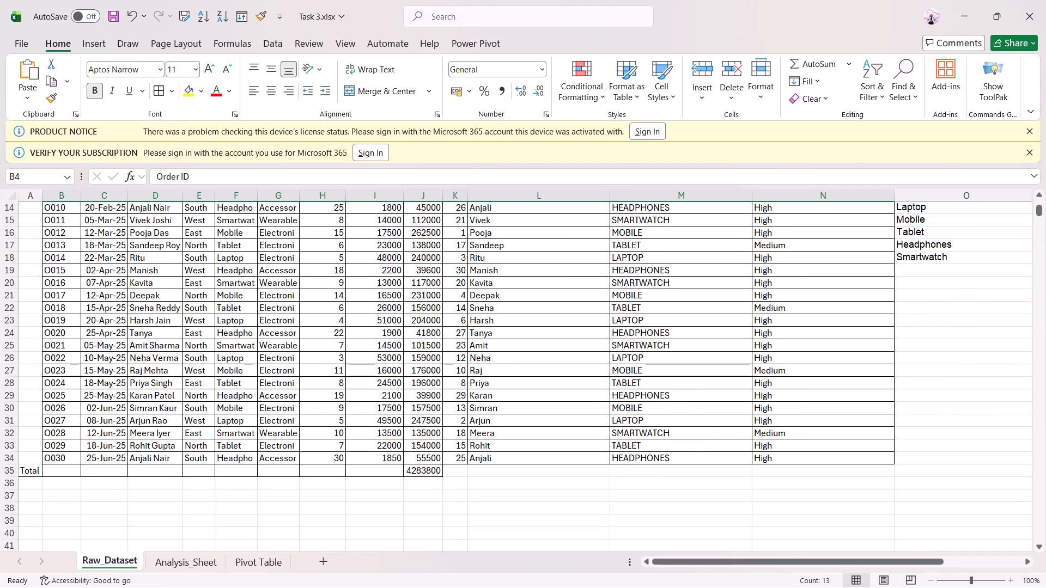
scroll(765, 481, up, 4)
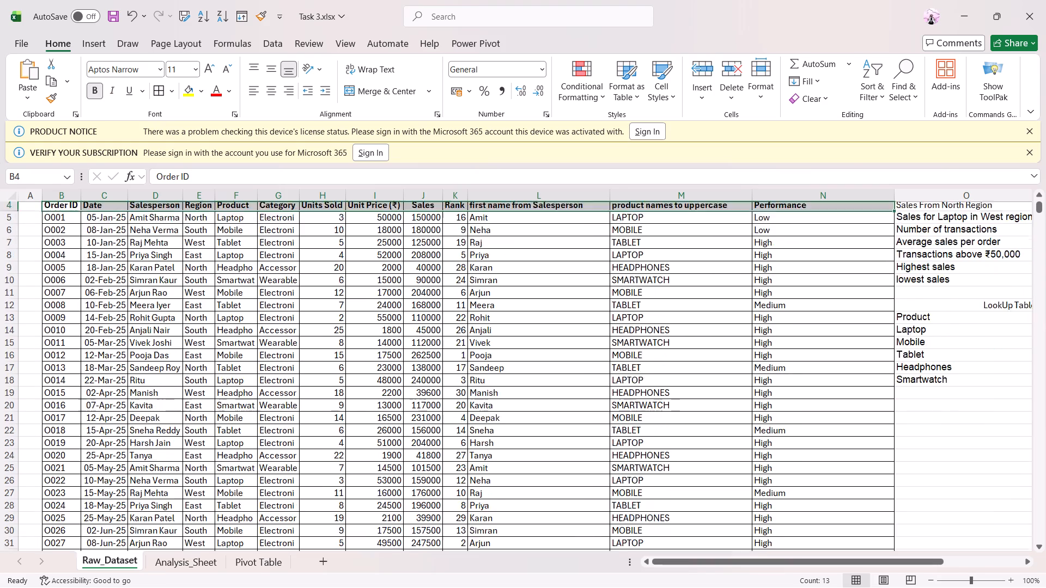
drag(905, 559, 1009, 556)
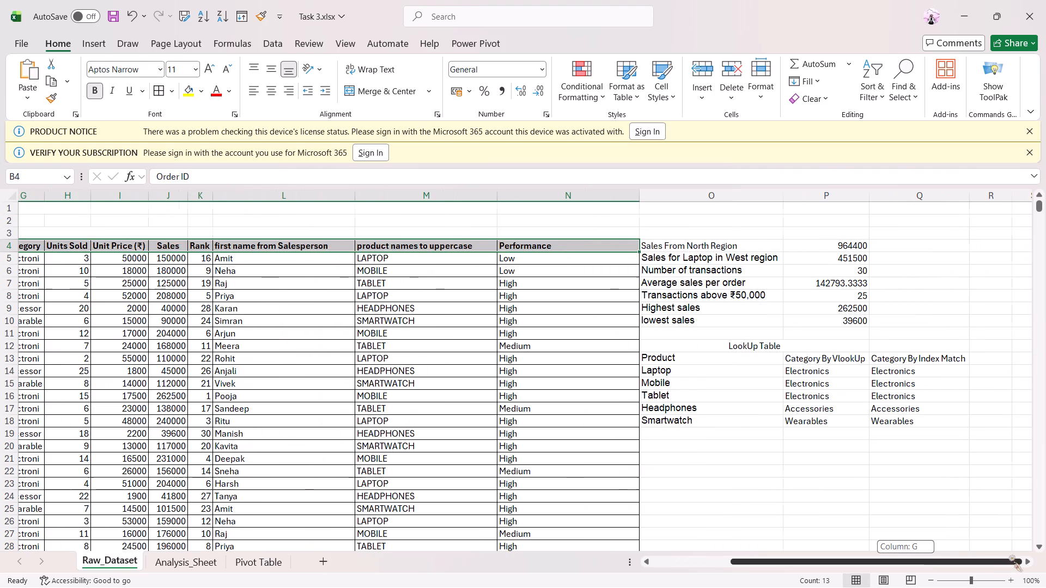
drag(1009, 556, 1044, 554)
drag(721, 243, 714, 318)
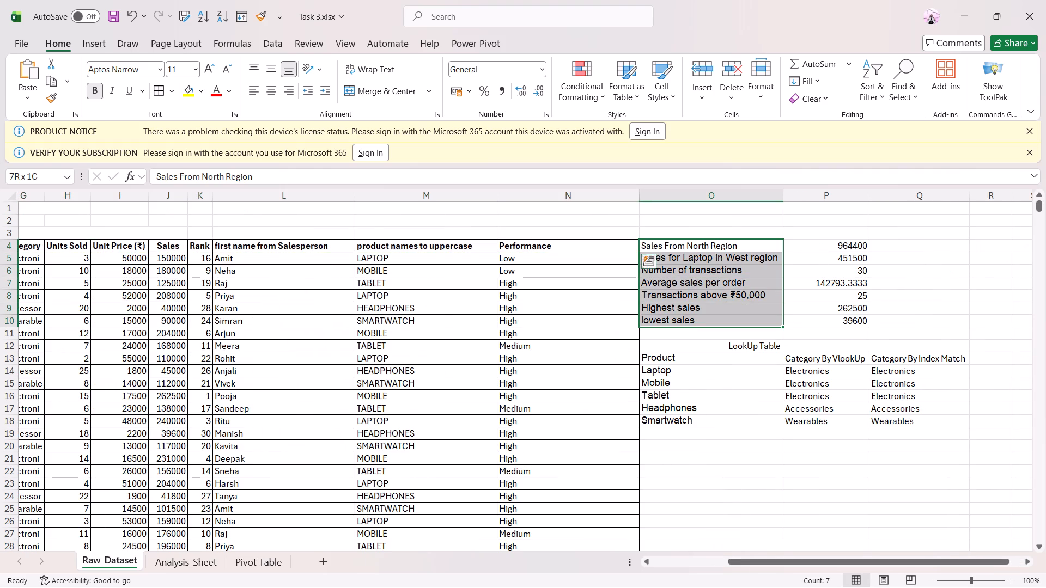
drag(714, 318, 715, 322)
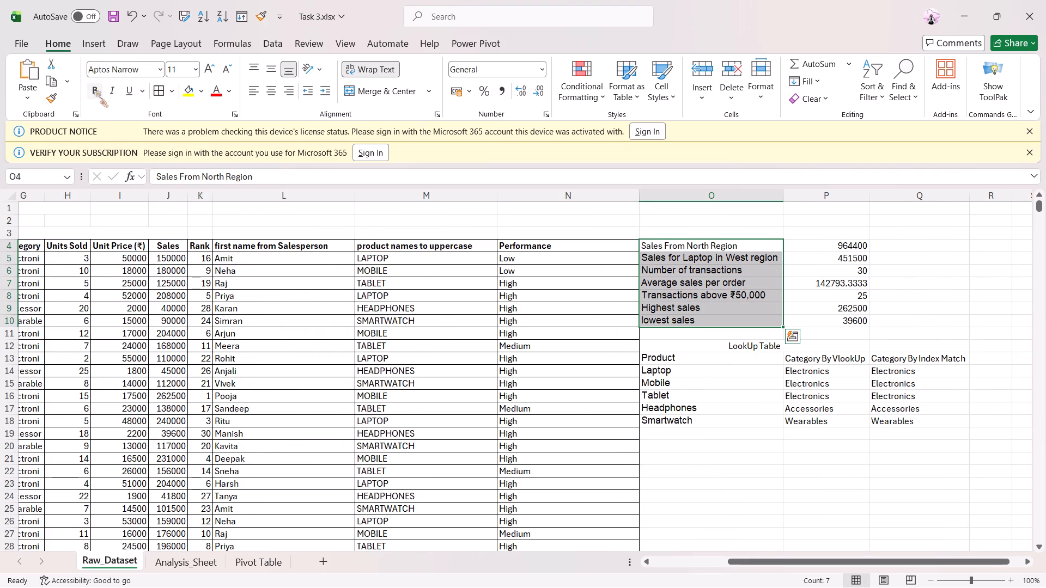
click(95, 92)
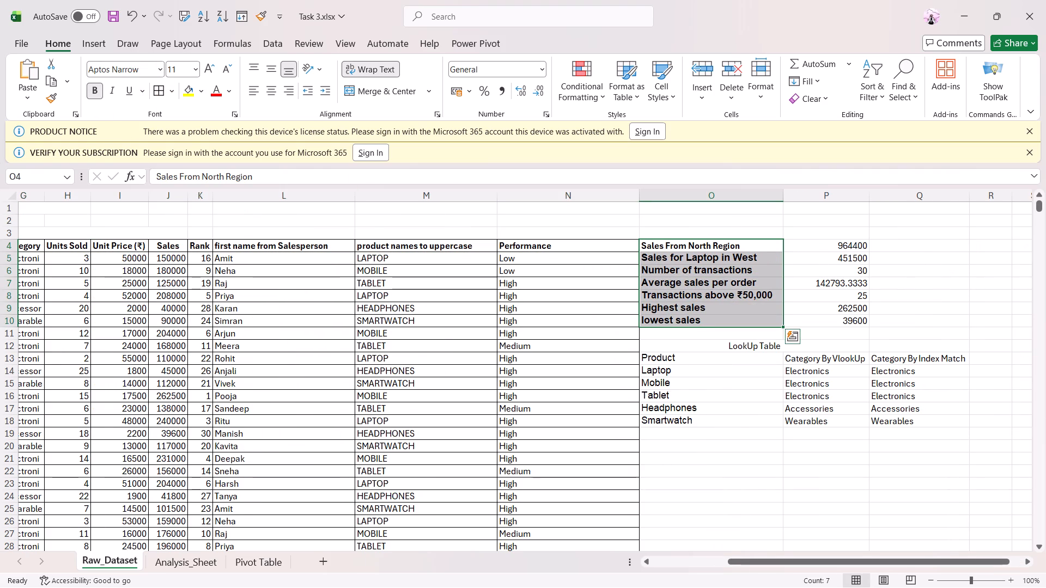
click(160, 68)
click(177, 122)
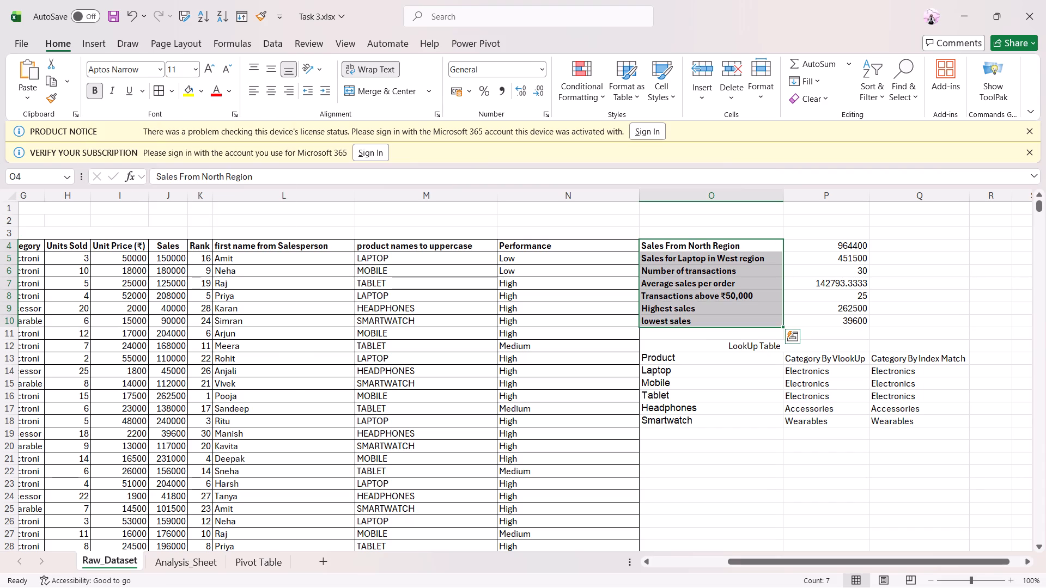
Make the lookup table headers in O13:Q13, from Product to Category By Index Match, bold and set their font to Aptos Narrow.
drag(680, 358, 688, 356)
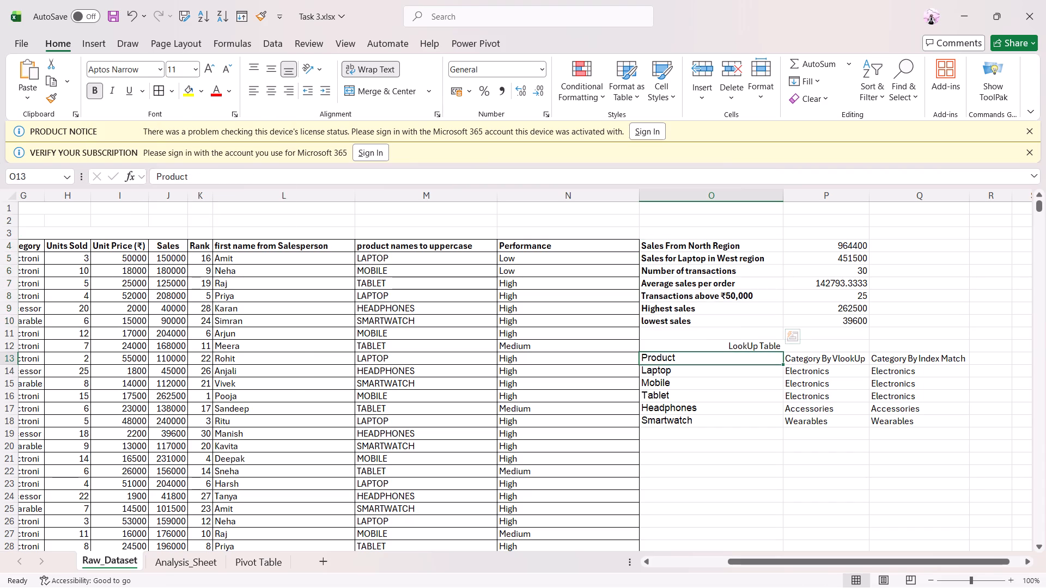
drag(688, 356, 885, 359)
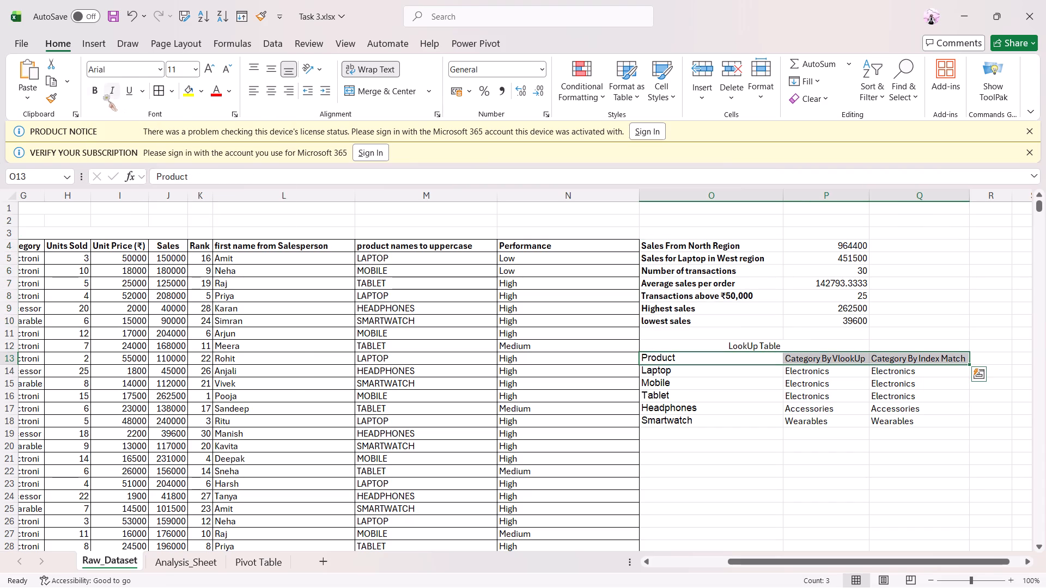
click(102, 94)
click(159, 75)
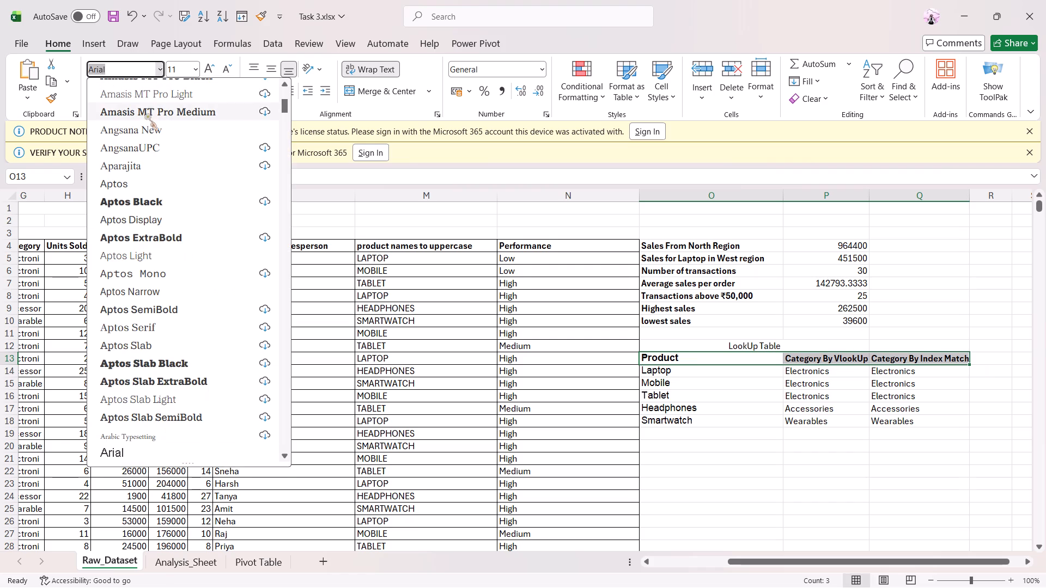
scroll(153, 101, up, 7)
click(164, 122)
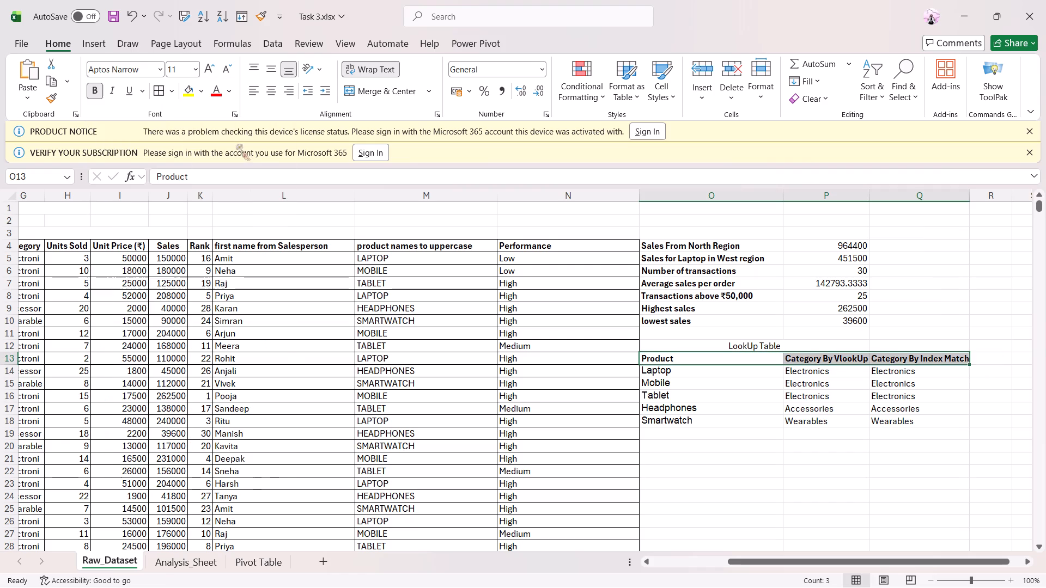
click(927, 244)
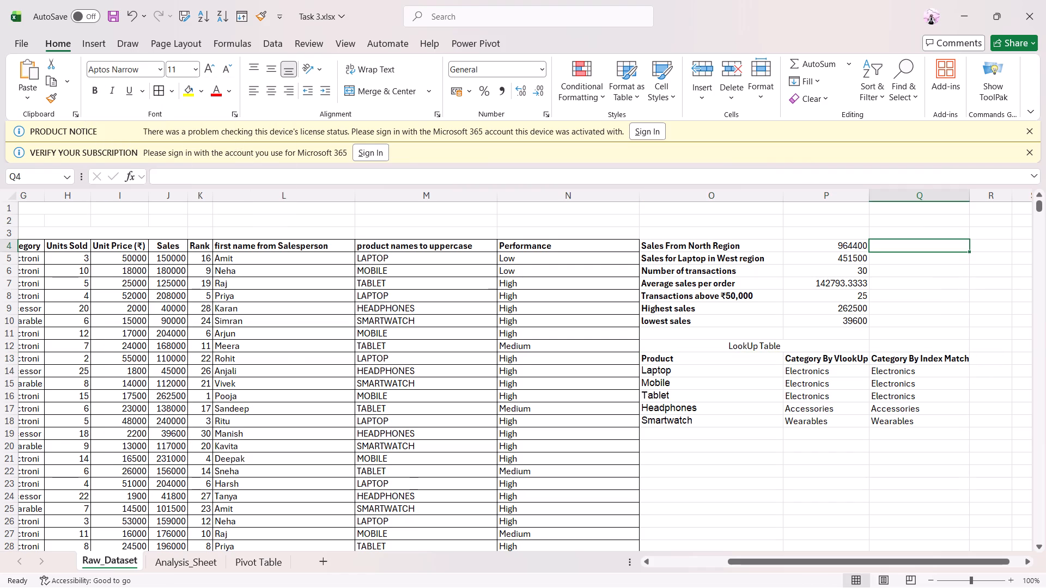
Set the font of the lookup table's product names in O14:O18, Laptop to Smartwatch, to Aptos Narrow.
drag(700, 375, 697, 419)
click(159, 75)
scroll(147, 207, up, 6)
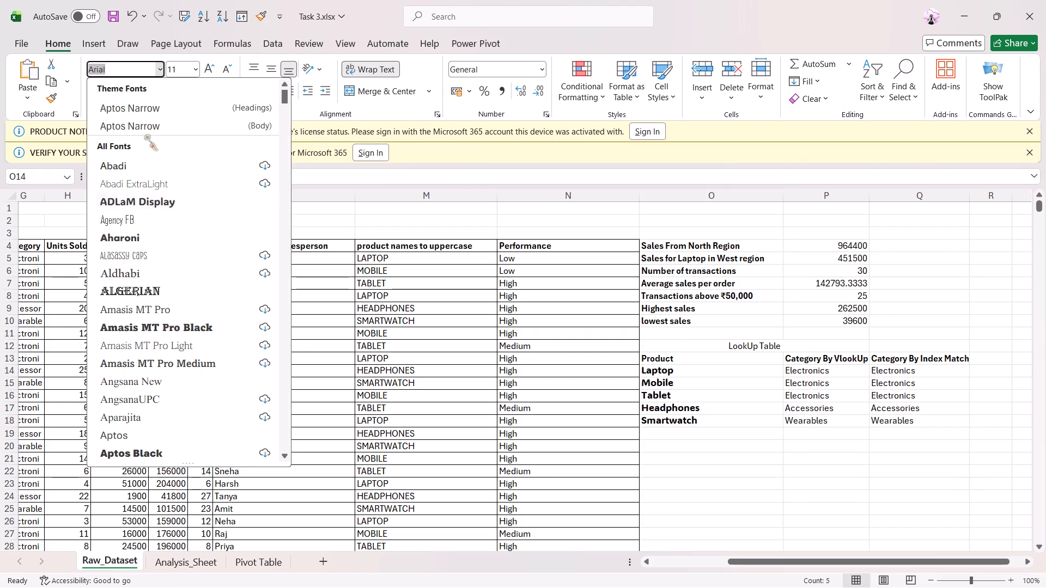
click(146, 129)
click(755, 463)
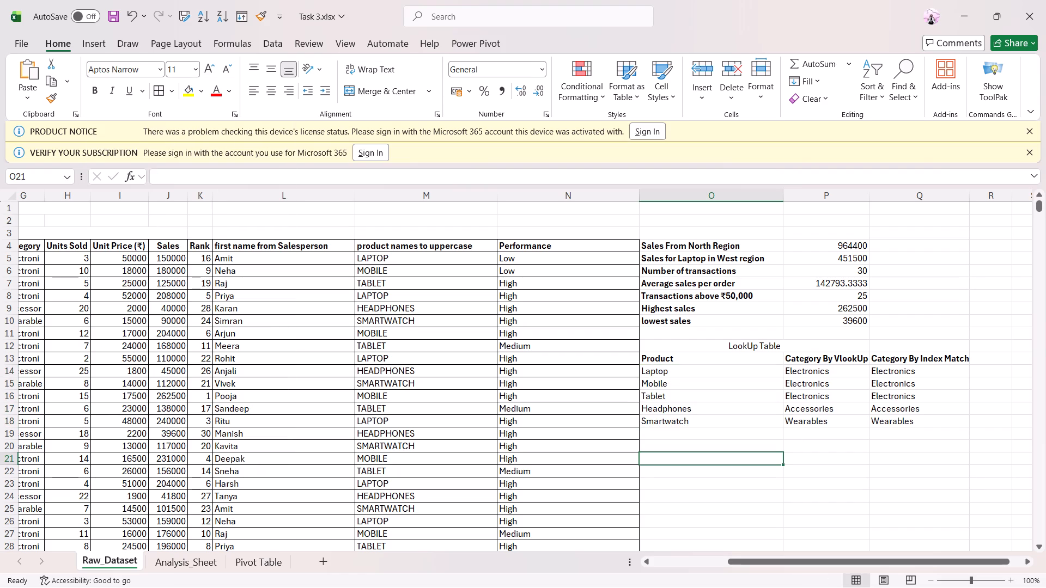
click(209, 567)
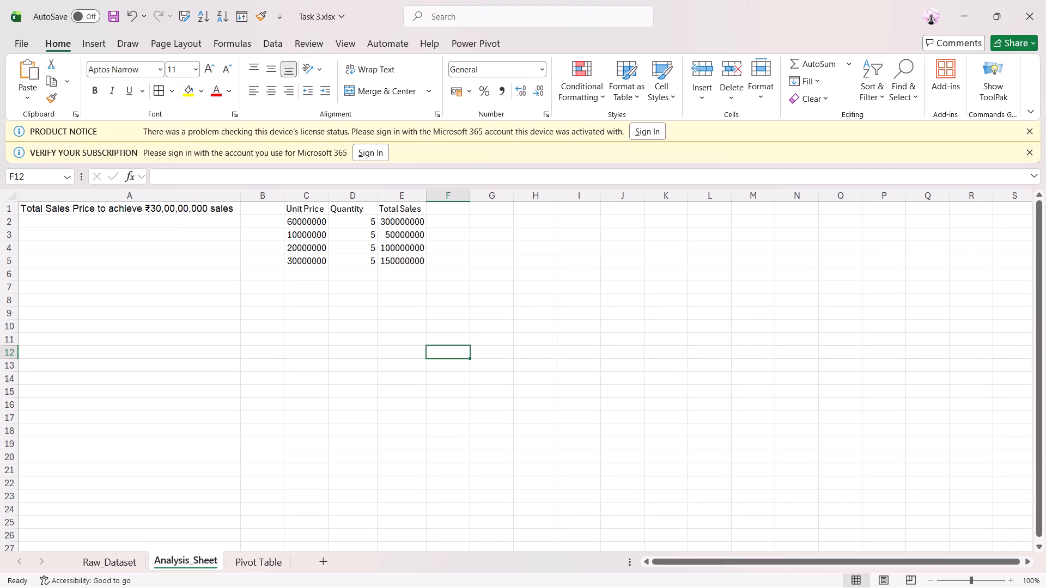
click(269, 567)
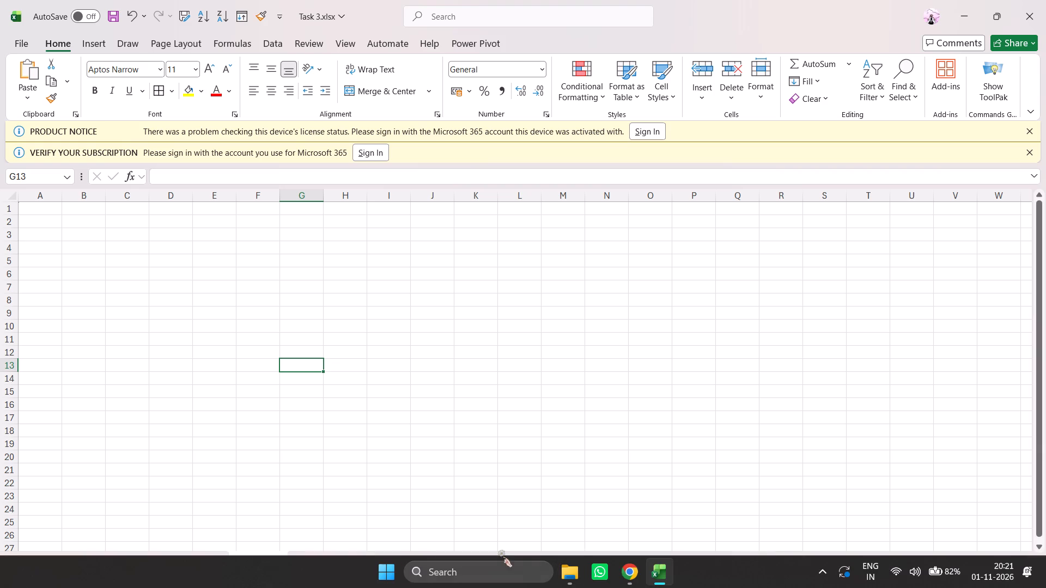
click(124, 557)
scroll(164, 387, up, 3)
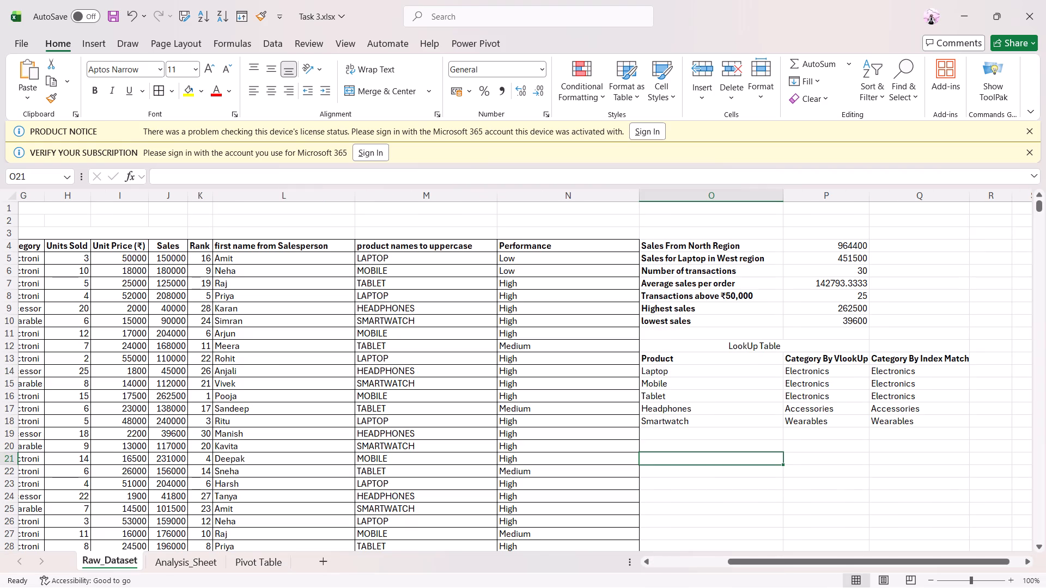
Insert a blank column at O to separate the sales data from the summary and lookup tables.
click(367, 395)
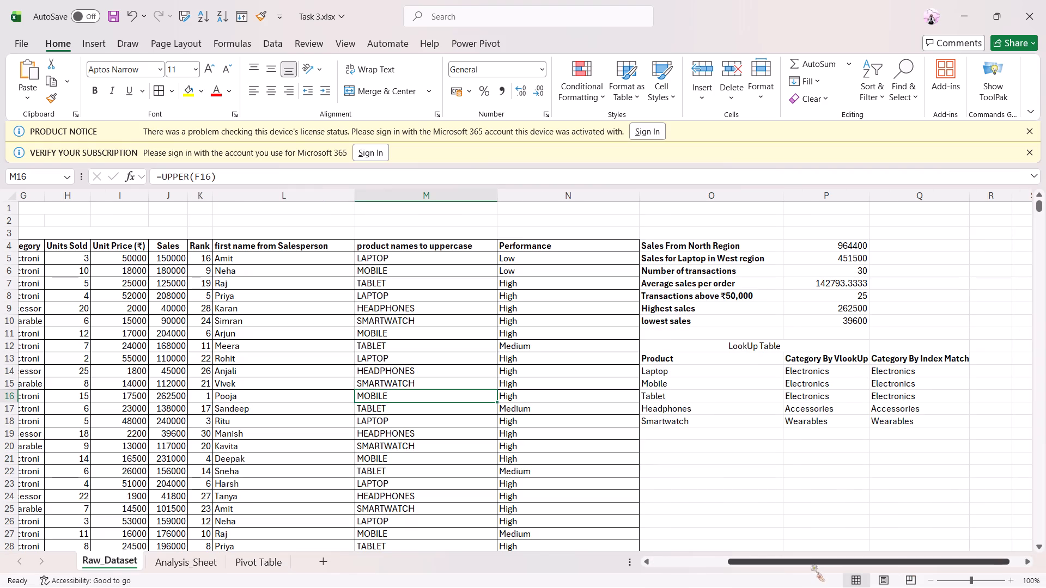
key(ctrl+a)
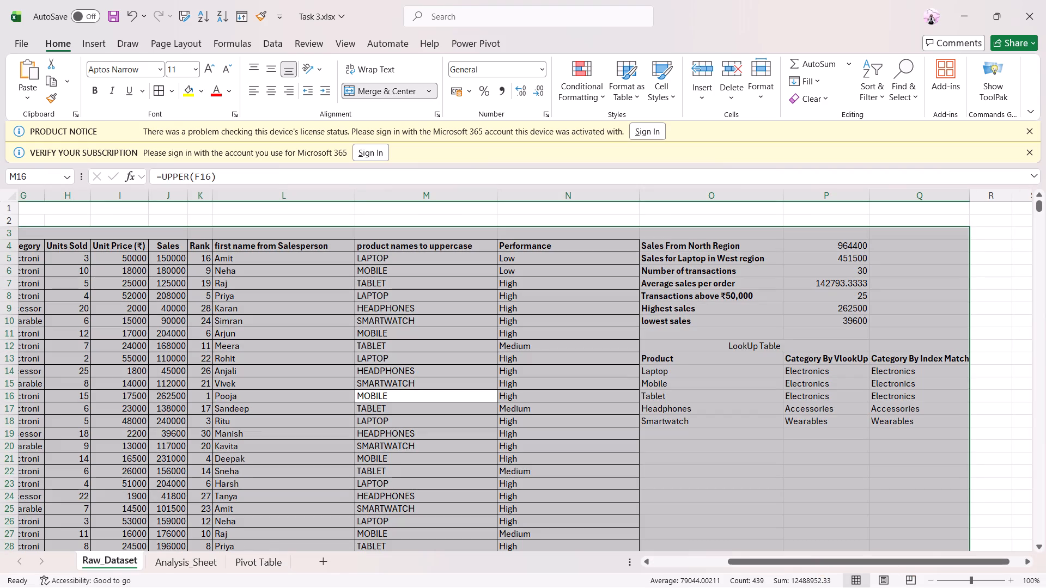
click(781, 488)
right_click(660, 197)
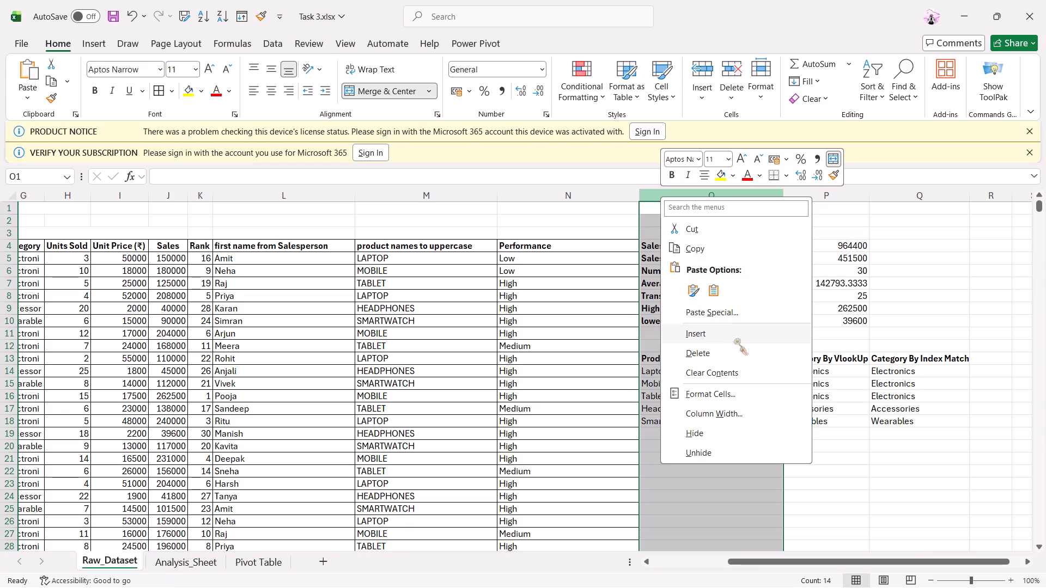
click(734, 339)
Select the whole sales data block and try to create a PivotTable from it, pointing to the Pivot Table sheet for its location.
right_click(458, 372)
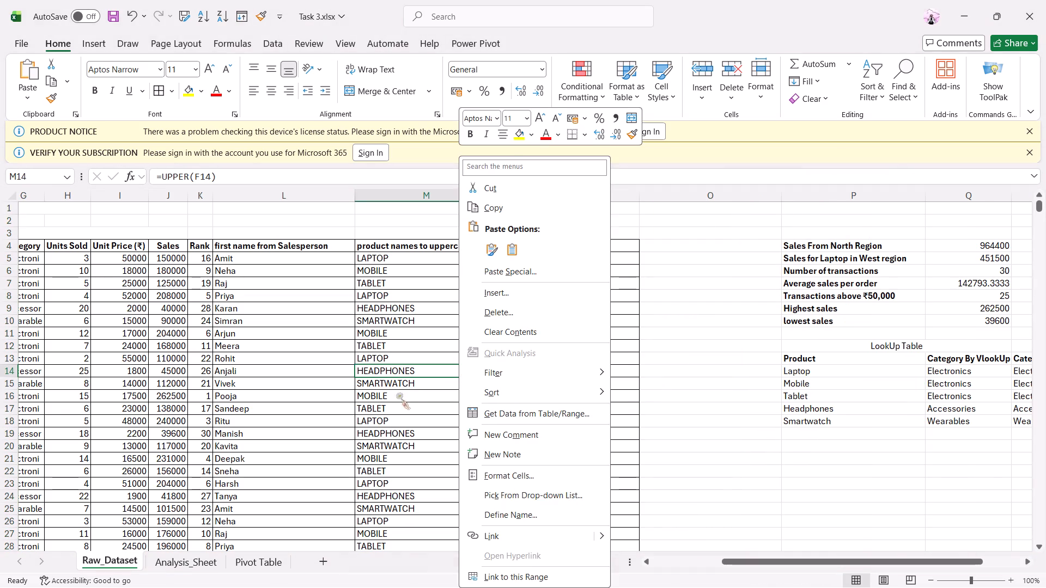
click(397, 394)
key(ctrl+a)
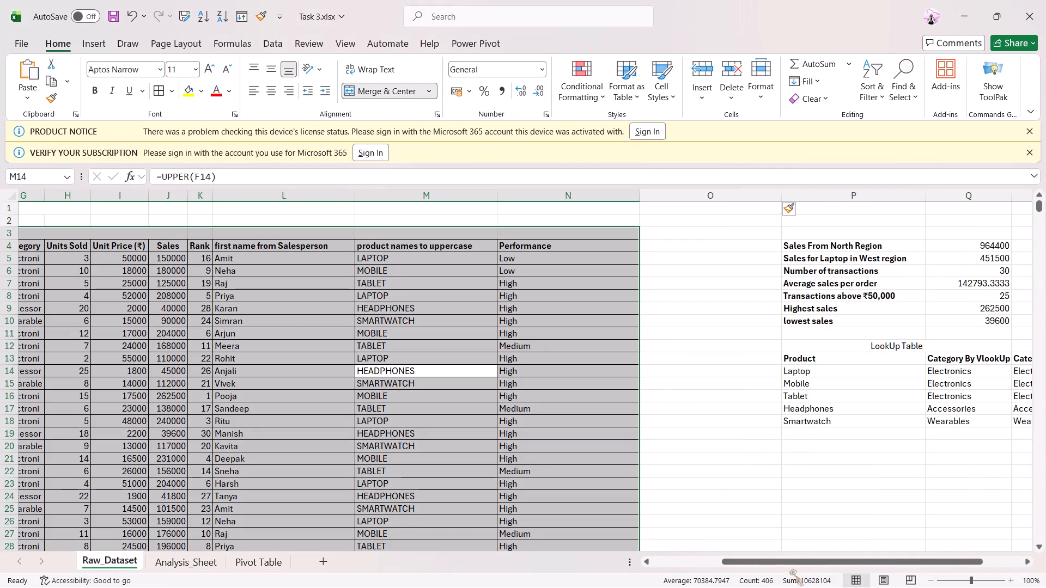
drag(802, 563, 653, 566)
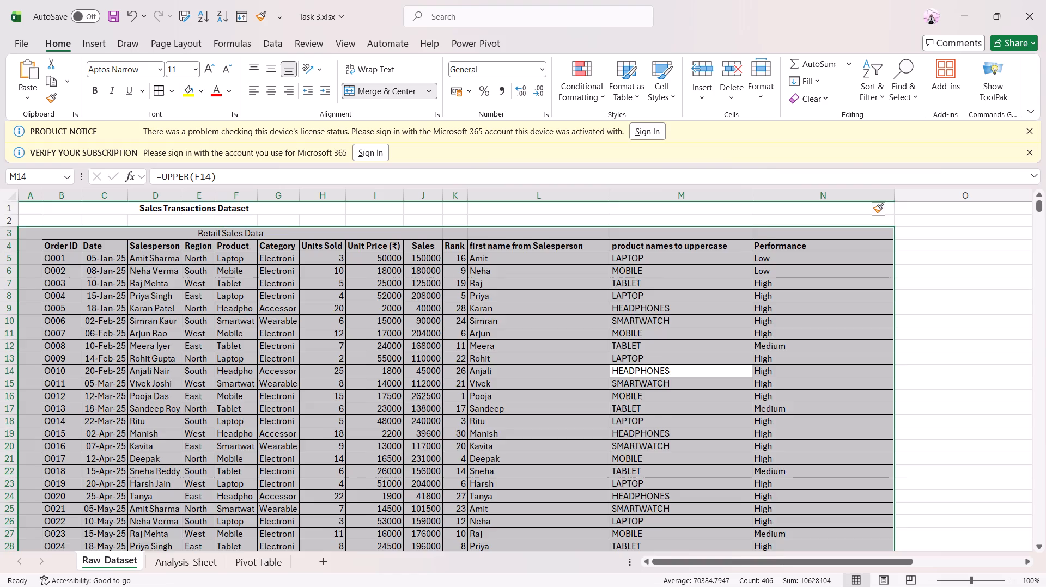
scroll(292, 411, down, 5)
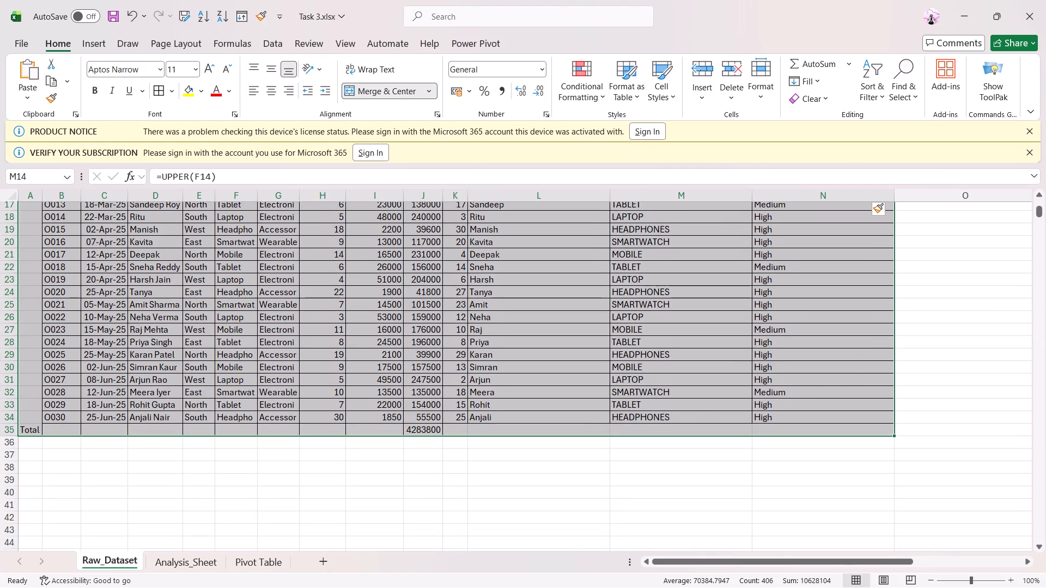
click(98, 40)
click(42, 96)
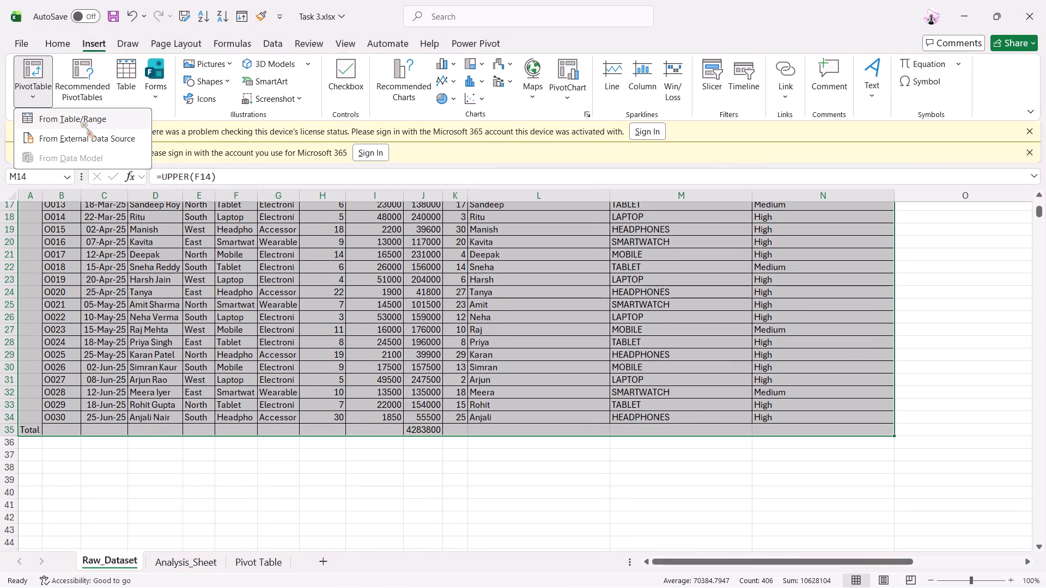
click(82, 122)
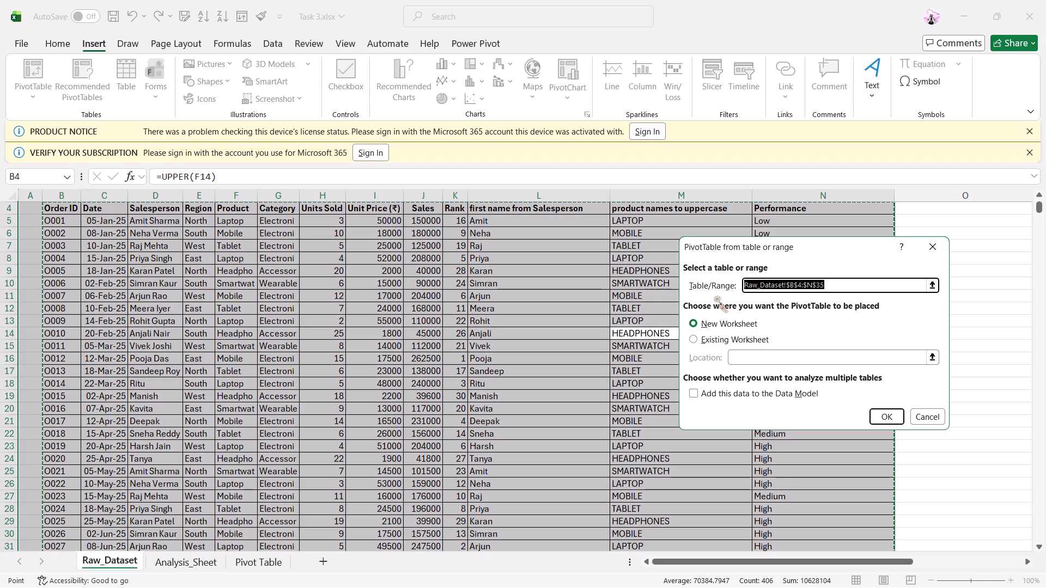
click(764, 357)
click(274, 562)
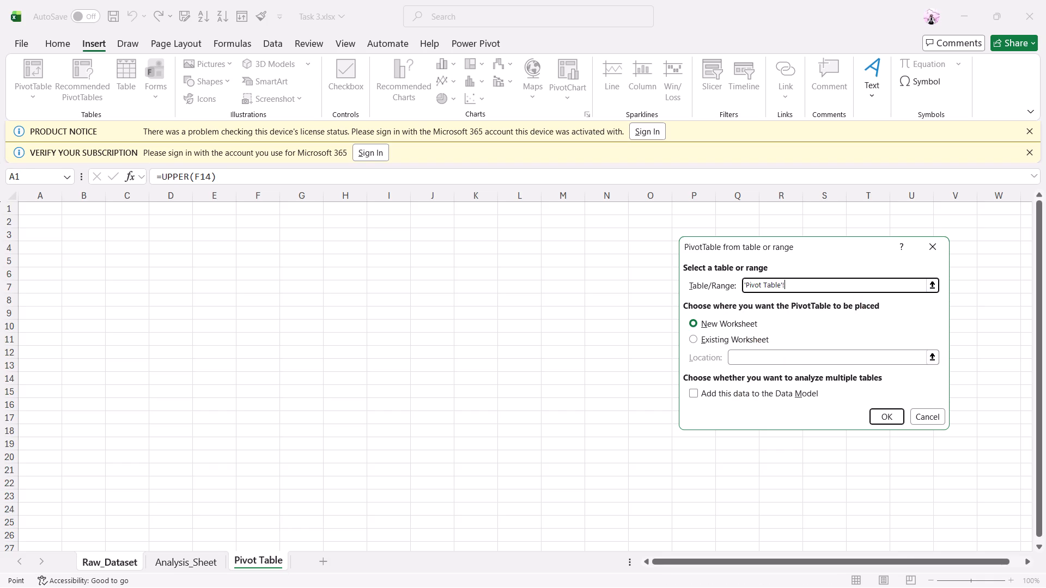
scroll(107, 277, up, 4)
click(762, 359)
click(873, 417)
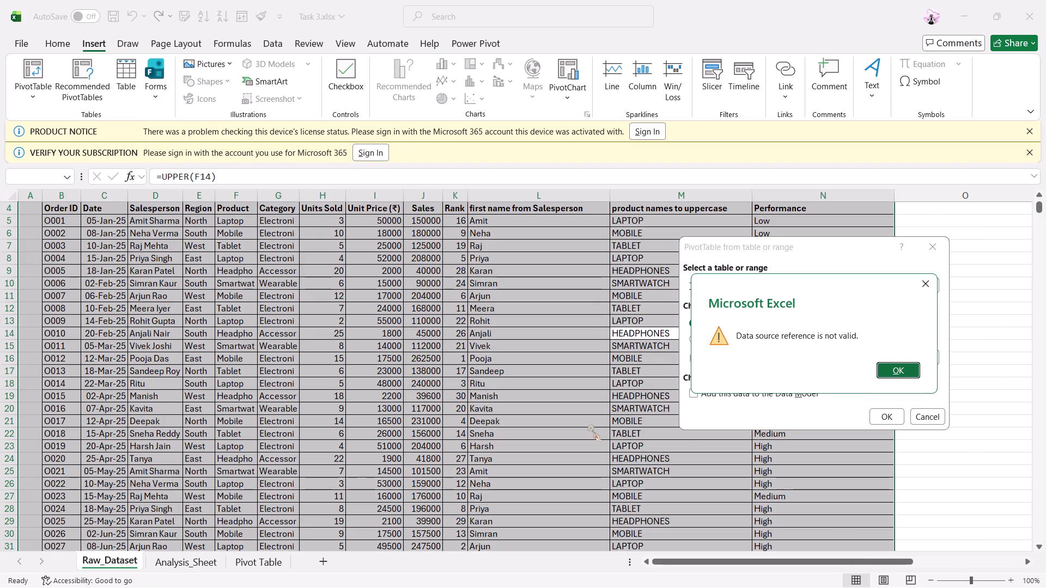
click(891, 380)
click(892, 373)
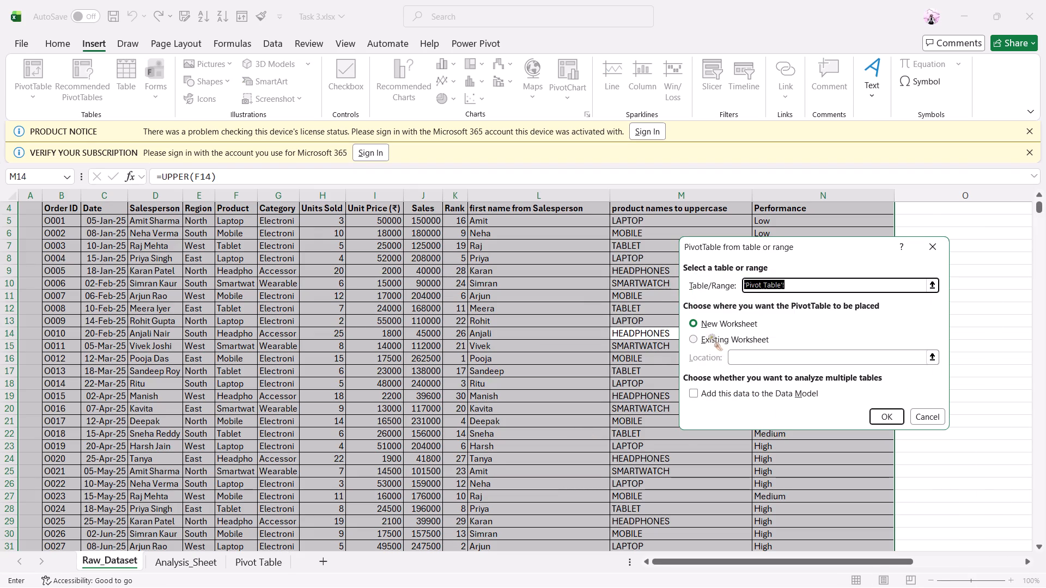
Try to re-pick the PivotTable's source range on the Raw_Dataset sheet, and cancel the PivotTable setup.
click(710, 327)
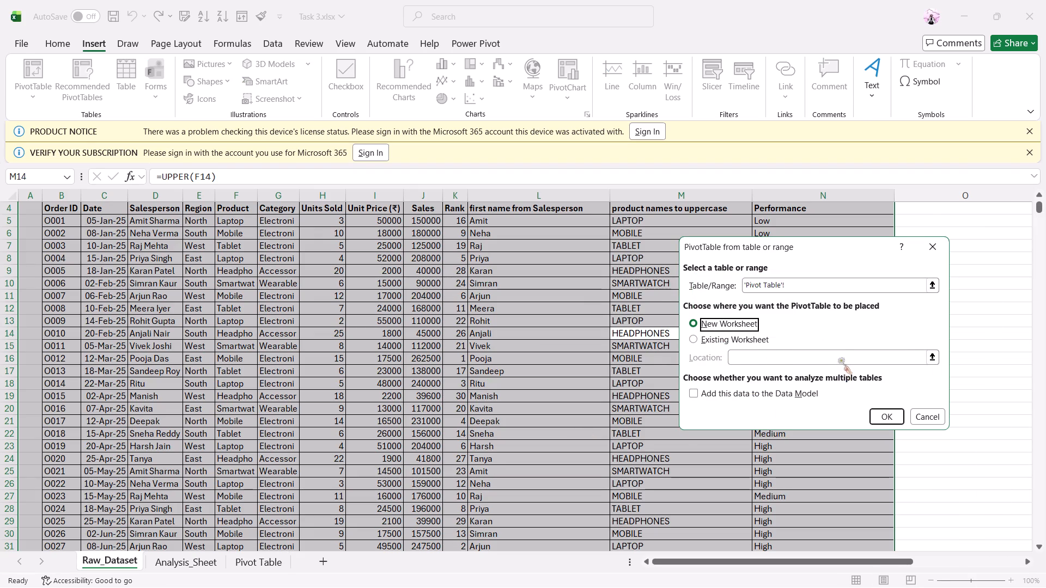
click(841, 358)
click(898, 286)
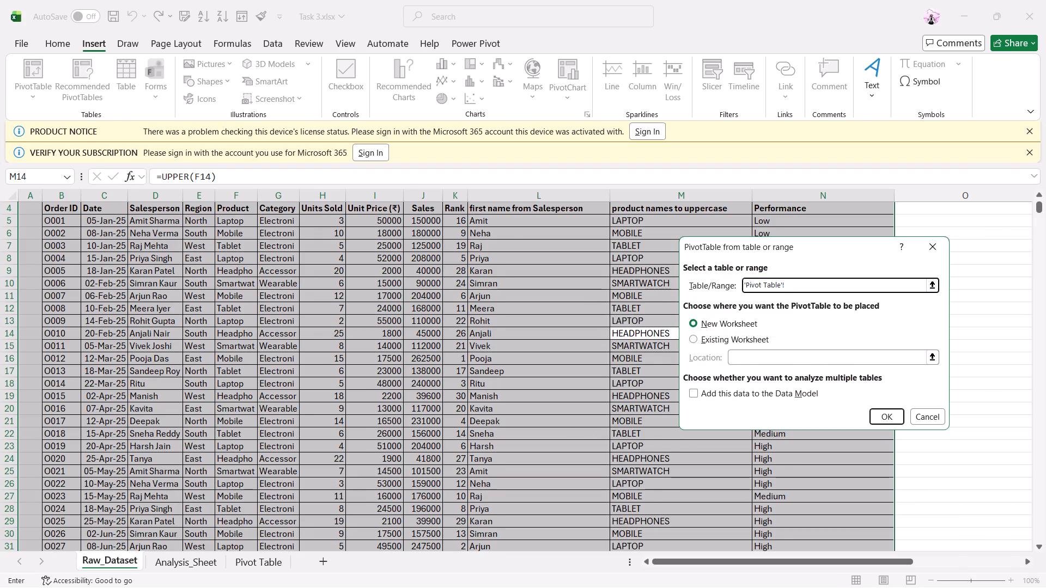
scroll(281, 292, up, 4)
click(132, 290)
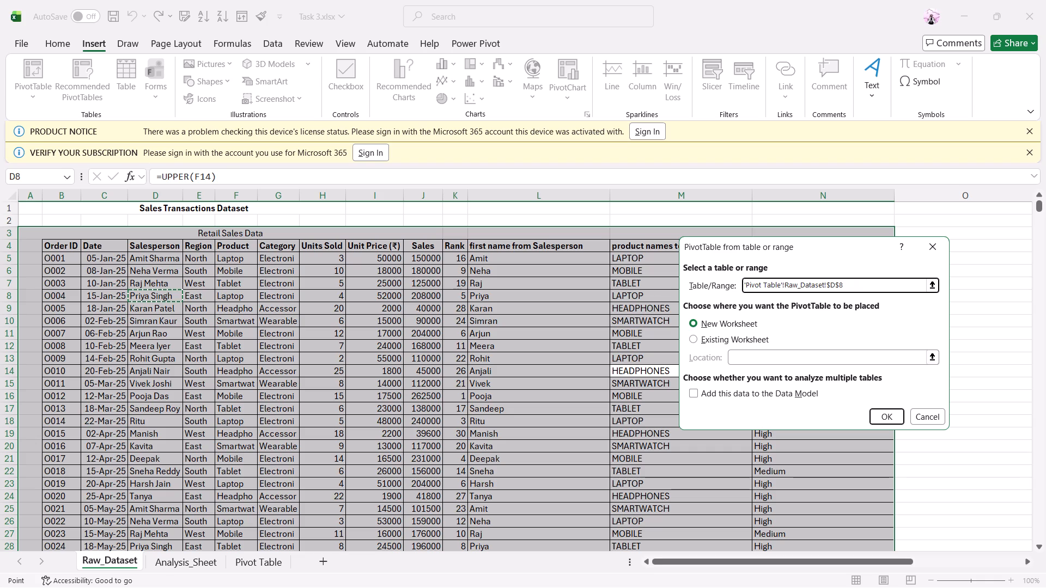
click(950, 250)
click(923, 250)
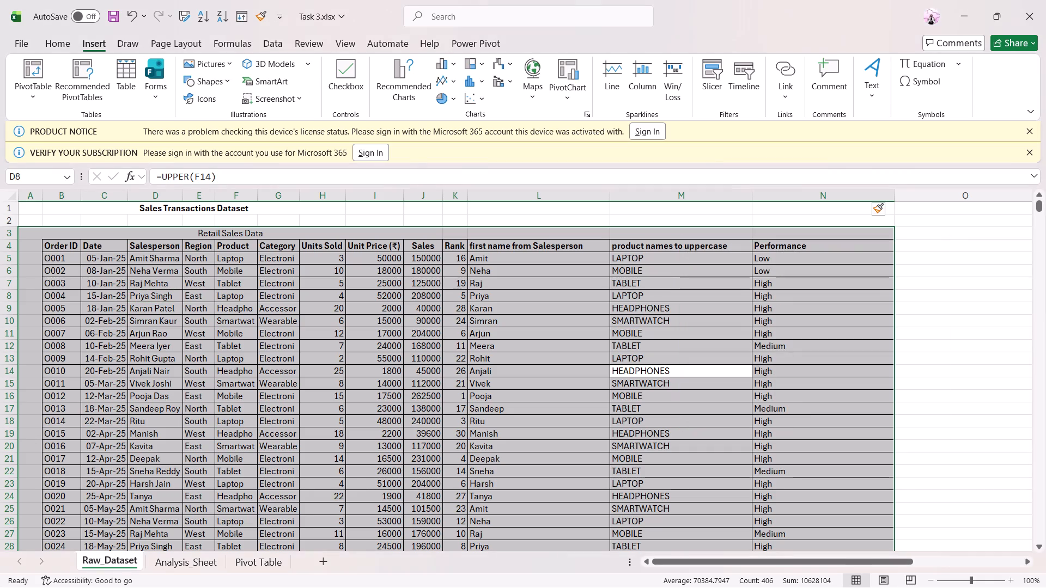
Select the whole sales data block and narrow the blank column O that separates it from the summary tables.
click(515, 314)
key(ctrl+a)
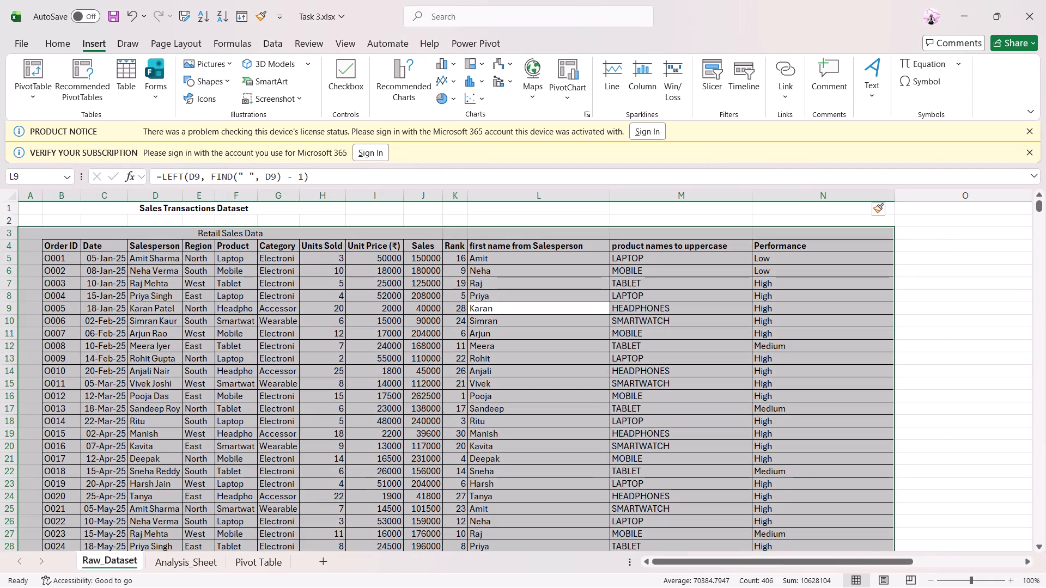
drag(858, 558, 916, 549)
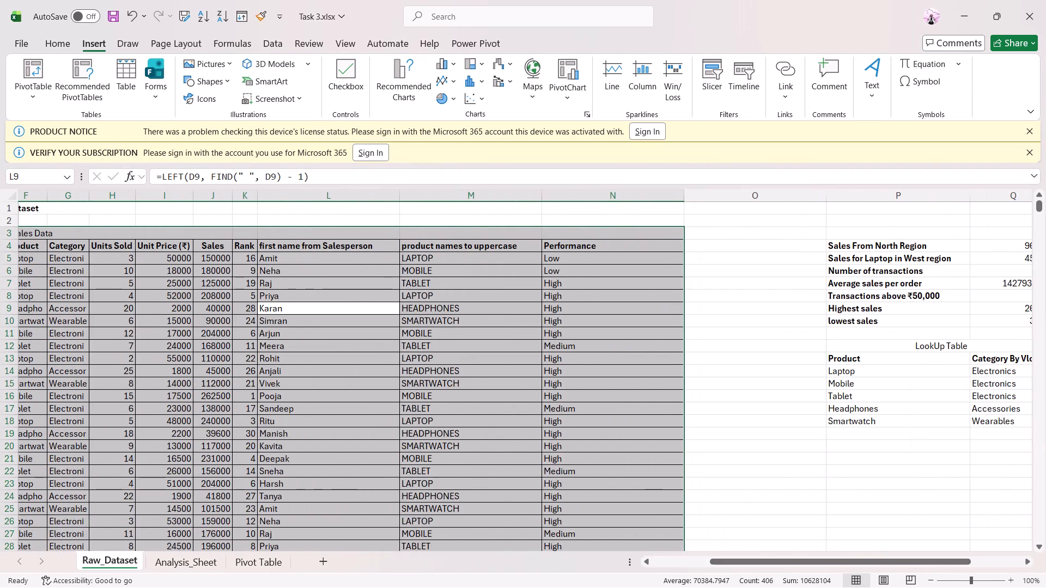
drag(825, 192, 710, 211)
drag(855, 560, 704, 550)
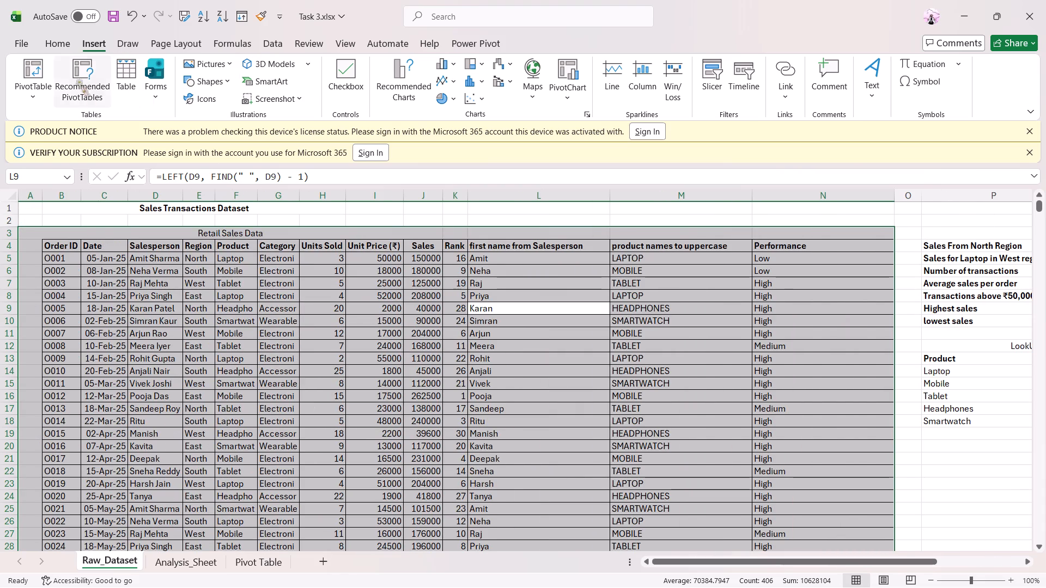
Create a PivotTable from the Raw_Dataset range B4:N35 on a new worksheet.
click(29, 95)
click(100, 117)
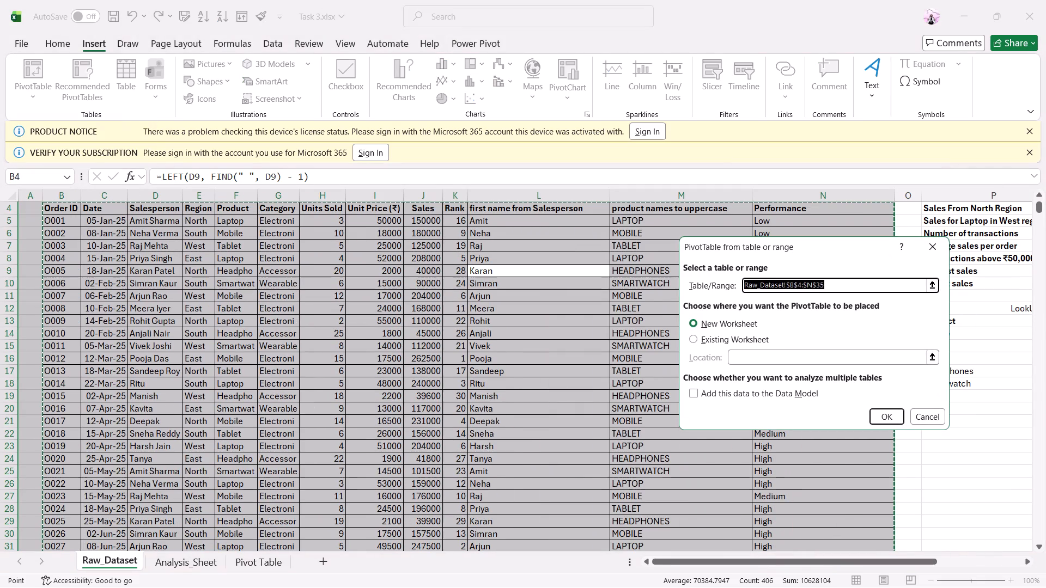
click(837, 284)
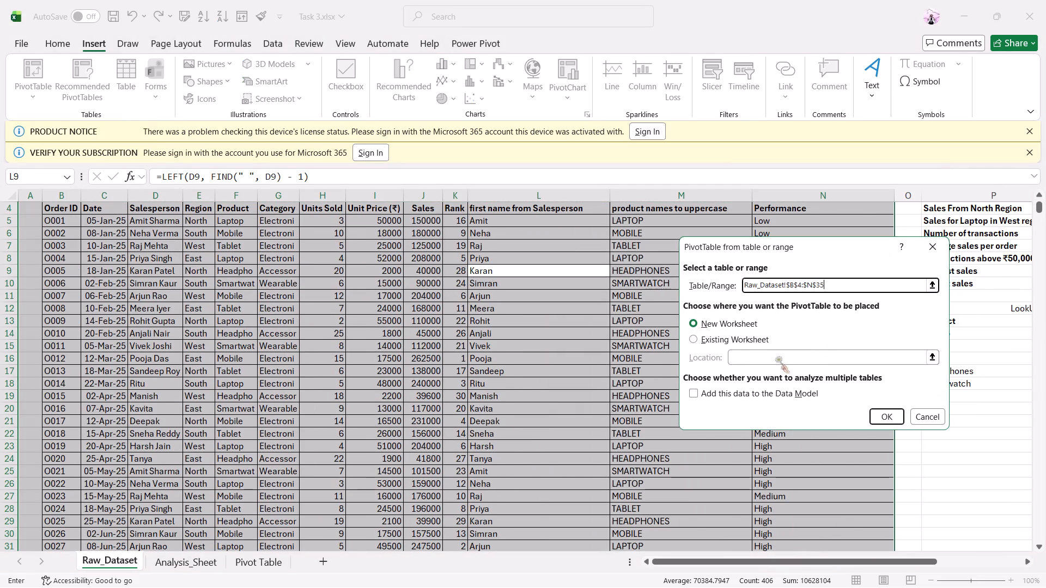
click(699, 324)
click(759, 356)
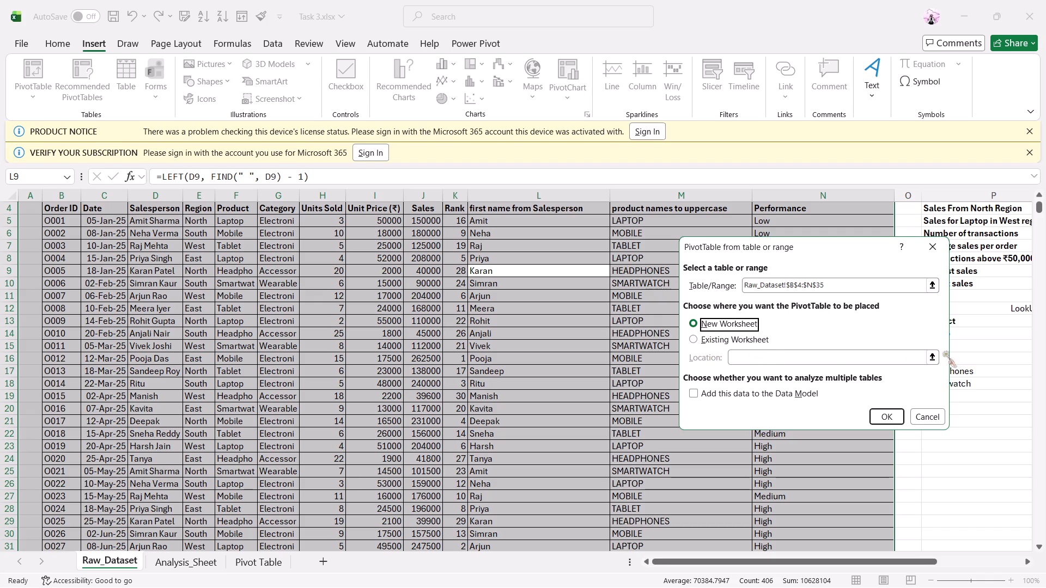
click(931, 357)
click(931, 357)
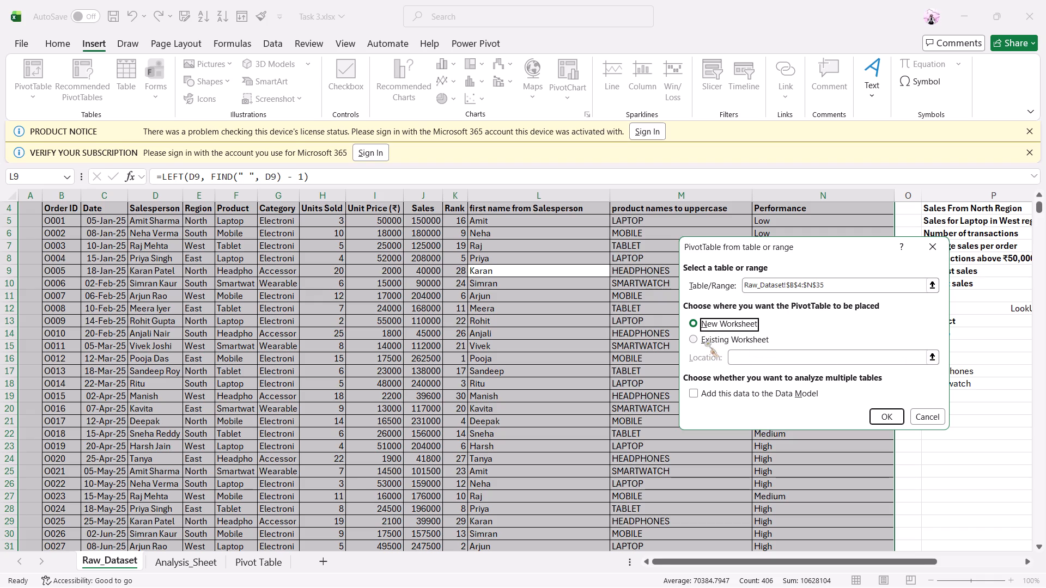
click(704, 341)
click(733, 326)
click(892, 415)
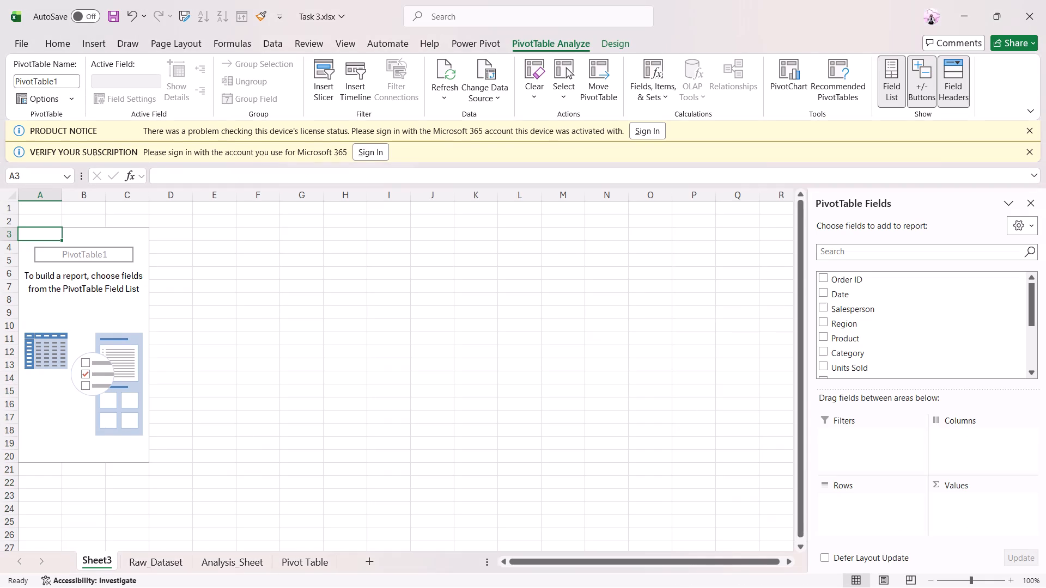
Delete the empty Pivot Table sheet.
right_click(295, 552)
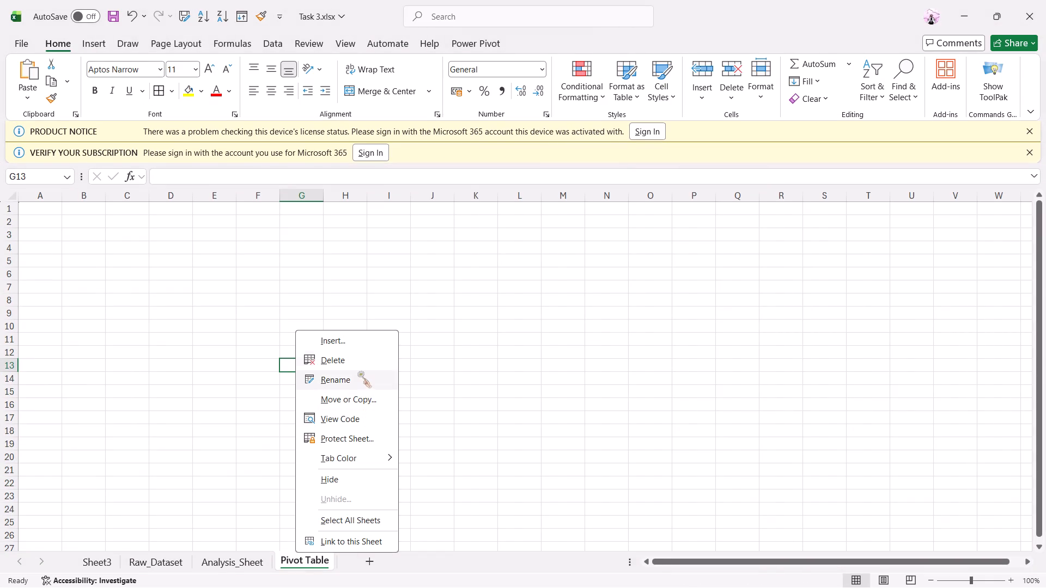
click(362, 359)
Reorder the sheets so that Sheet3, holding the new PivotTable, comes last after Raw_Dataset and Analysis_Sheet.
drag(86, 565, 238, 562)
drag(173, 557, 271, 563)
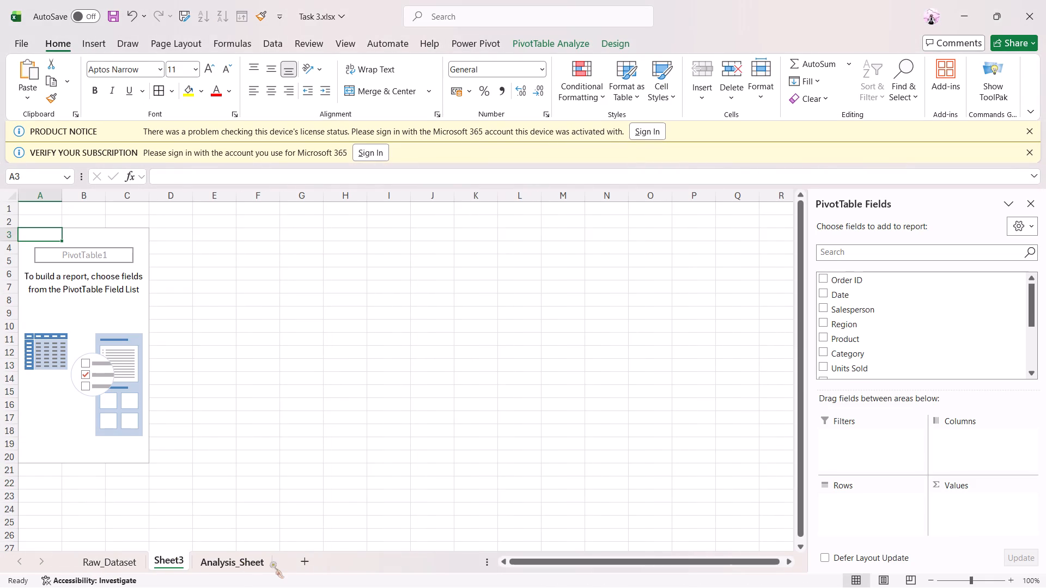
drag(257, 563, 153, 566)
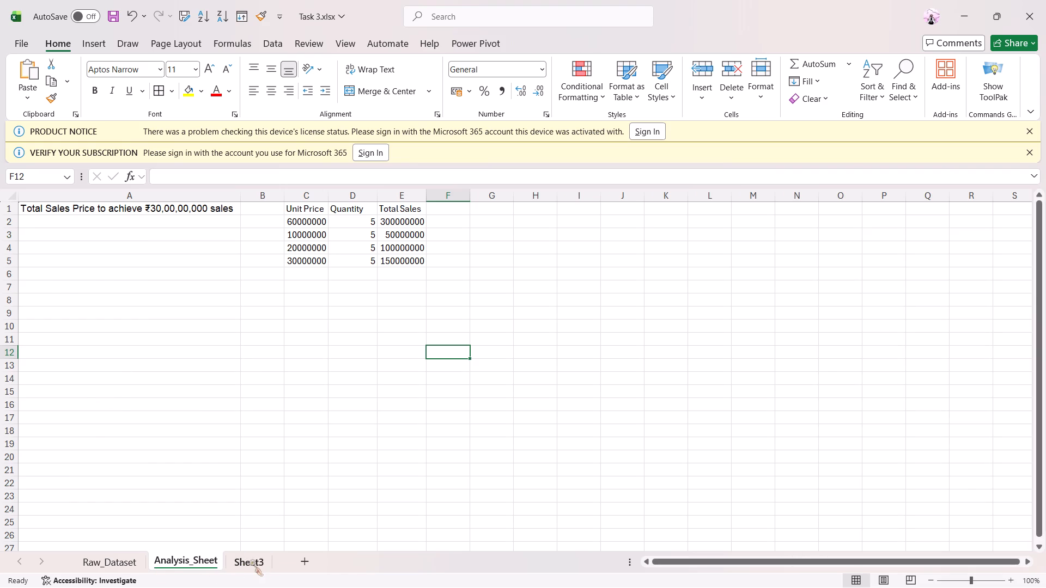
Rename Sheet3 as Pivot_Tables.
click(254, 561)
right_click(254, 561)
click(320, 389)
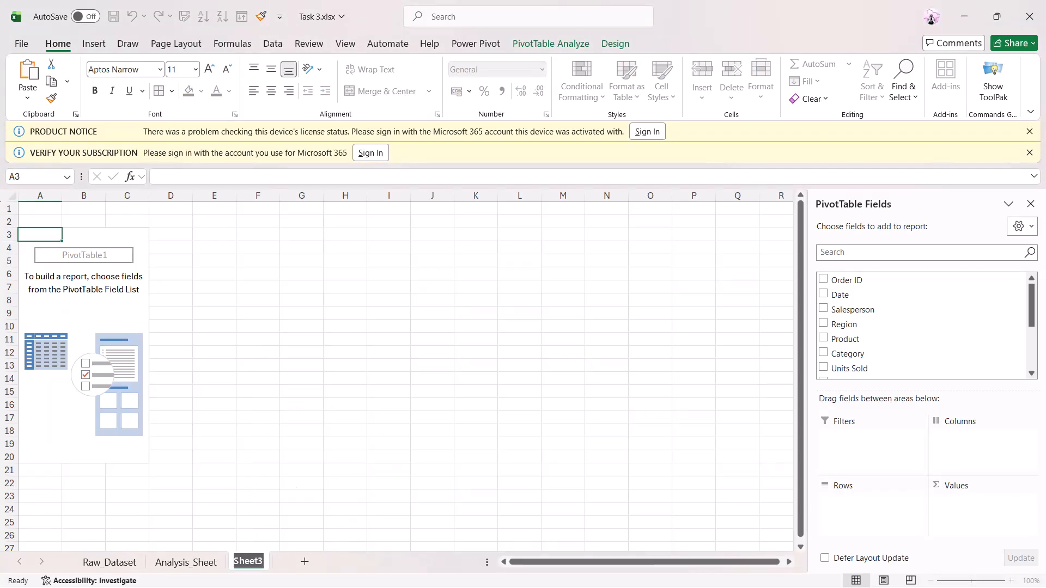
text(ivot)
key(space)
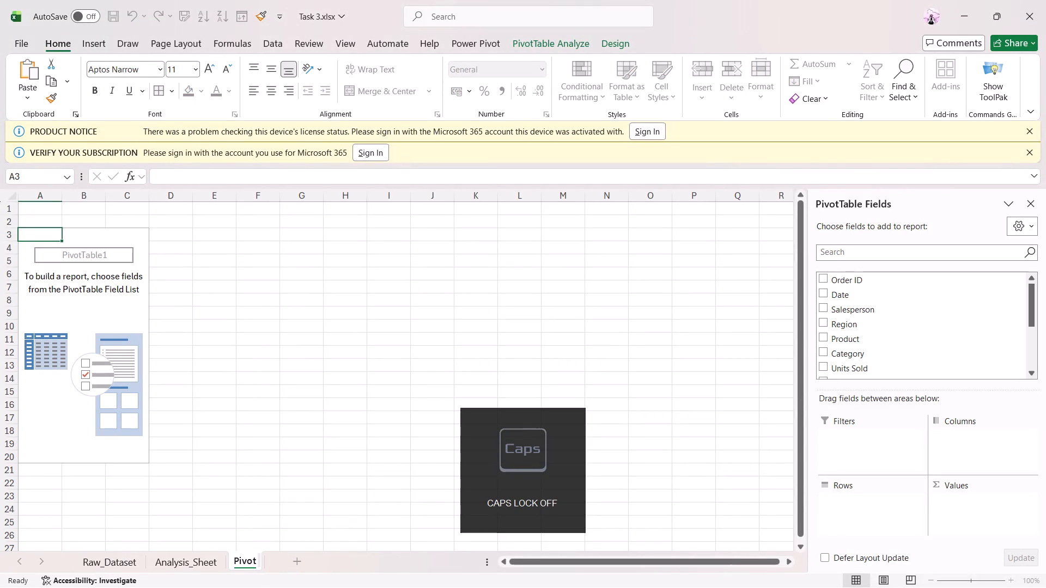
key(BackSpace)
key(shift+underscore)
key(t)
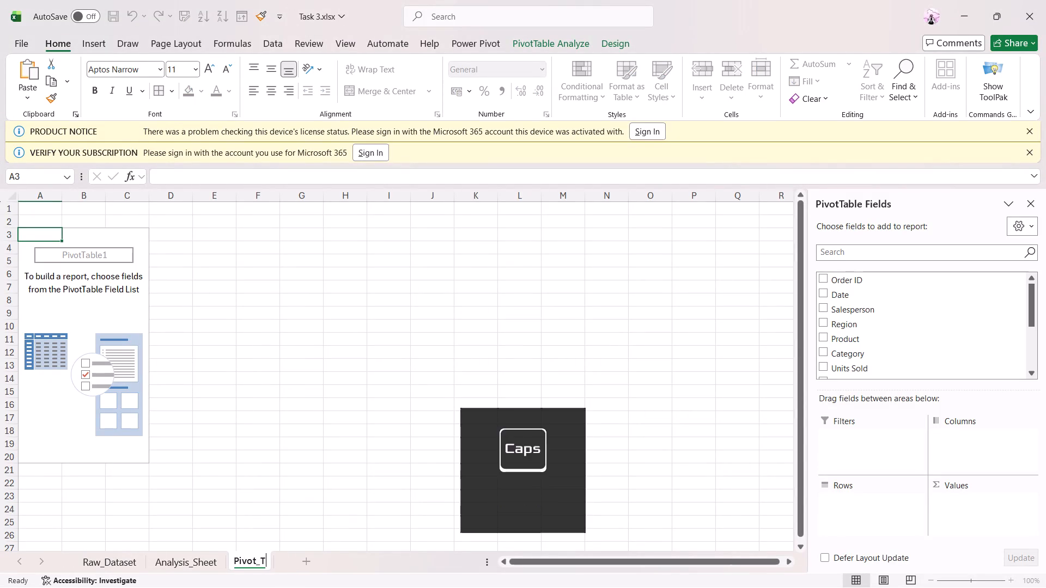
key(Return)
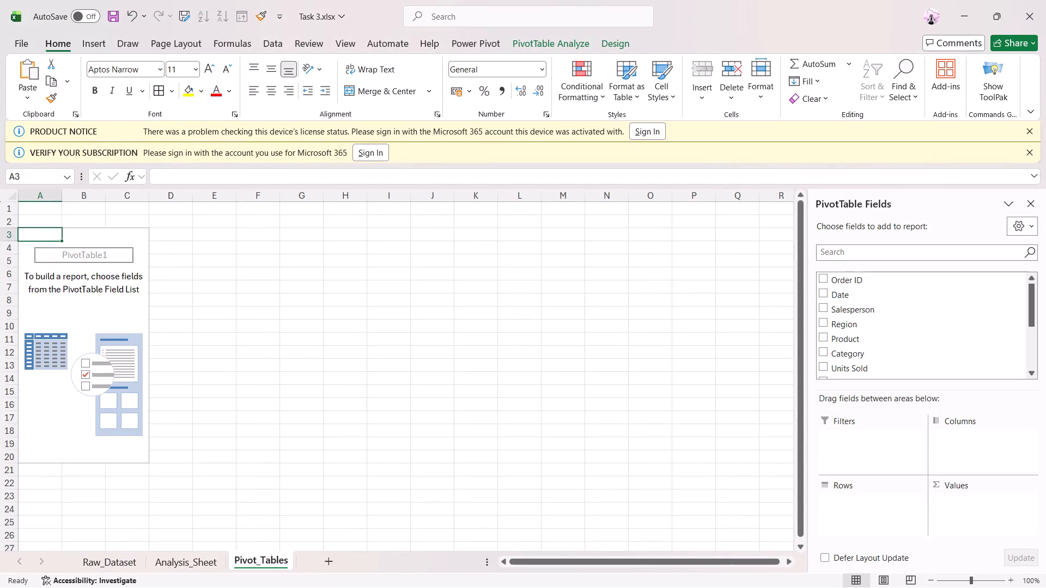
Rename the PivotTable's sheet as Pivot_Table.
right_click(277, 560)
click(350, 395)
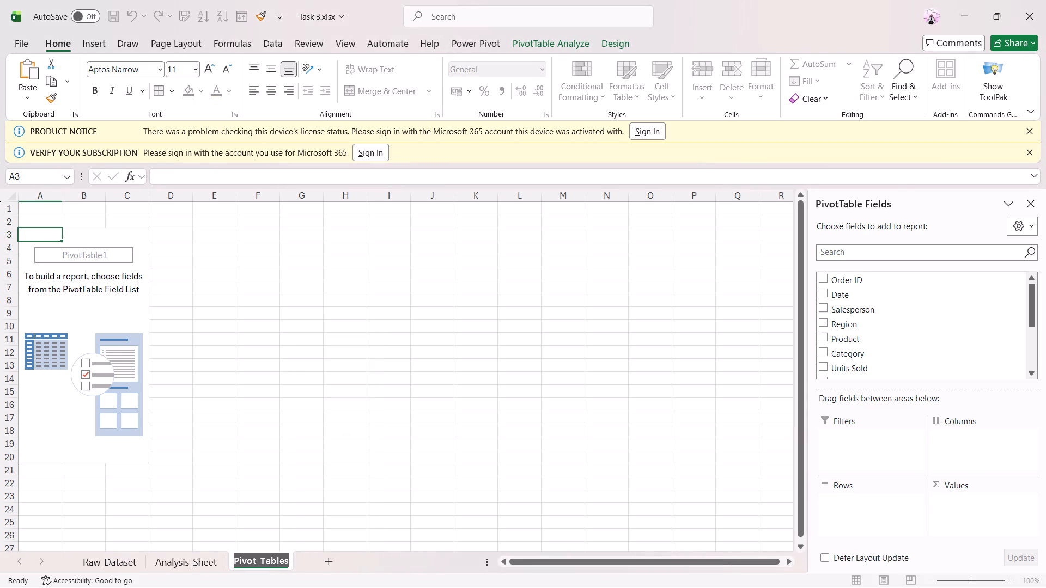
text(ivot)
key(shift+underscore)
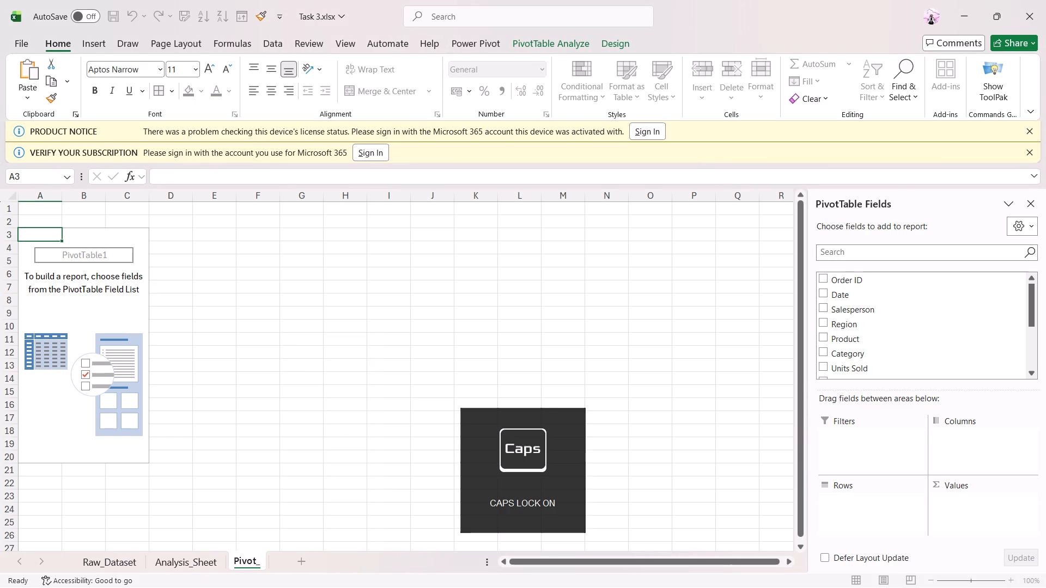
key(t)
text(able)
key(Return)
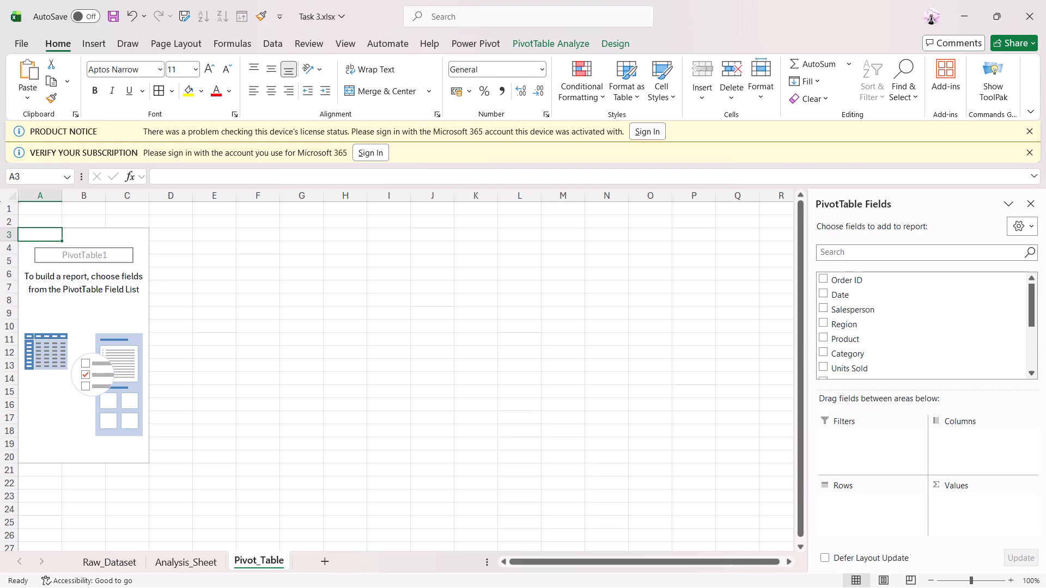
Check the assignment's pivot requirements in Chrome, and lay out the Excel PivotTable with Region as rows and sum of Sales as values.
click(640, 579)
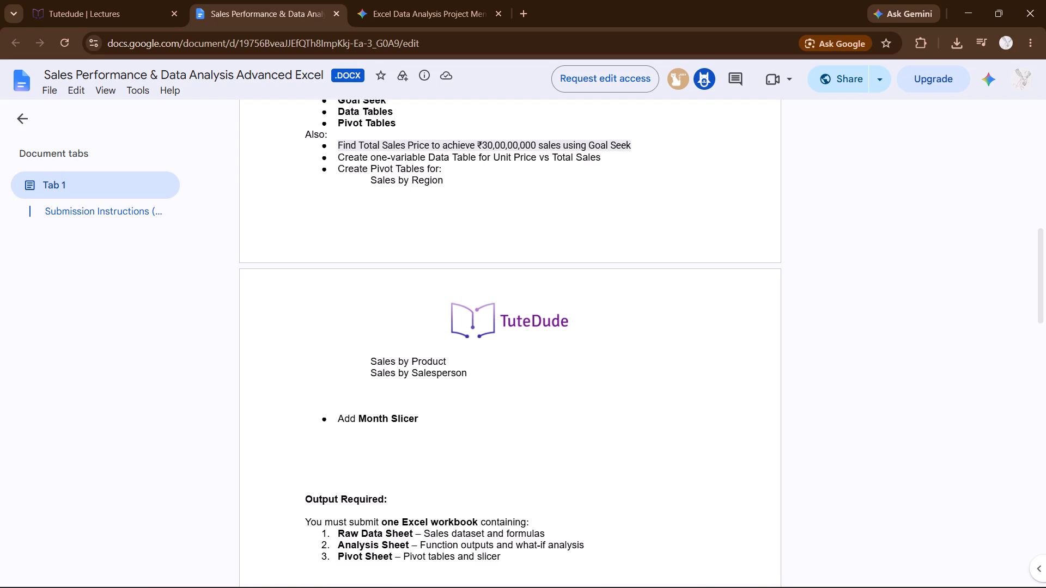
click(664, 581)
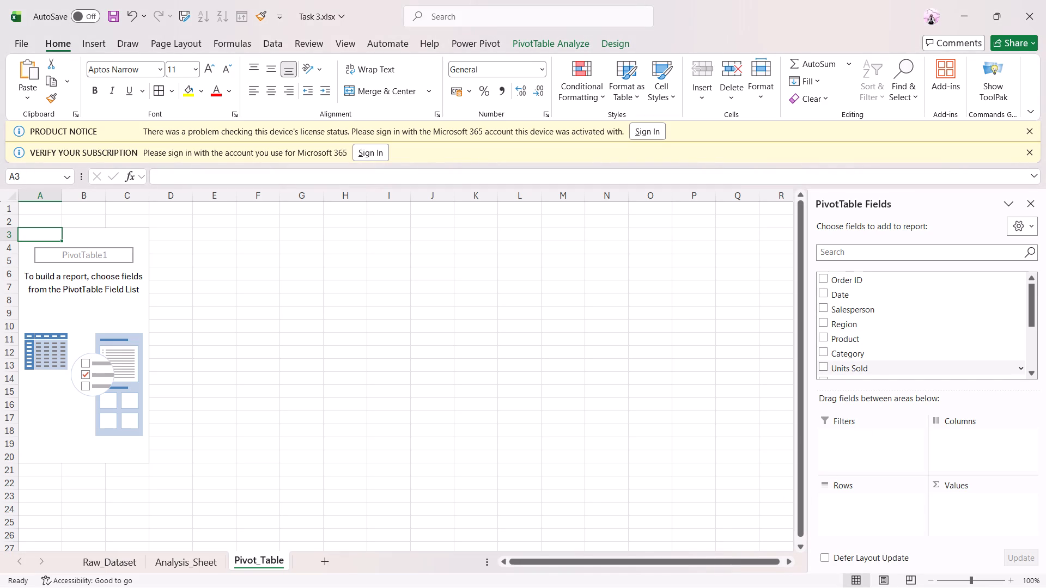
scroll(881, 372, down, 1)
drag(885, 365, 895, 445)
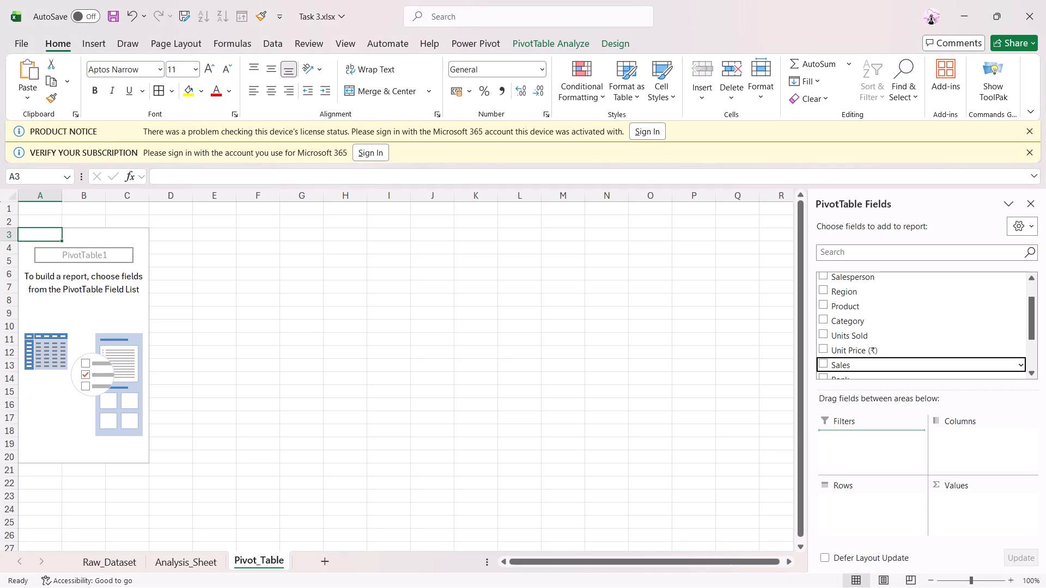
drag(895, 445, 905, 514)
drag(905, 514, 904, 514)
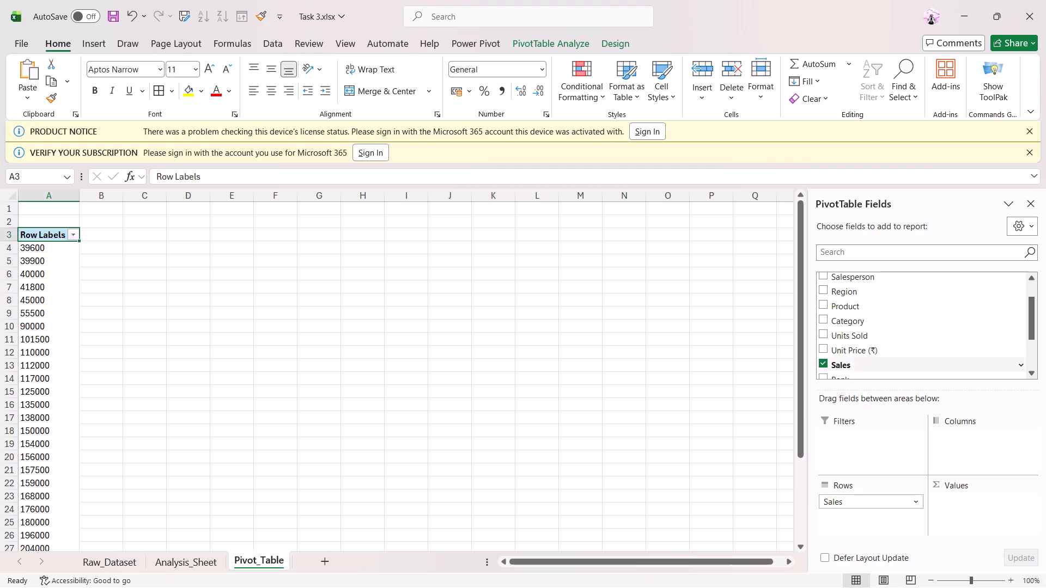
scroll(887, 345, up, 1)
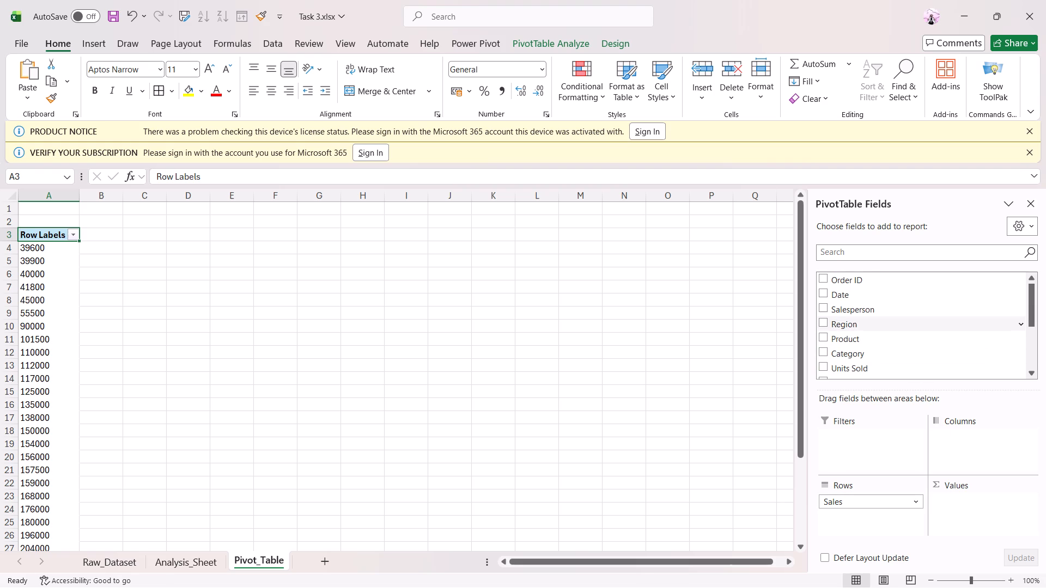
drag(875, 326, 976, 446)
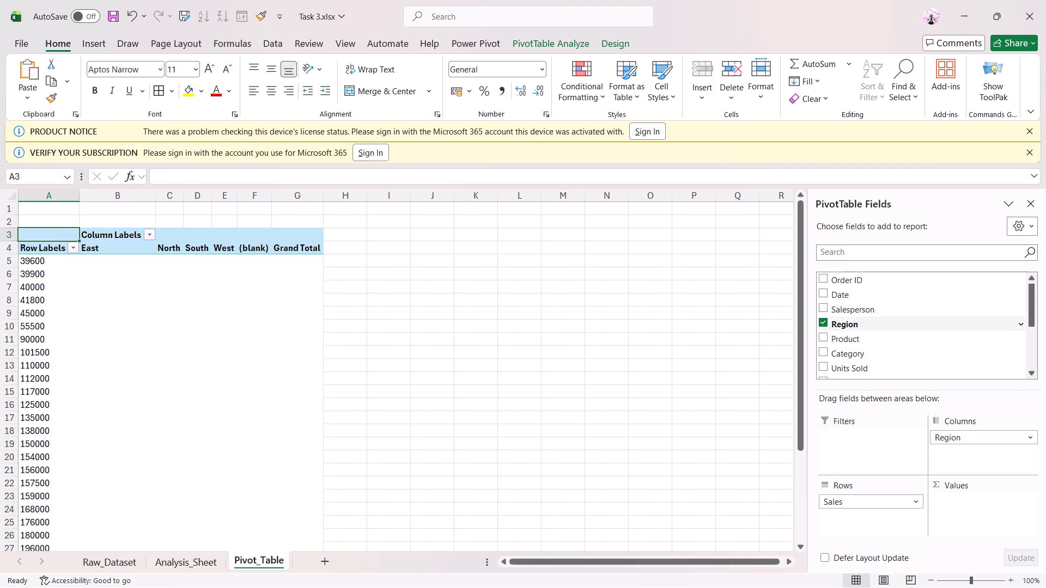
drag(898, 326, 877, 518)
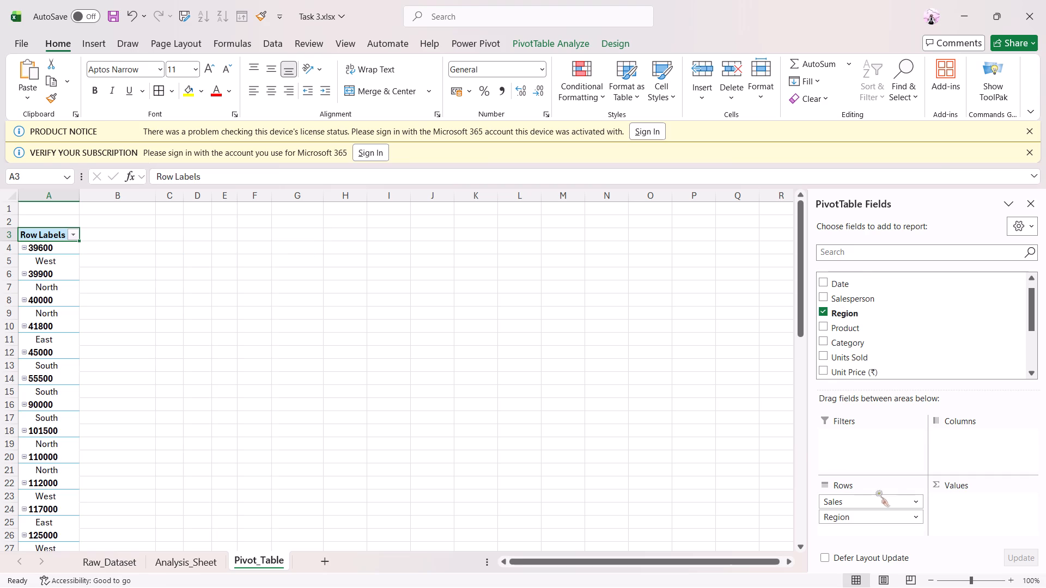
drag(878, 501, 968, 436)
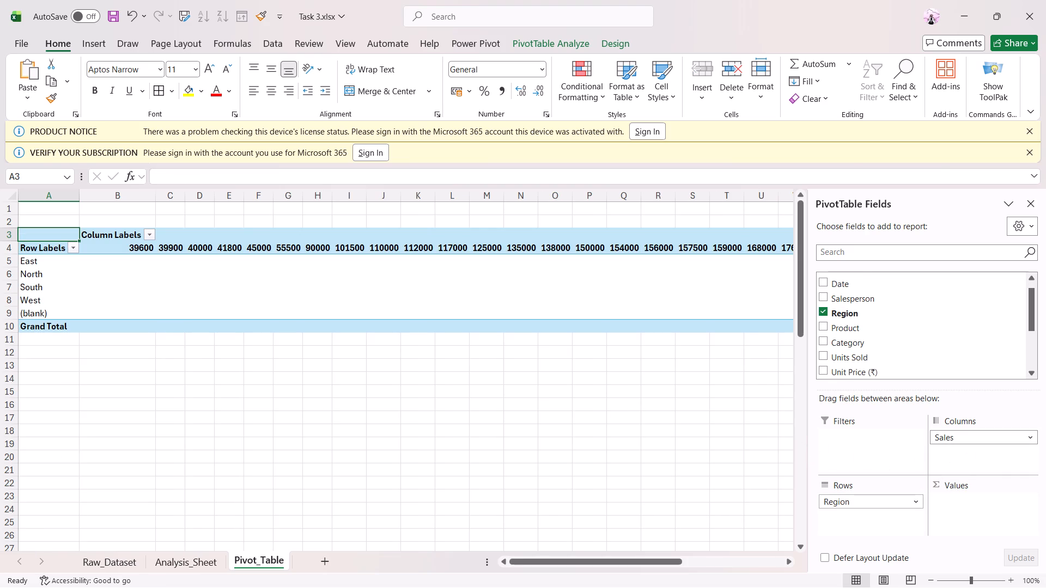
drag(970, 439, 983, 505)
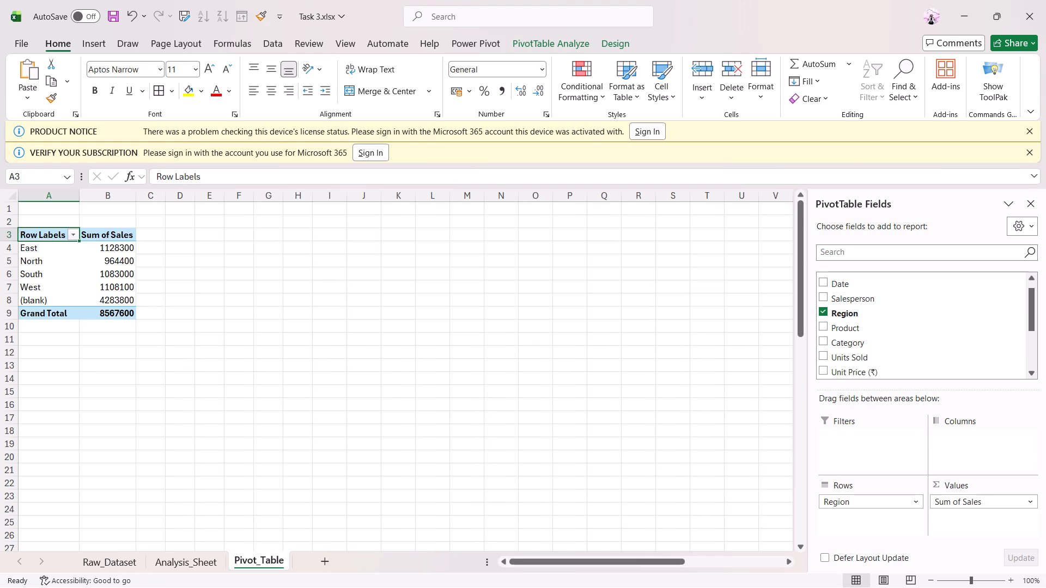
Add Product as a row field beneath Region in the PivotTable.
drag(860, 330, 893, 530)
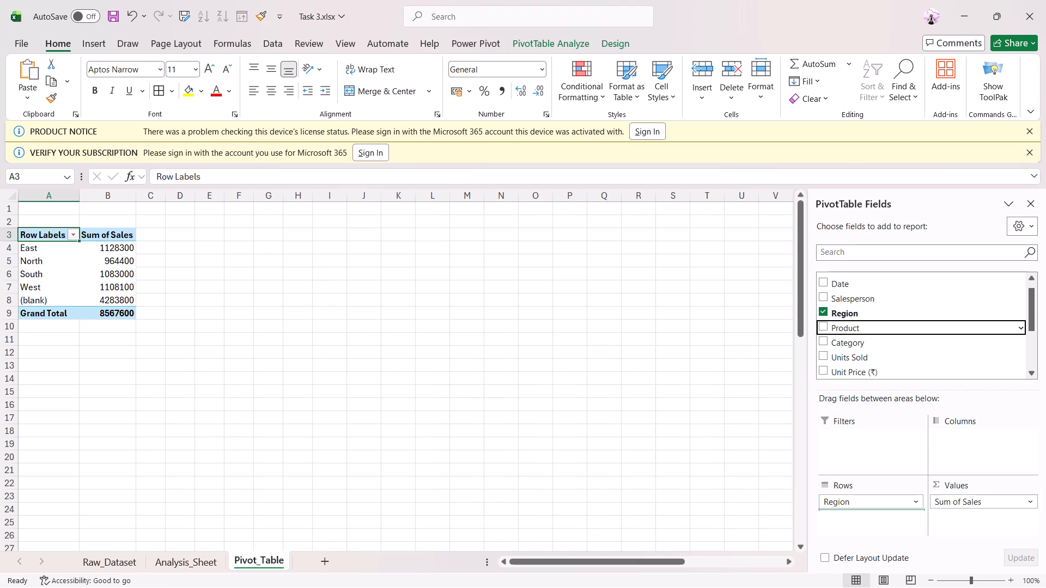
drag(893, 530, 891, 520)
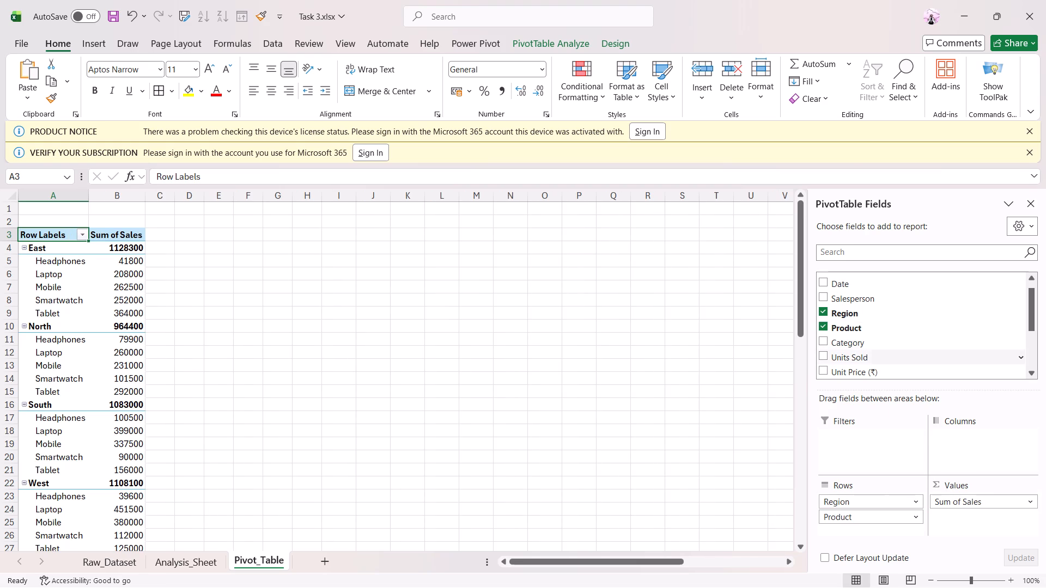
Recheck the assignment brief in Chrome, add Salesperson as a row field beneath Product in the PivotTable, and close the field list.
click(630, 576)
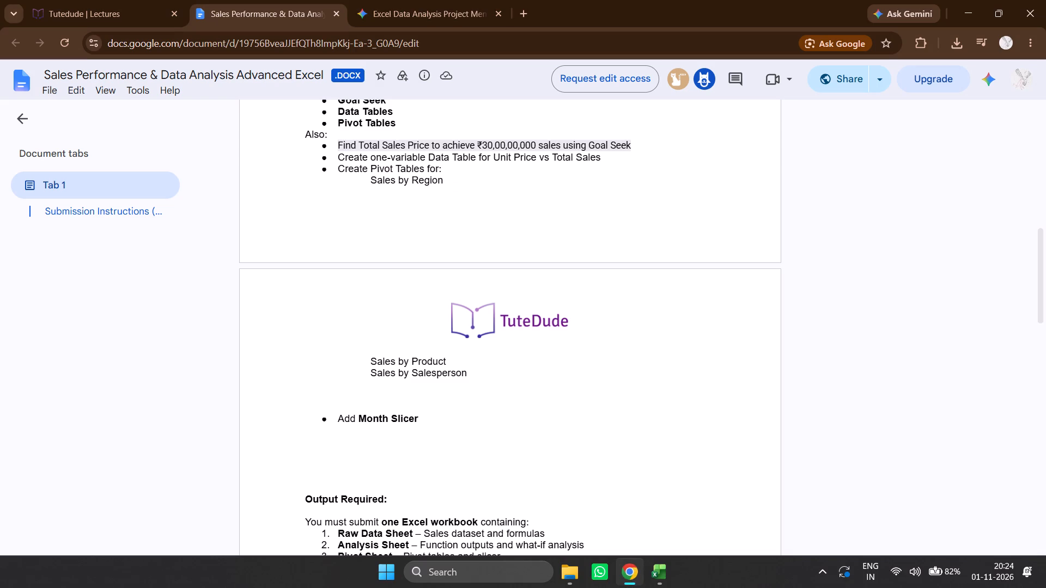
click(654, 580)
scroll(886, 297, up, 3)
drag(877, 315, 890, 515)
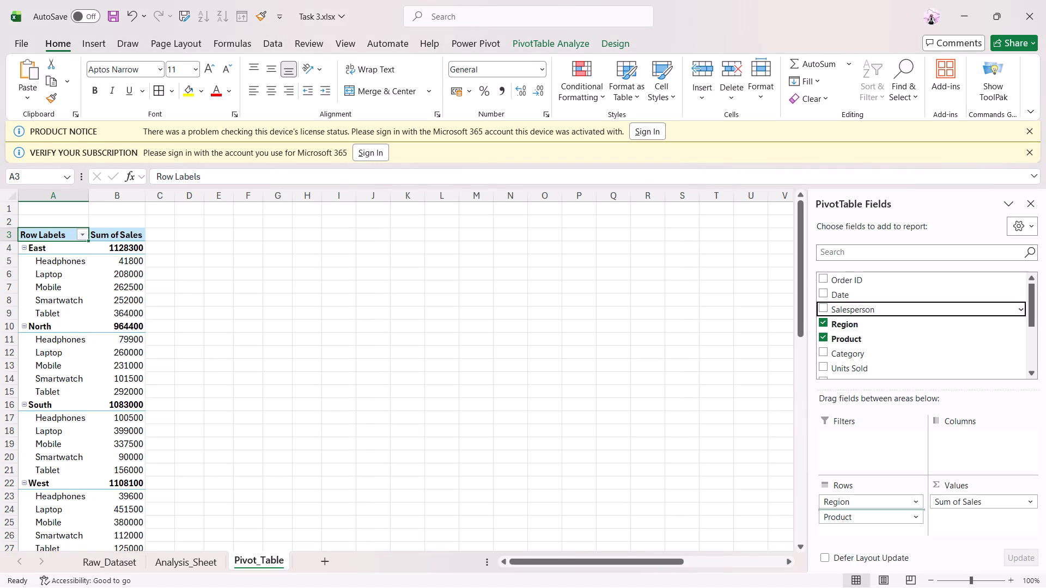
drag(890, 515, 893, 530)
scroll(120, 345, down, 13)
scroll(122, 355, up, 16)
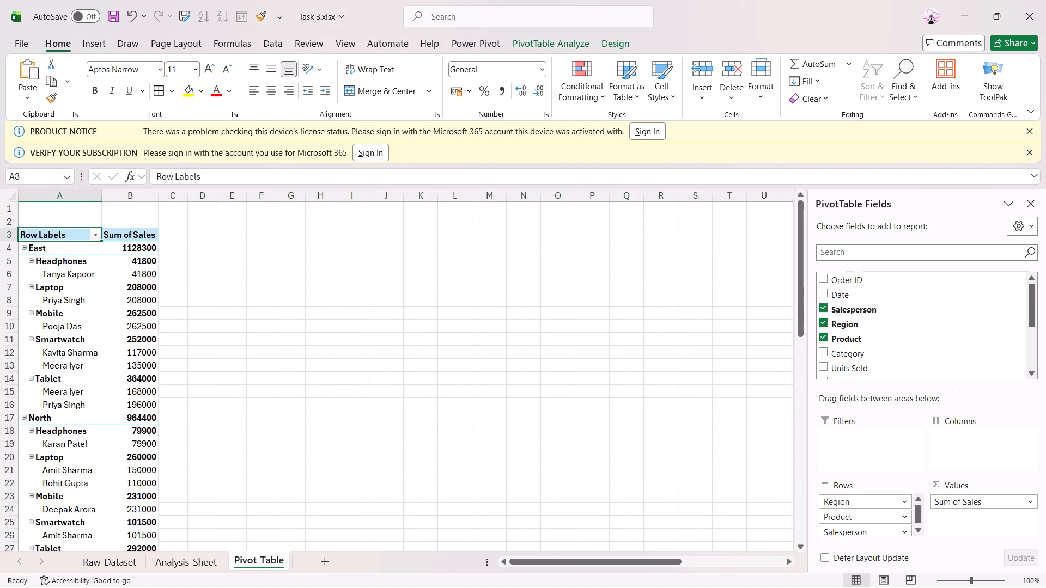
scroll(122, 350, up, 2)
click(1029, 204)
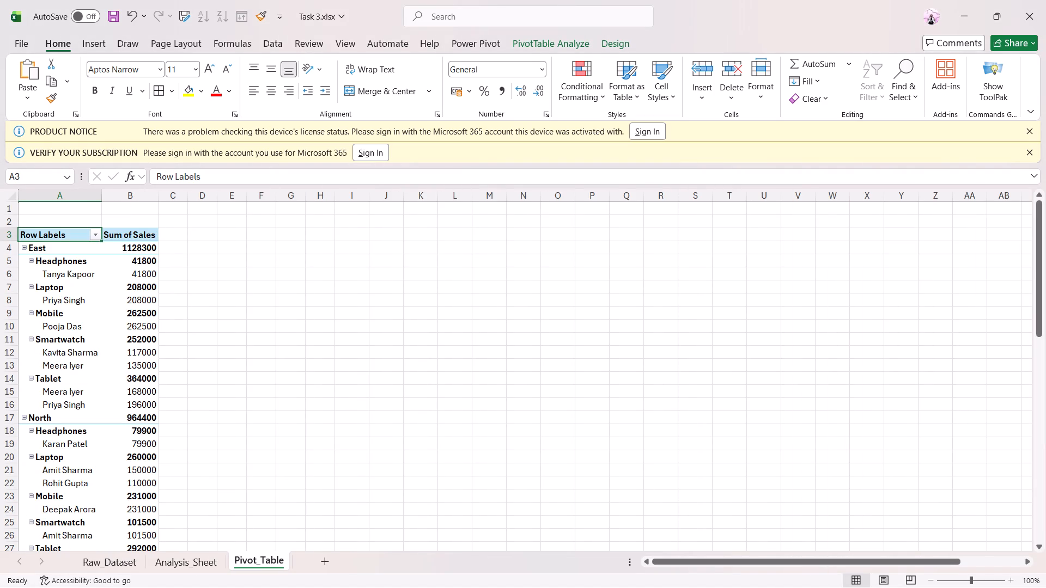
Delete the blank cells A1:C2 above the PivotTable, shifting the cells below up.
drag(86, 203, 162, 224)
right_click(162, 224)
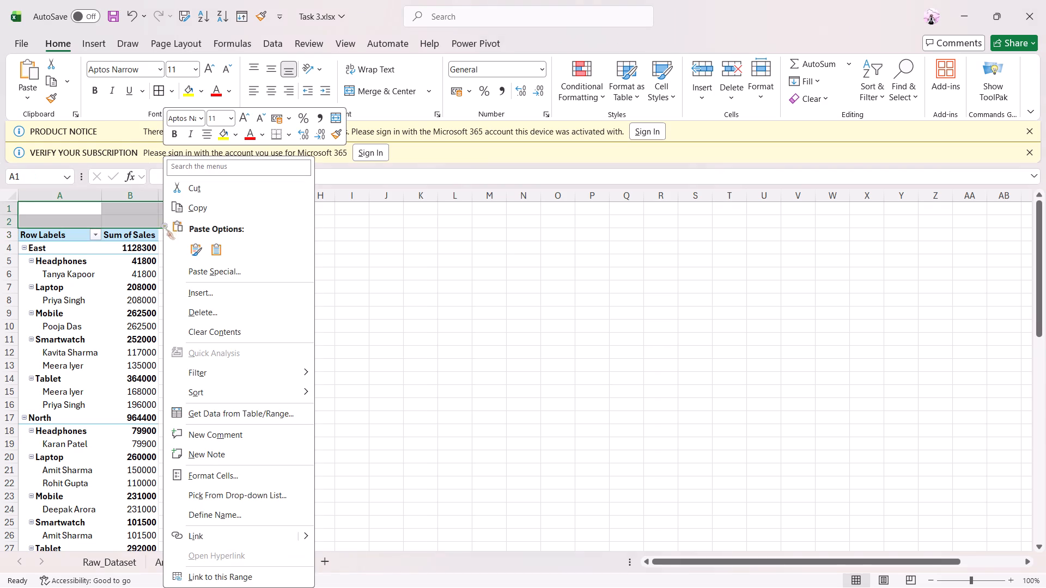
click(250, 320)
click(228, 336)
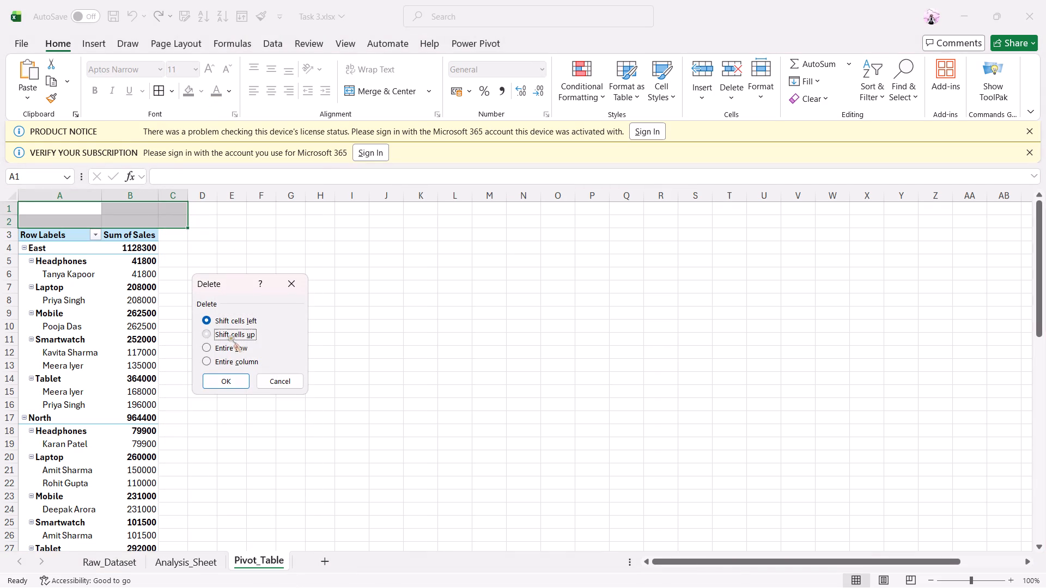
click(226, 381)
click(250, 310)
Rename the PivotTable's Row Labels header in cell A1 as Lables.
drag(76, 211, 86, 281)
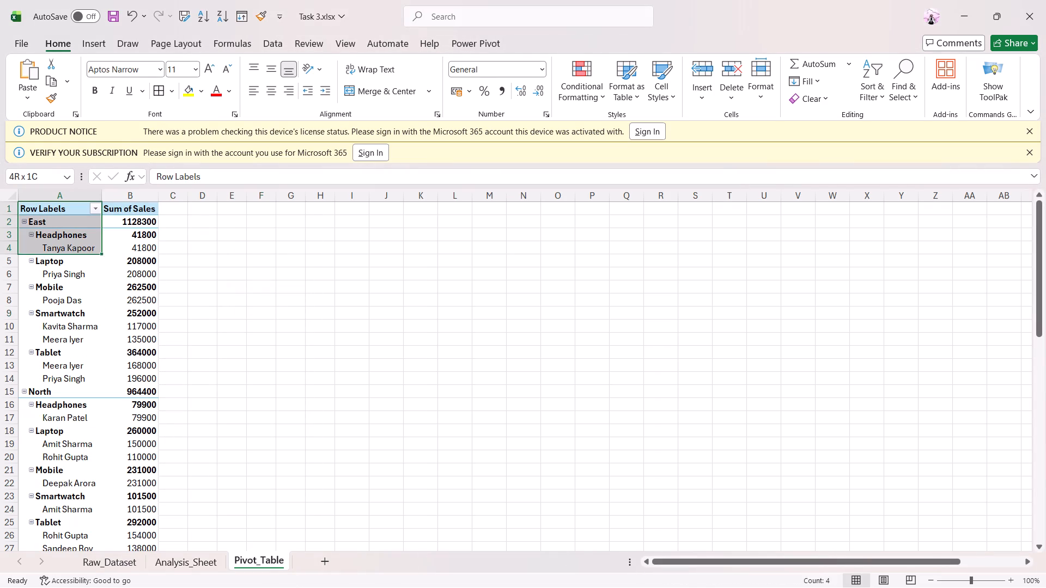
drag(86, 281, 89, 256)
click(64, 209)
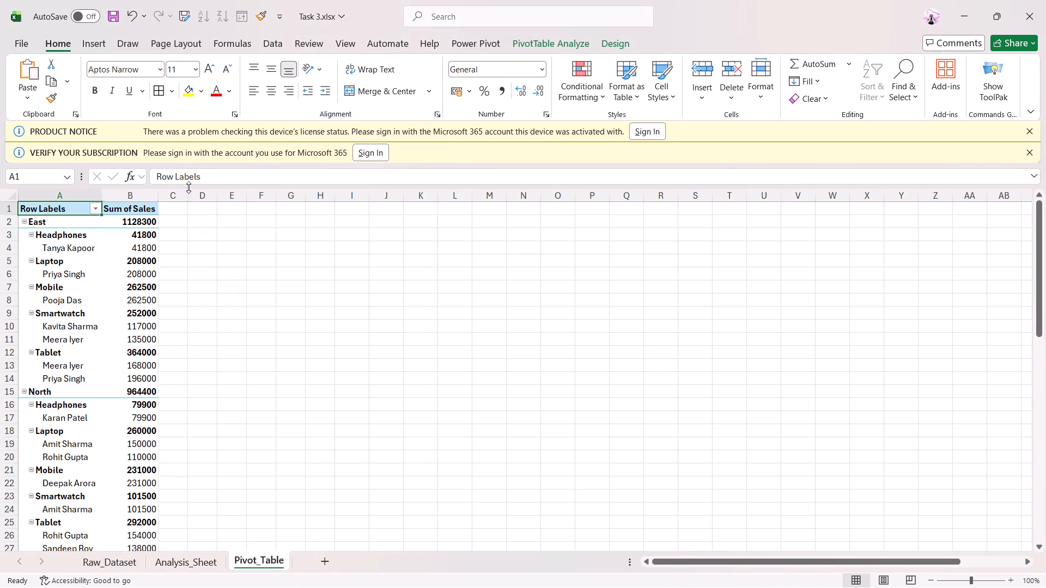
drag(217, 179, 149, 179)
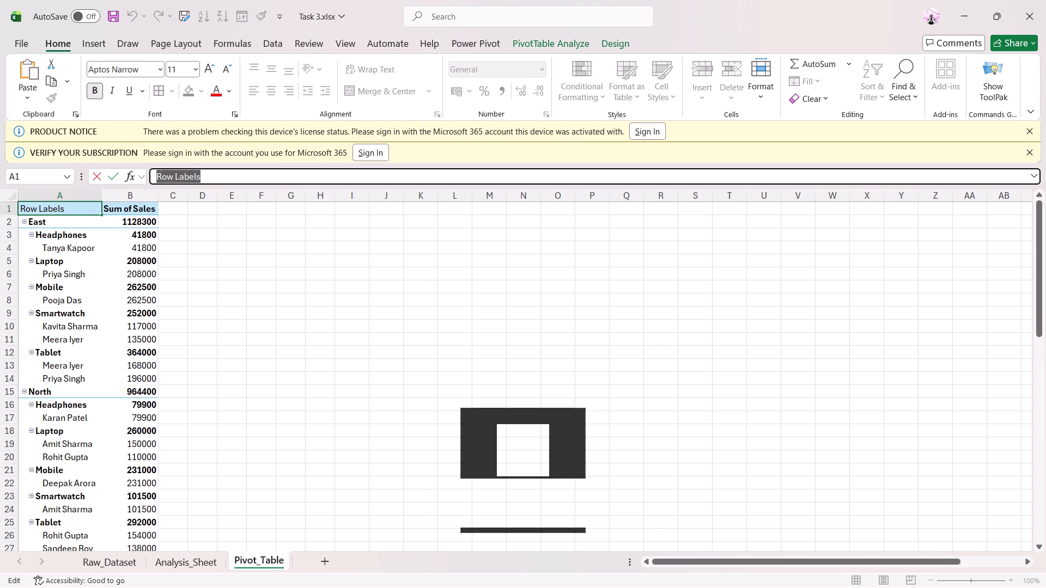
text(bles)
key(Return)
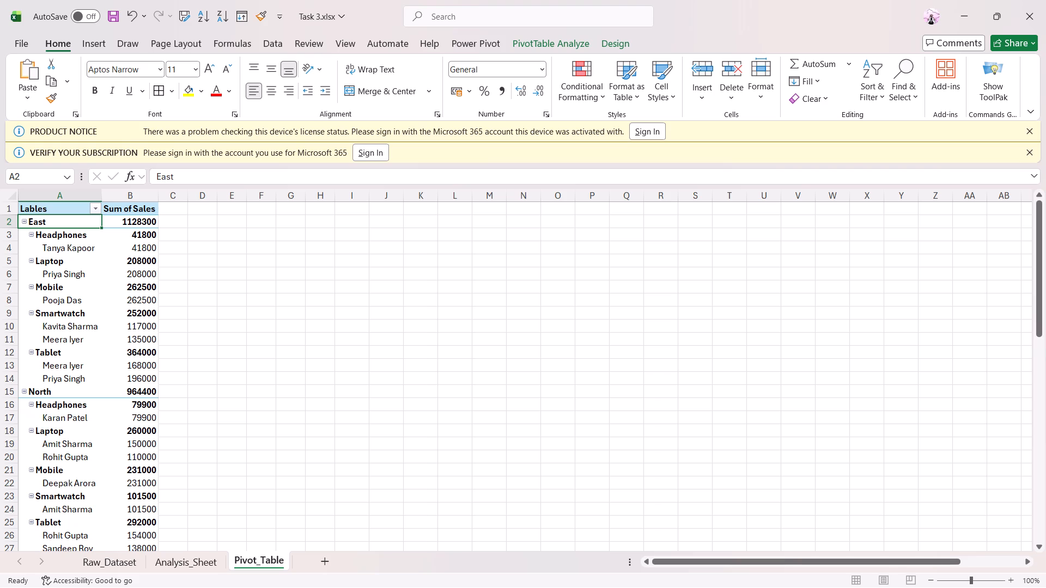
Select the whole PivotTable, from the Lables header down to the Grand Total row.
drag(81, 209, 162, 587)
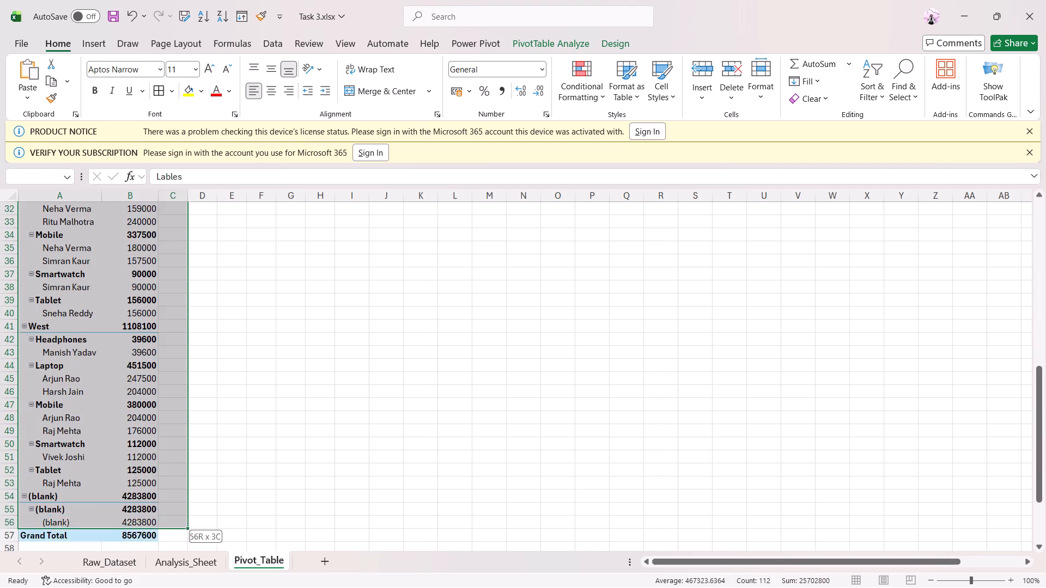
drag(162, 587, 150, 523)
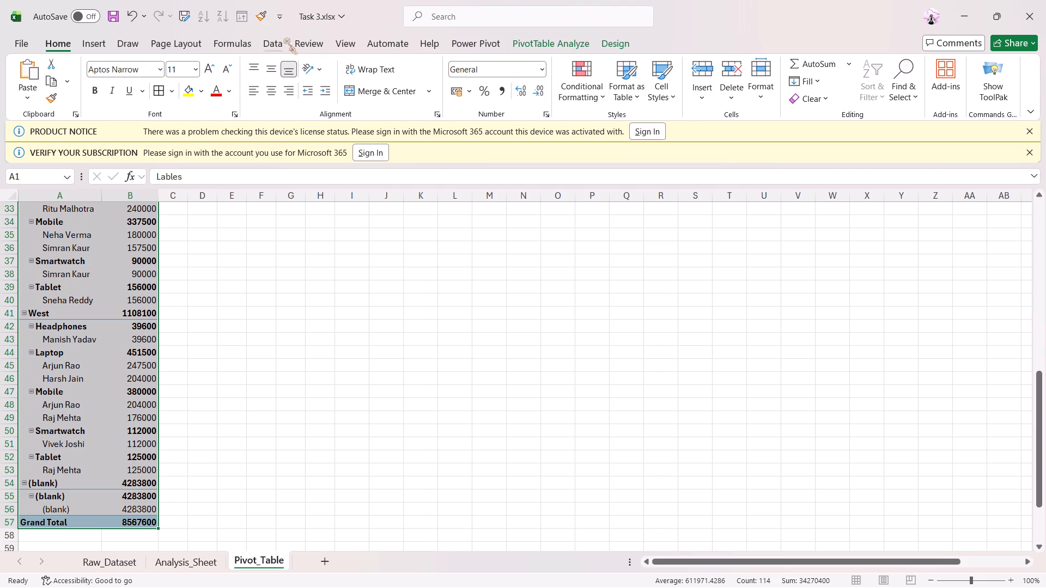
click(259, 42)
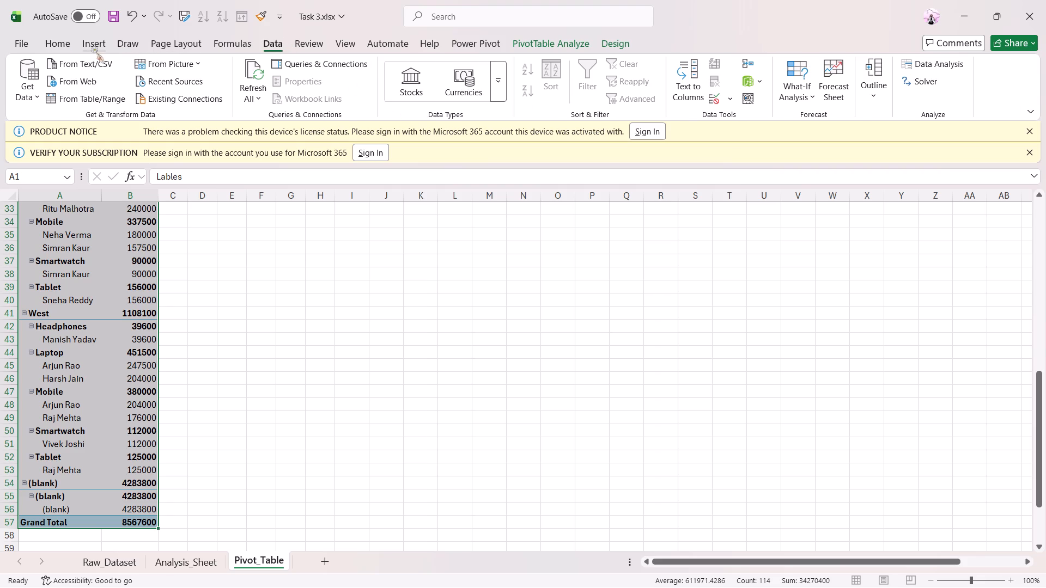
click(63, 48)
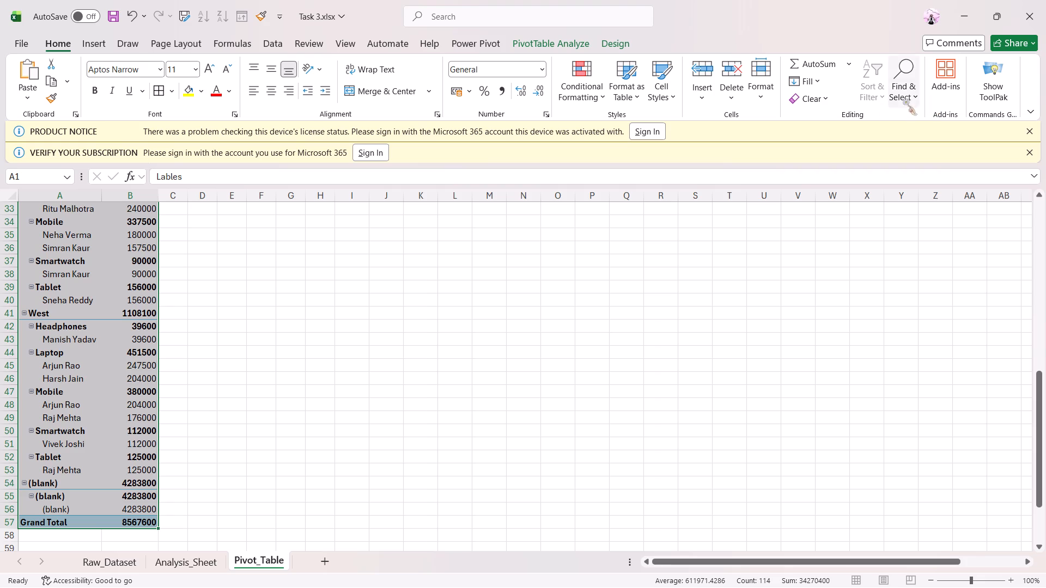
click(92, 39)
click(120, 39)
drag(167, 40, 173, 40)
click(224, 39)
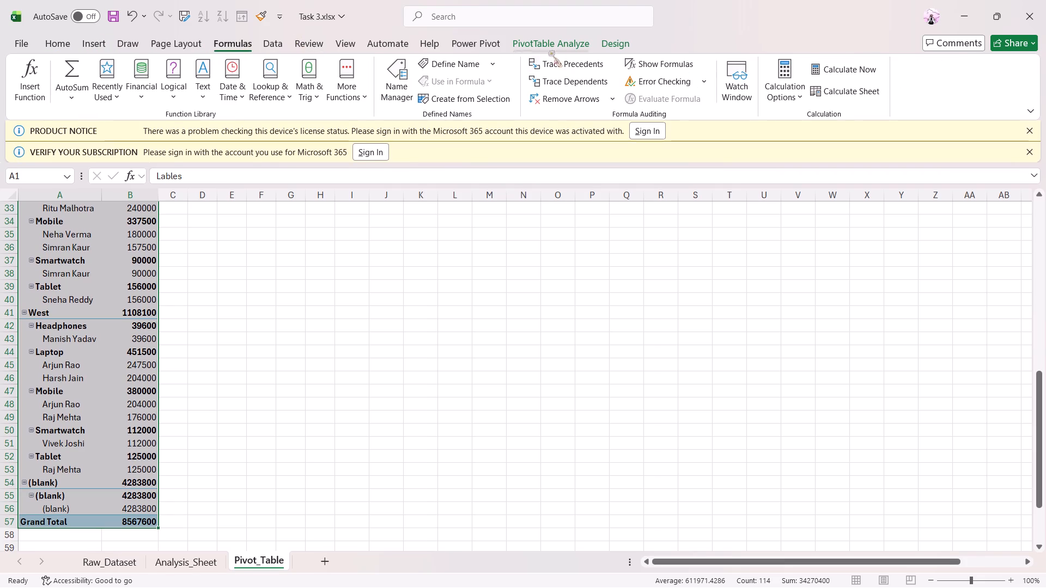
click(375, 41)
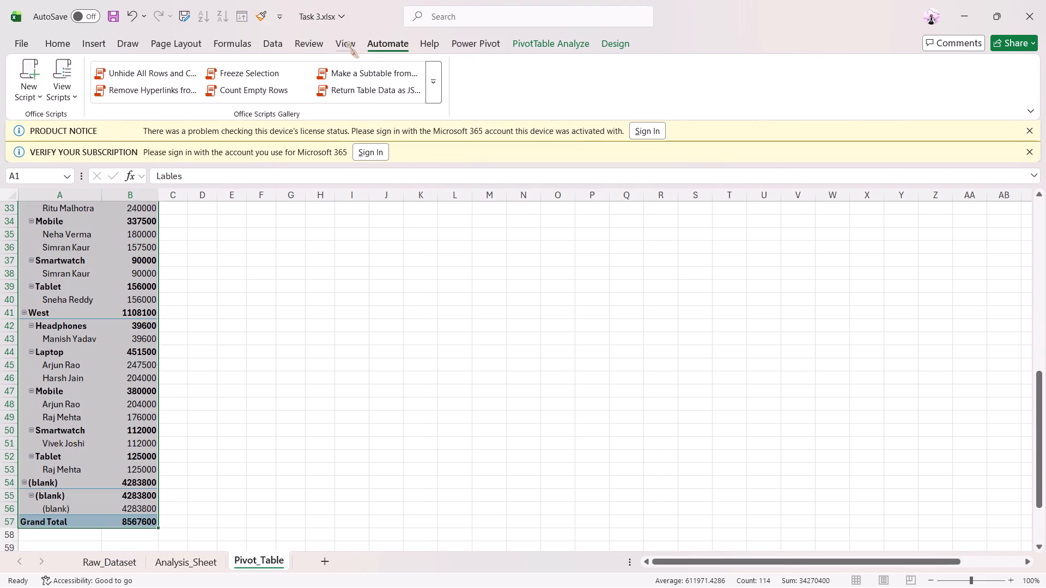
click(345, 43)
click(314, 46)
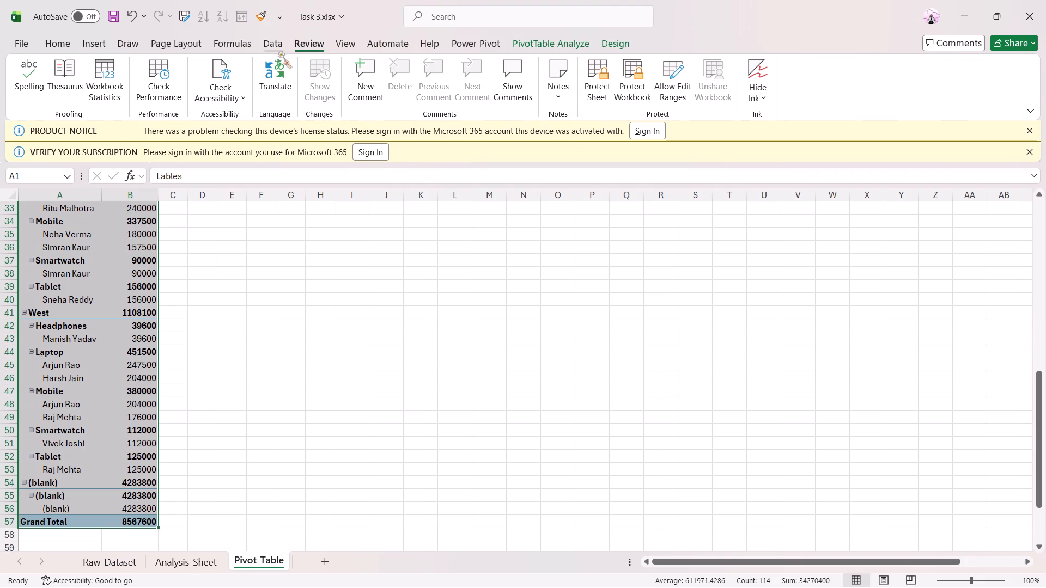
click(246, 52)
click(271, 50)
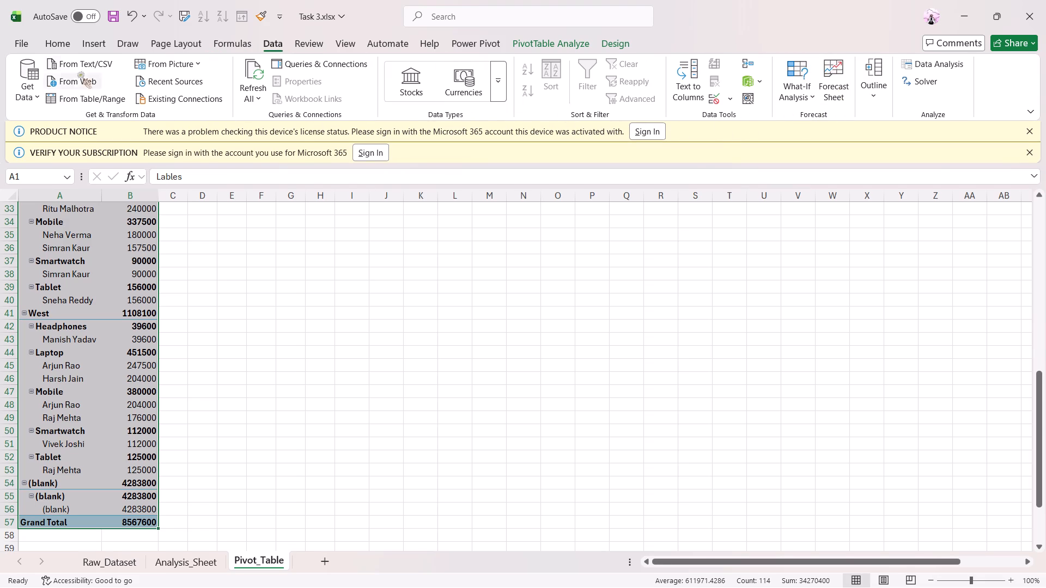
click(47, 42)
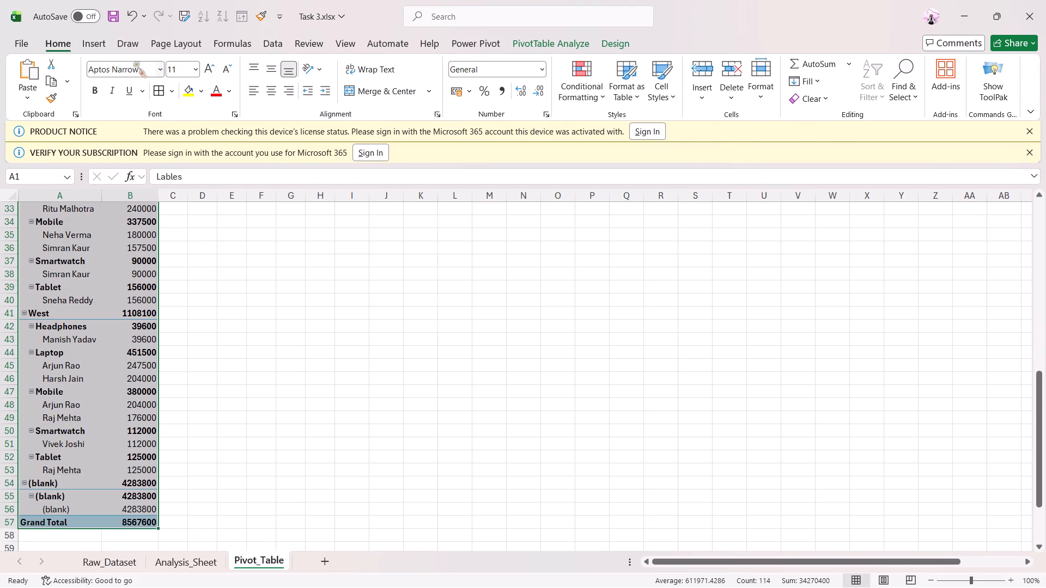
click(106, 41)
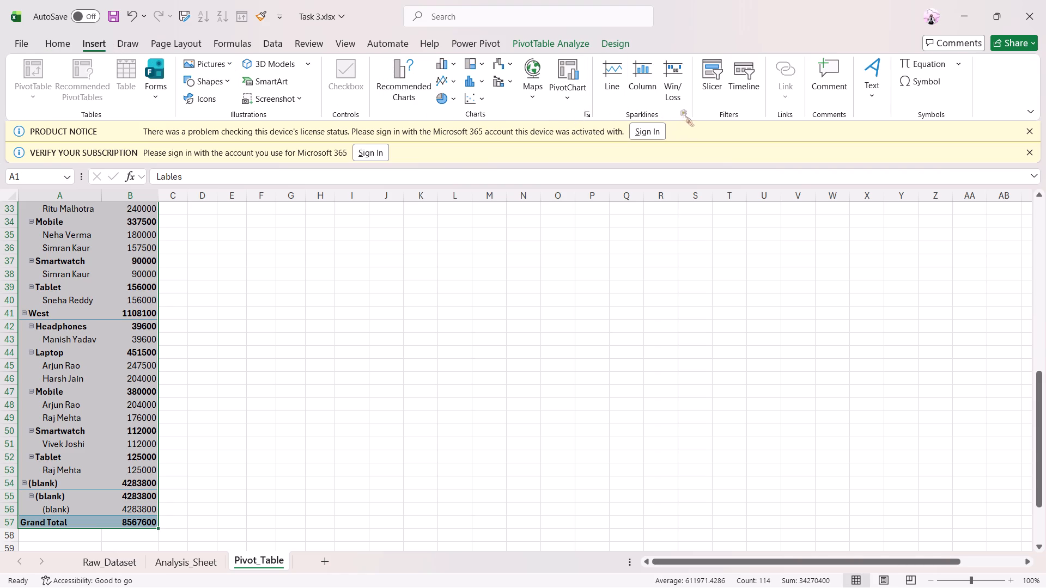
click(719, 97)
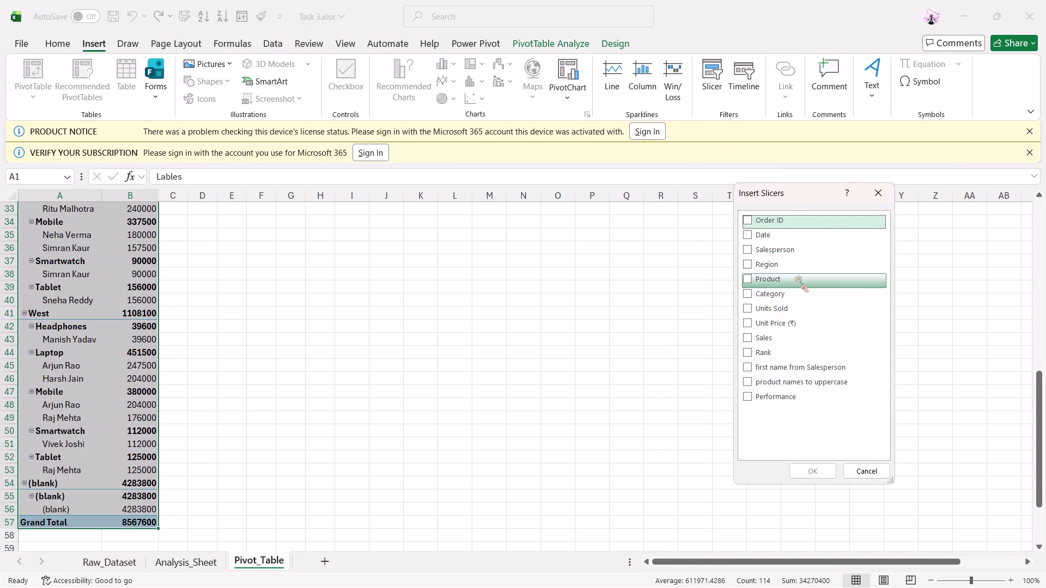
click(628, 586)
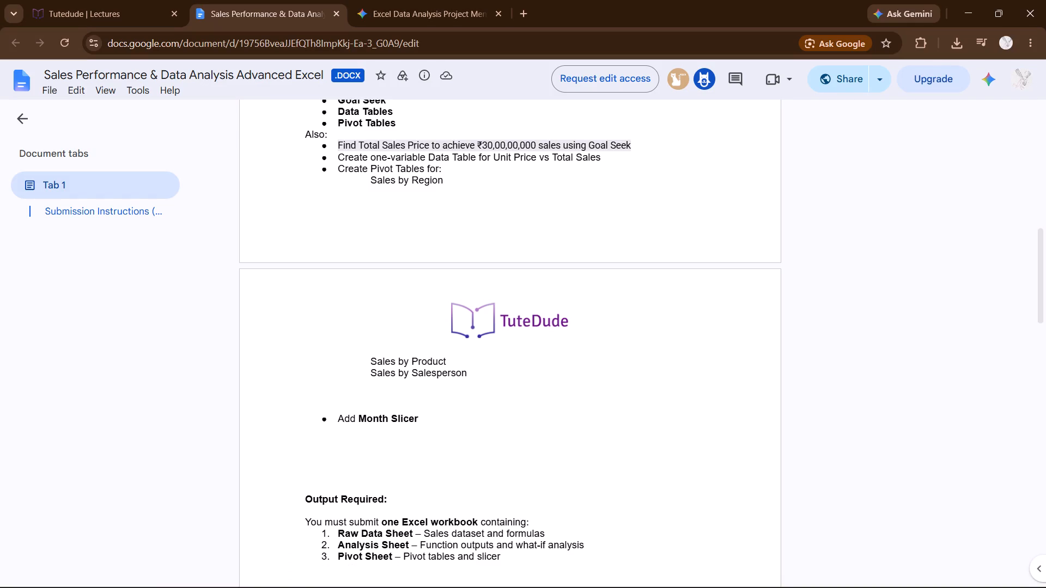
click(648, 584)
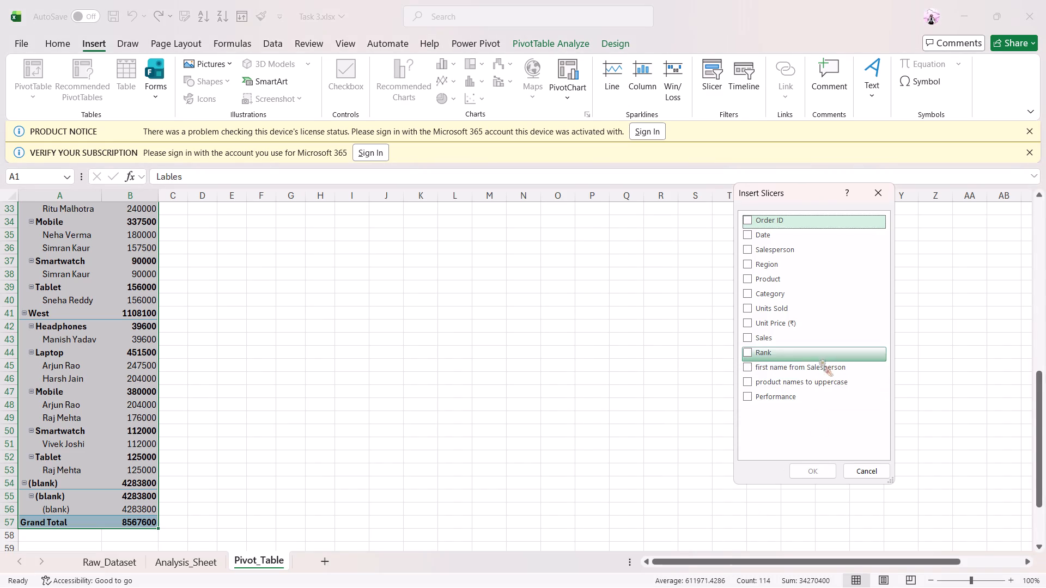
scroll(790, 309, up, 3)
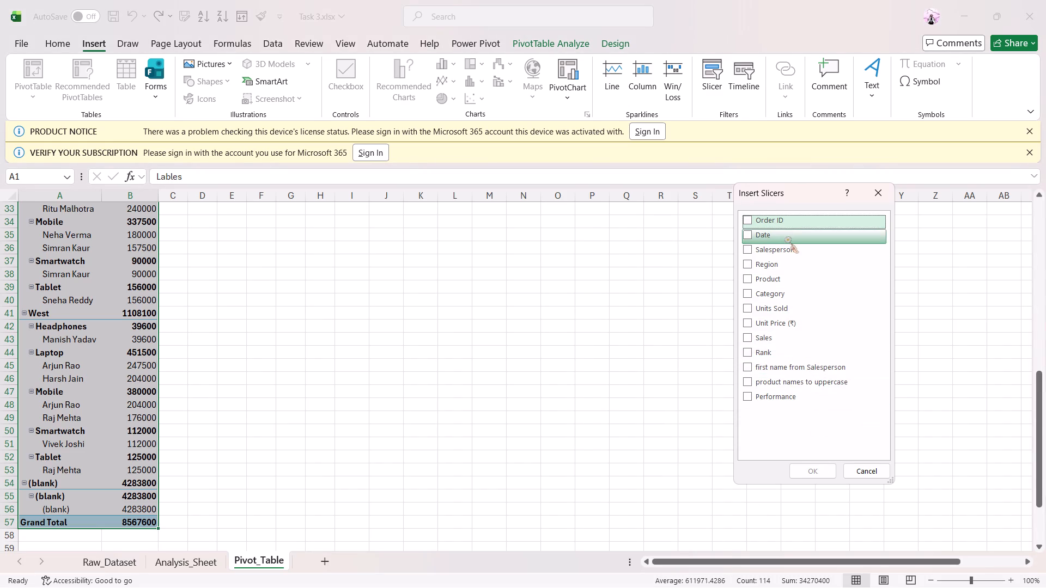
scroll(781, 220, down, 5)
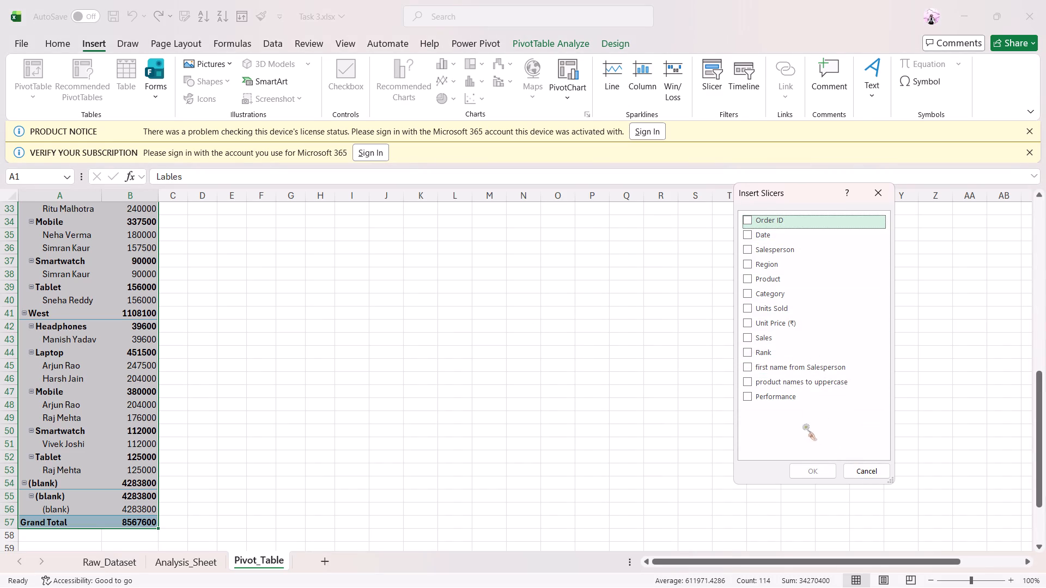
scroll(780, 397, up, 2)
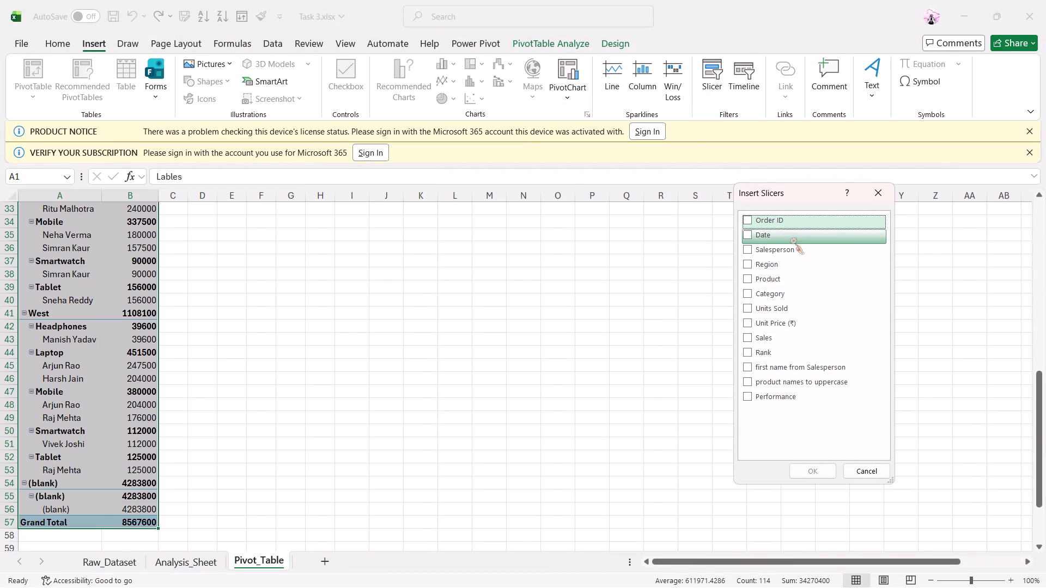
click(791, 238)
click(746, 235)
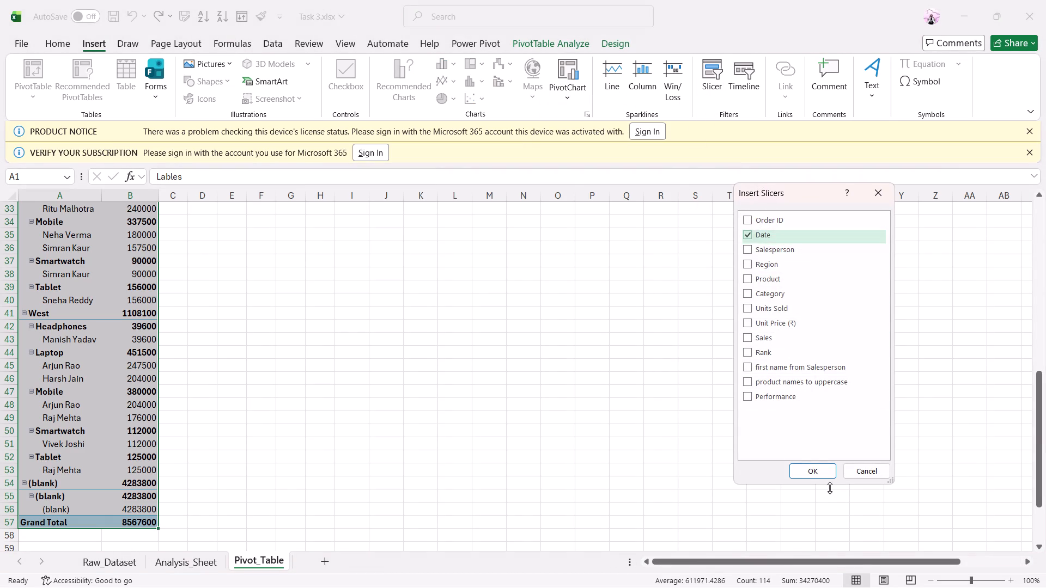
click(823, 477)
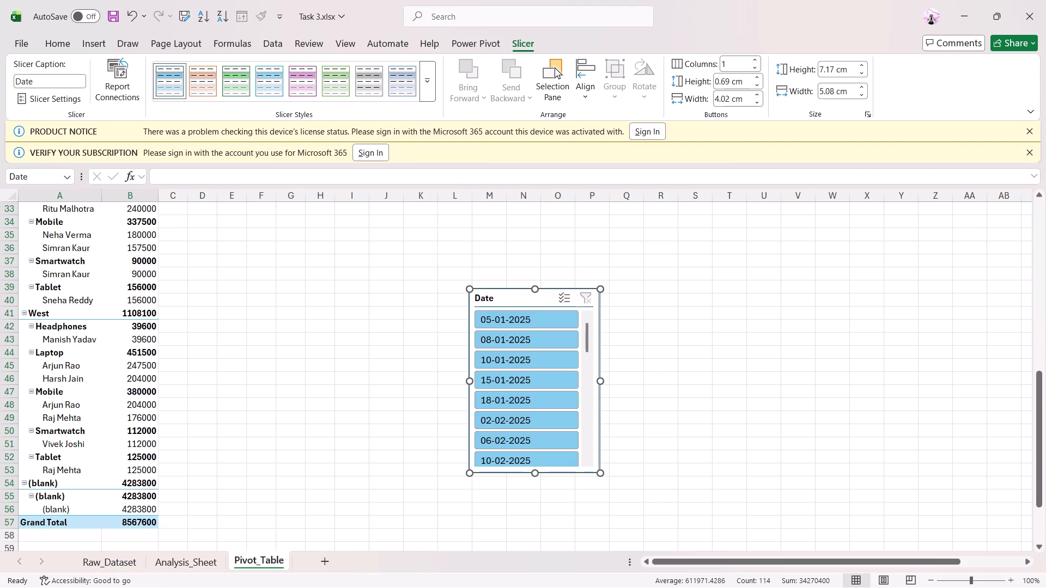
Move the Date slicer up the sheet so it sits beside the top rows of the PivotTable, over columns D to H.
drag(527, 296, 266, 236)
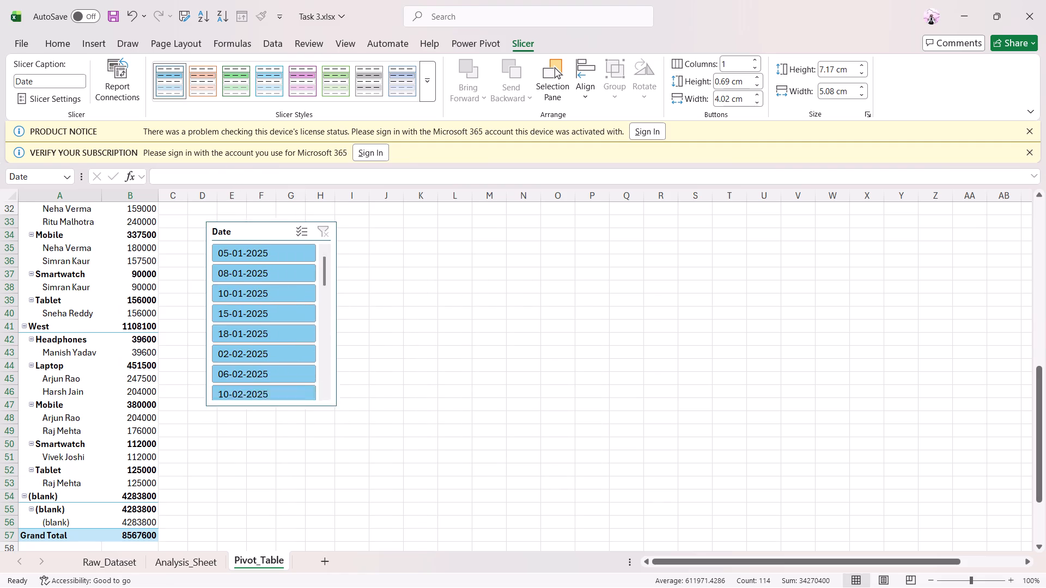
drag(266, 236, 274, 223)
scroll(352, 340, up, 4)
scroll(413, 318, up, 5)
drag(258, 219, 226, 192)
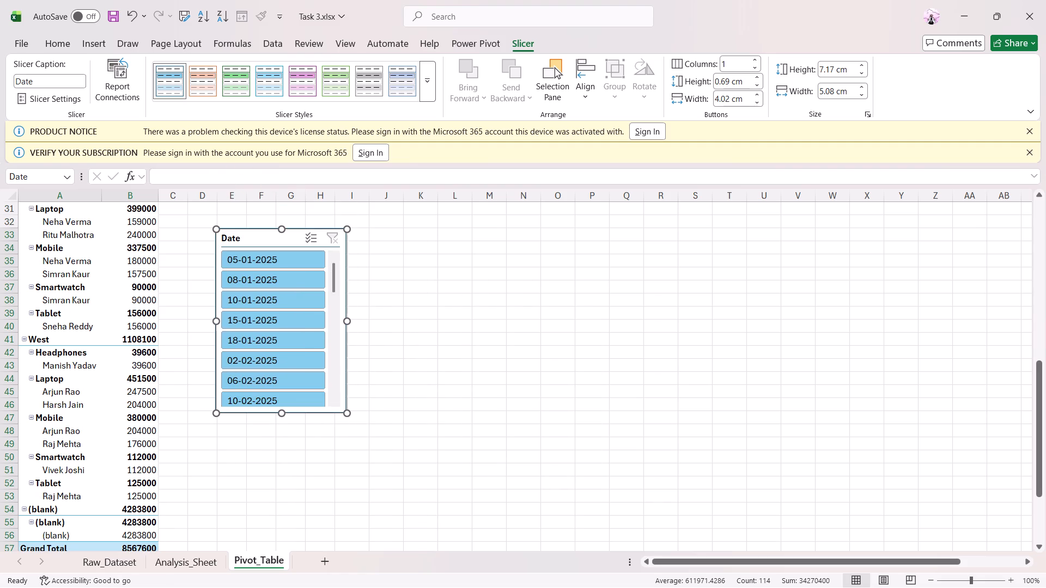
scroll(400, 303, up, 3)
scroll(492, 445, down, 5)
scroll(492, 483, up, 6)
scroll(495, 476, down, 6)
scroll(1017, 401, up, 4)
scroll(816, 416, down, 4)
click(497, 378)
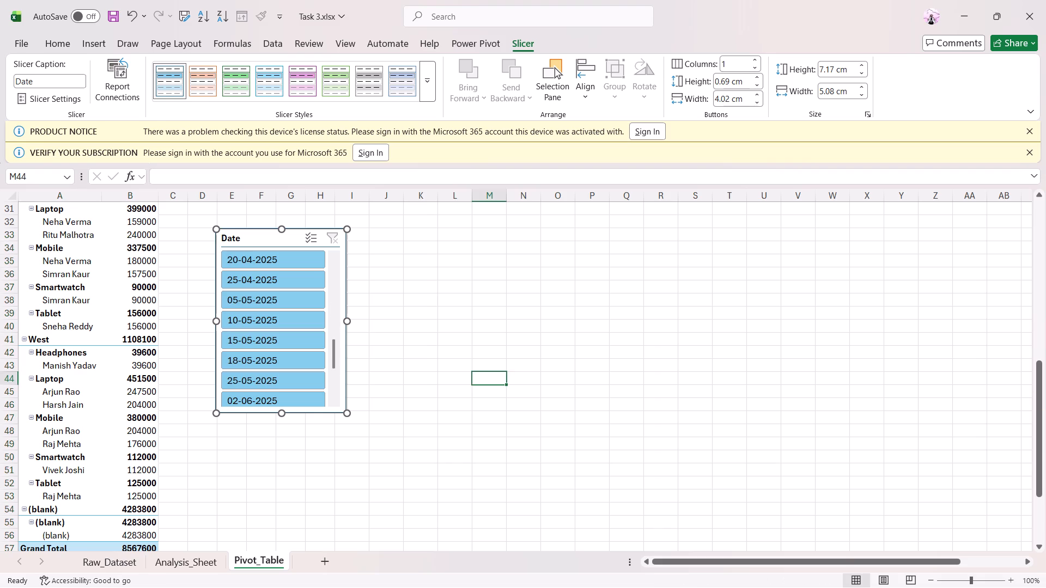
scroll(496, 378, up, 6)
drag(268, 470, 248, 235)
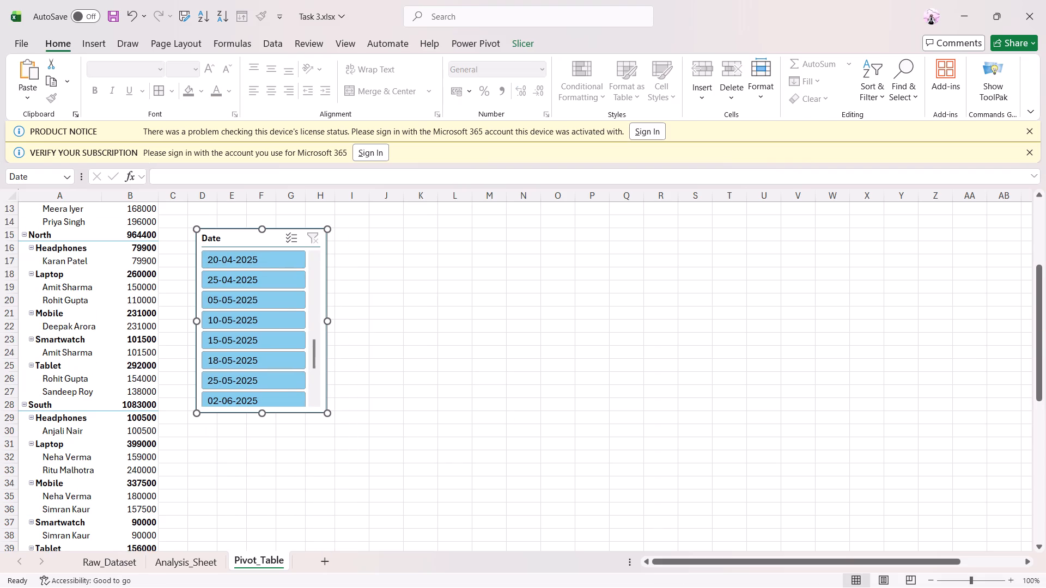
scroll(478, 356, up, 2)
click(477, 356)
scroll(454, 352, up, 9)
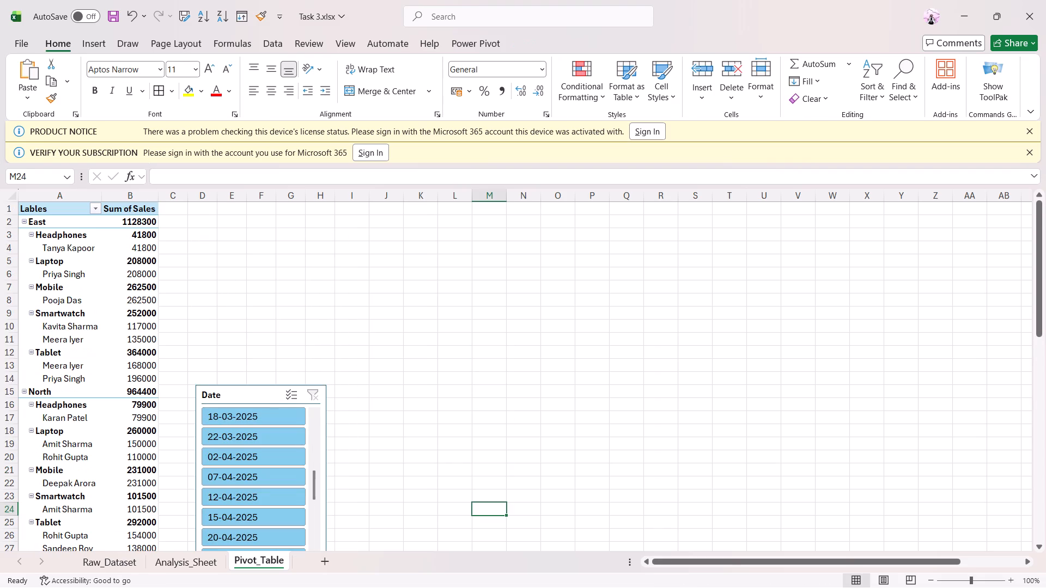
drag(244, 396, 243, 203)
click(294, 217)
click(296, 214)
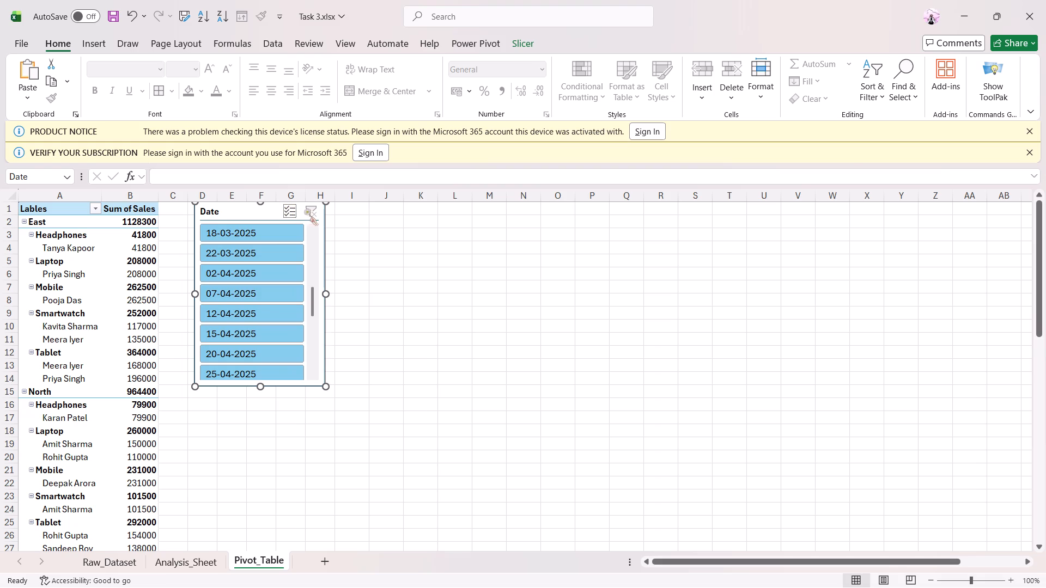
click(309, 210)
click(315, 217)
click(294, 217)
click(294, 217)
Filter the PivotTable to the (blank) item in the Date slicer.
scroll(257, 310, down, 5)
scroll(256, 313, up, 6)
scroll(256, 313, down, 6)
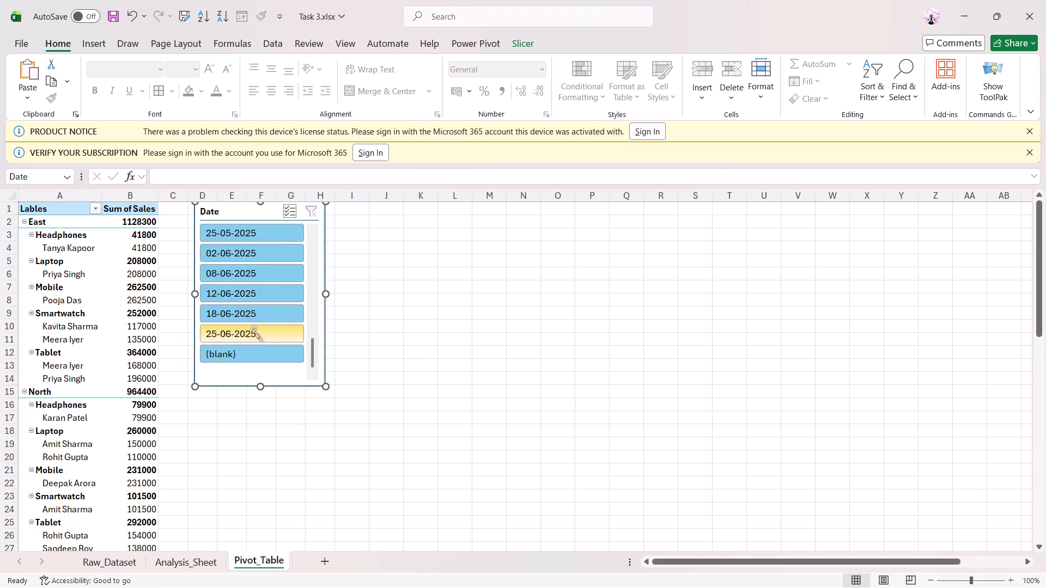
click(242, 357)
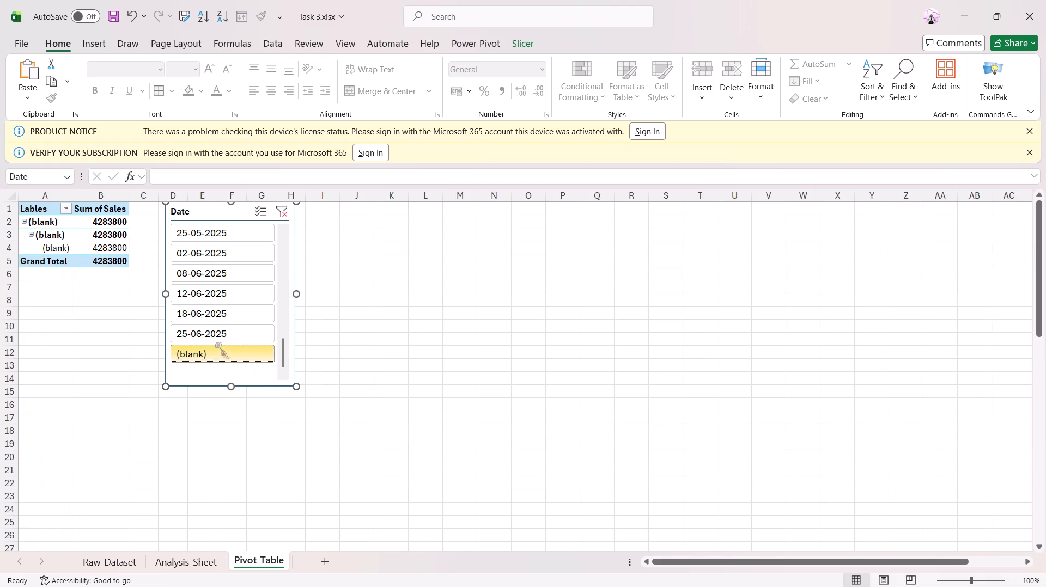
Remove the Date slicer from the Pivot_Table sheet.
scroll(216, 340, up, 6)
scroll(214, 274, up, 4)
scroll(266, 326, down, 5)
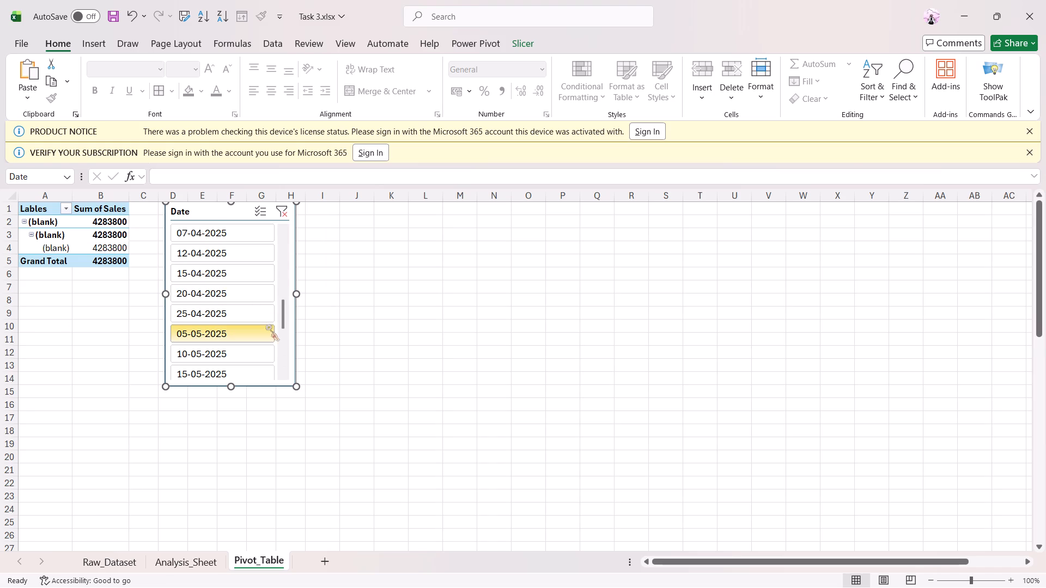
scroll(244, 344, down, 5)
right_click(242, 356)
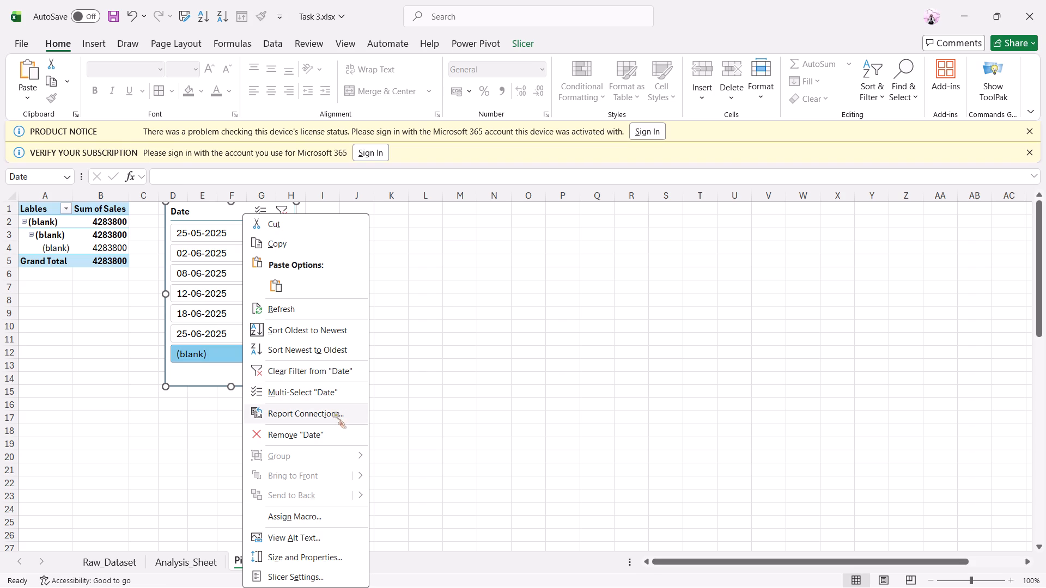
click(332, 433)
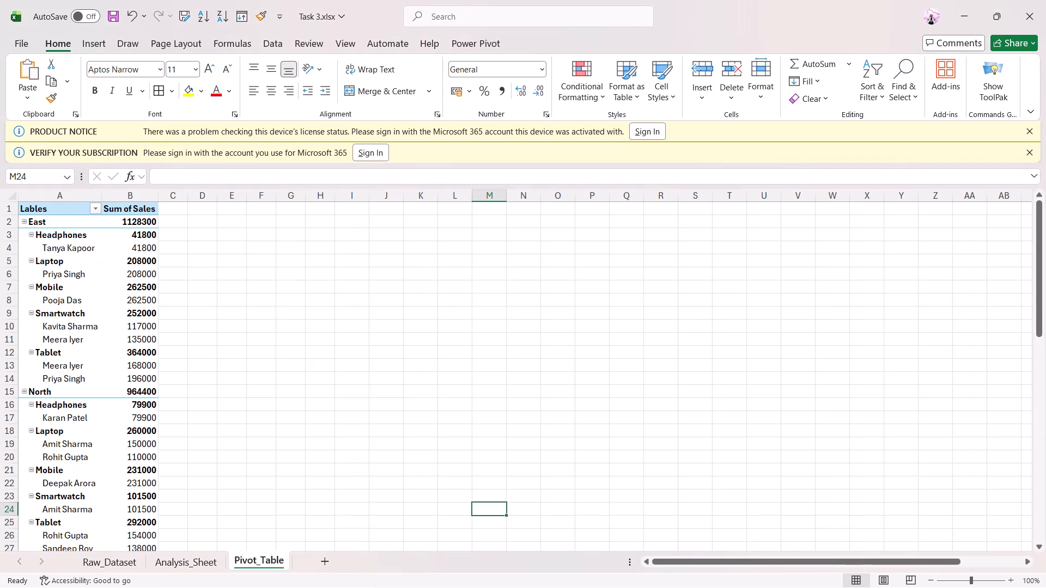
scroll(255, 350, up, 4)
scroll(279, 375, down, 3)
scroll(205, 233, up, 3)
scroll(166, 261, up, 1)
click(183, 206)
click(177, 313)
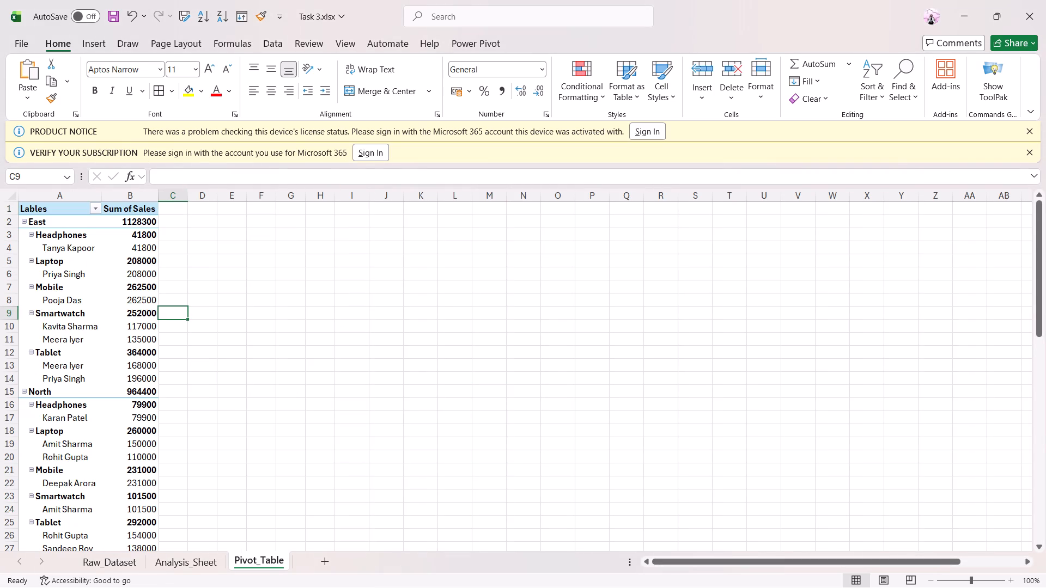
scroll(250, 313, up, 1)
Select the whole PivotTable and insert a new slicer on its Date field.
click(119, 262)
key(ctrl+a)
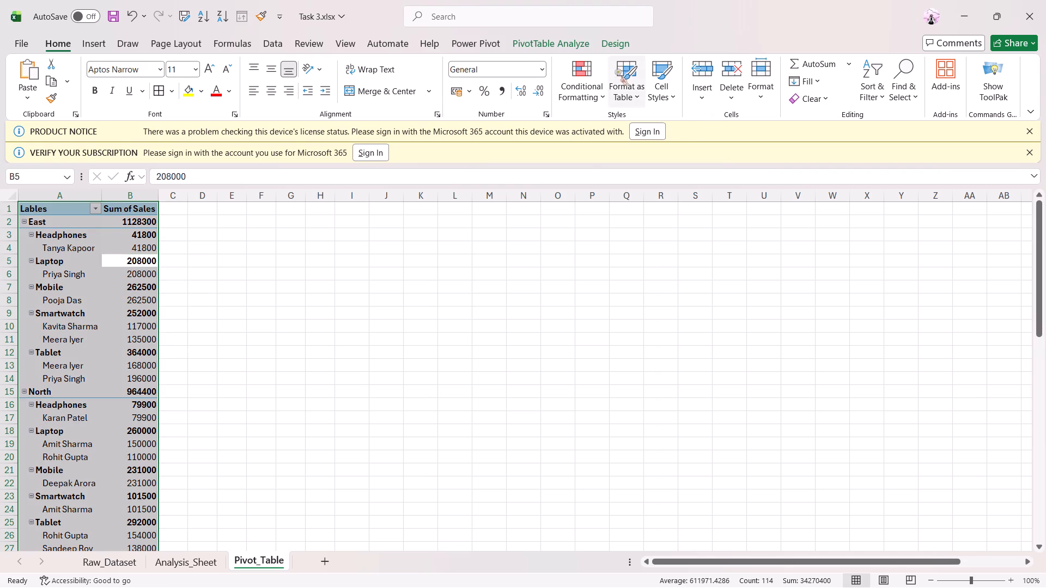
click(99, 45)
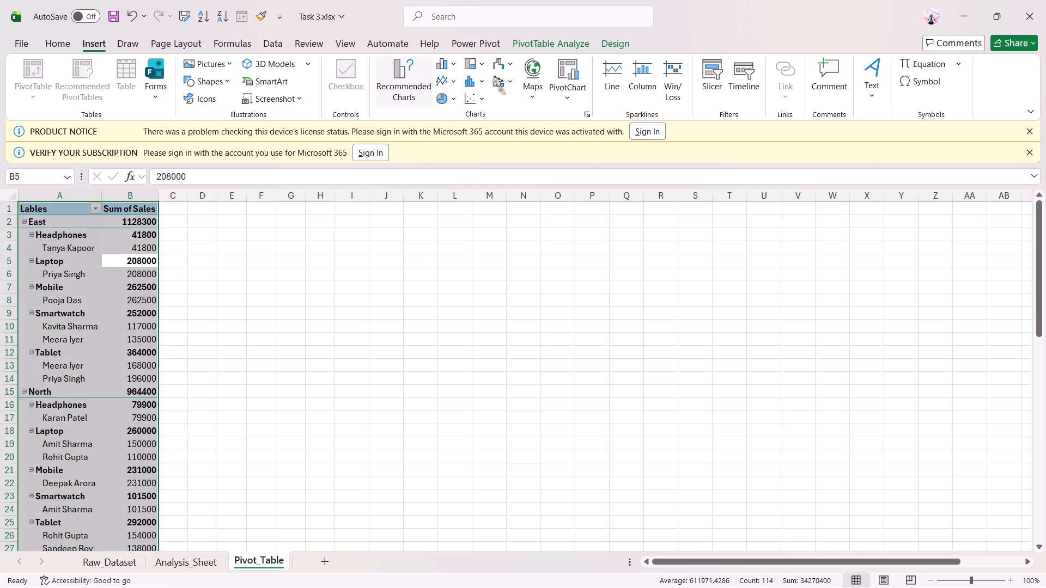
click(719, 95)
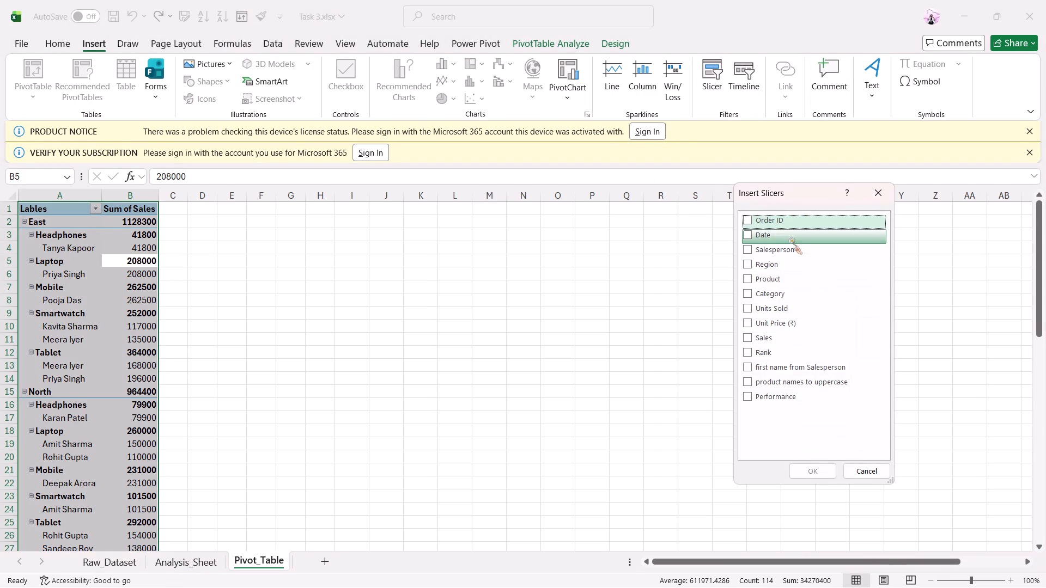
click(789, 239)
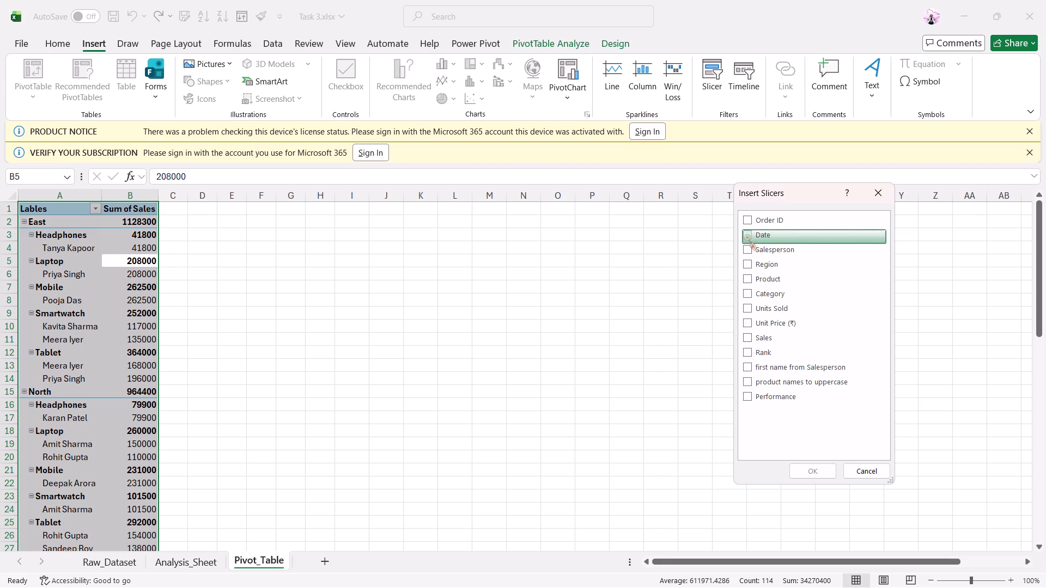
click(744, 235)
click(820, 466)
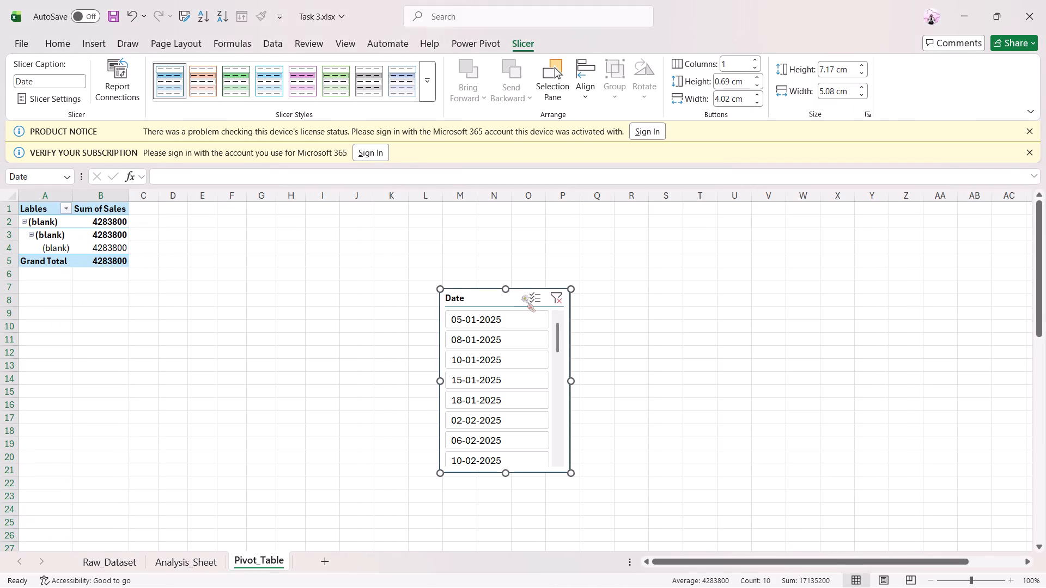
Move the new Date slicer beside the PivotTable at the top of the sheet, over columns D to H.
drag(489, 302, 227, 211)
scroll(385, 310, up, 5)
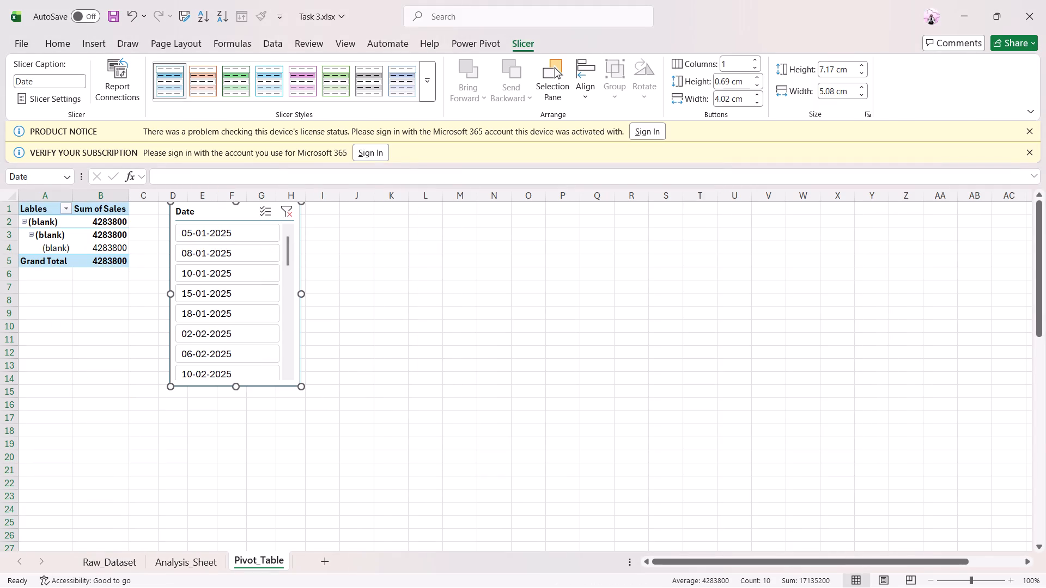
scroll(481, 349, up, 2)
scroll(462, 353, down, 4)
click(478, 380)
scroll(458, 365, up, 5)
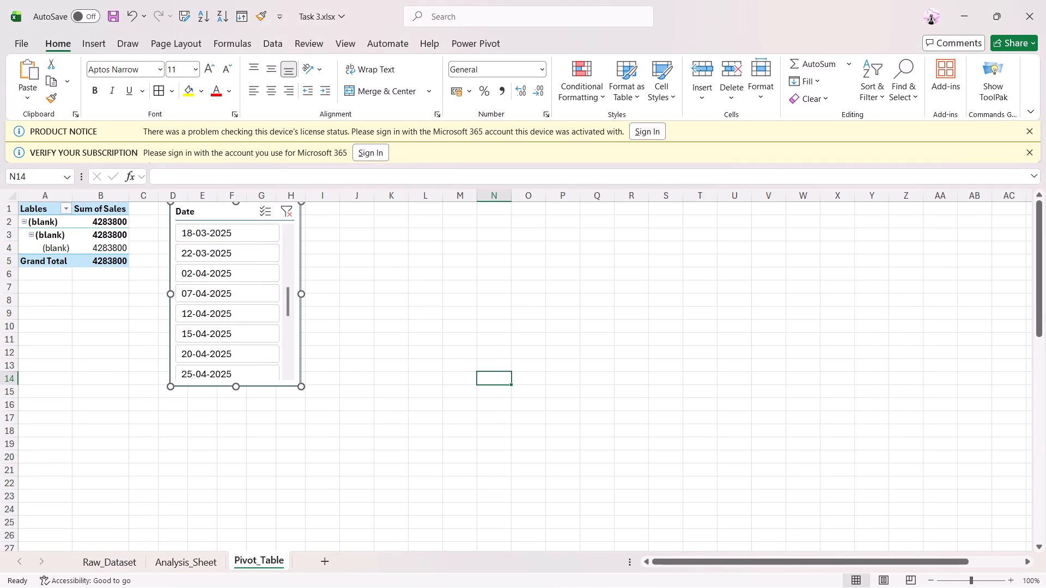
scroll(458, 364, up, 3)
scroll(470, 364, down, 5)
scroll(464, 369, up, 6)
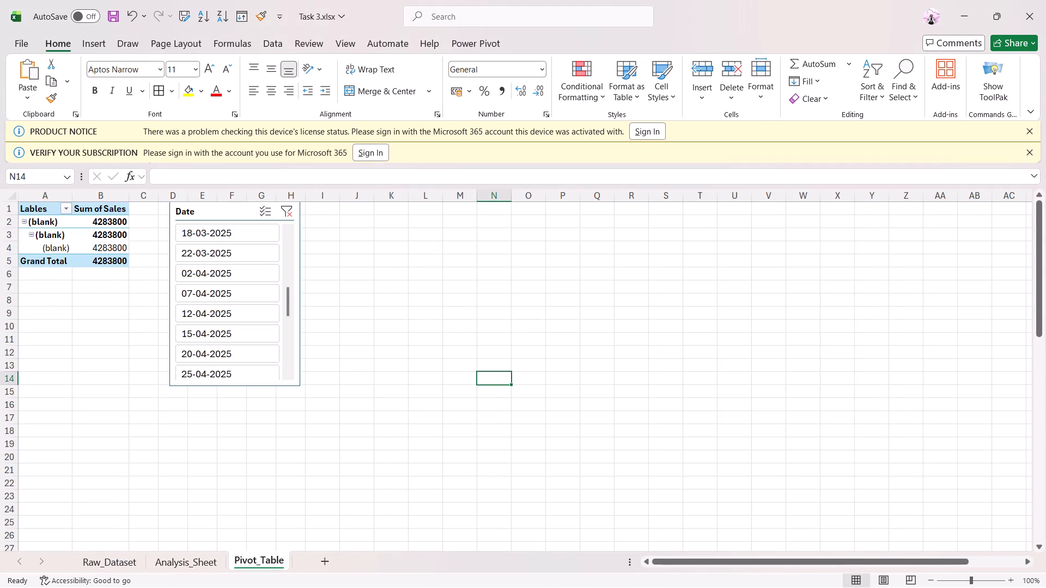
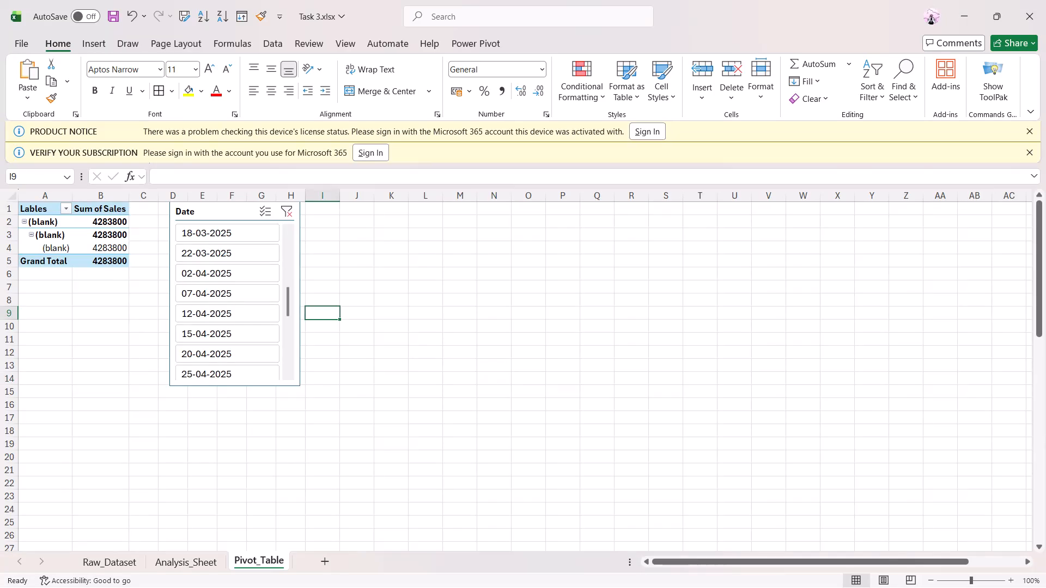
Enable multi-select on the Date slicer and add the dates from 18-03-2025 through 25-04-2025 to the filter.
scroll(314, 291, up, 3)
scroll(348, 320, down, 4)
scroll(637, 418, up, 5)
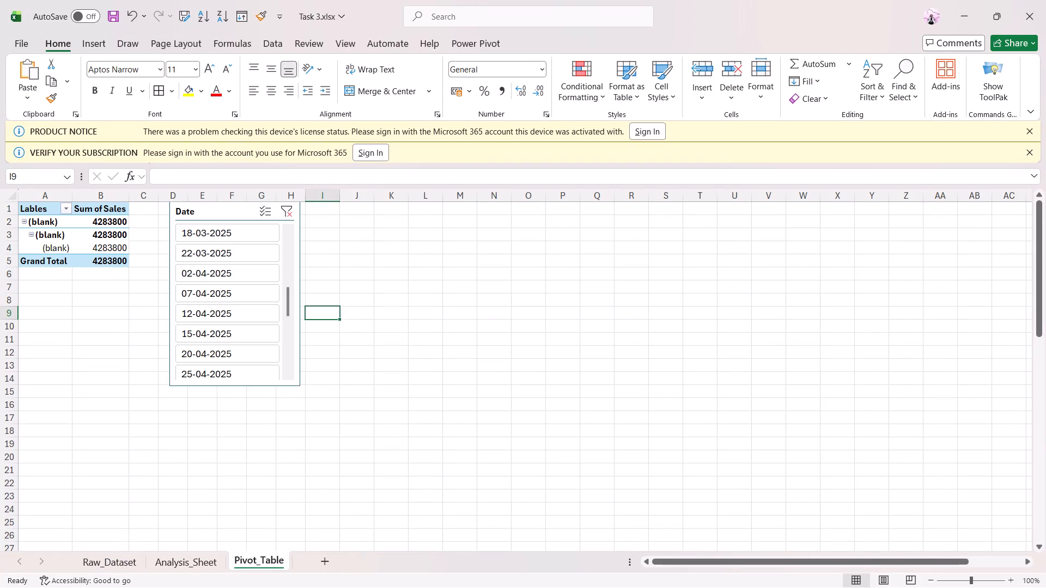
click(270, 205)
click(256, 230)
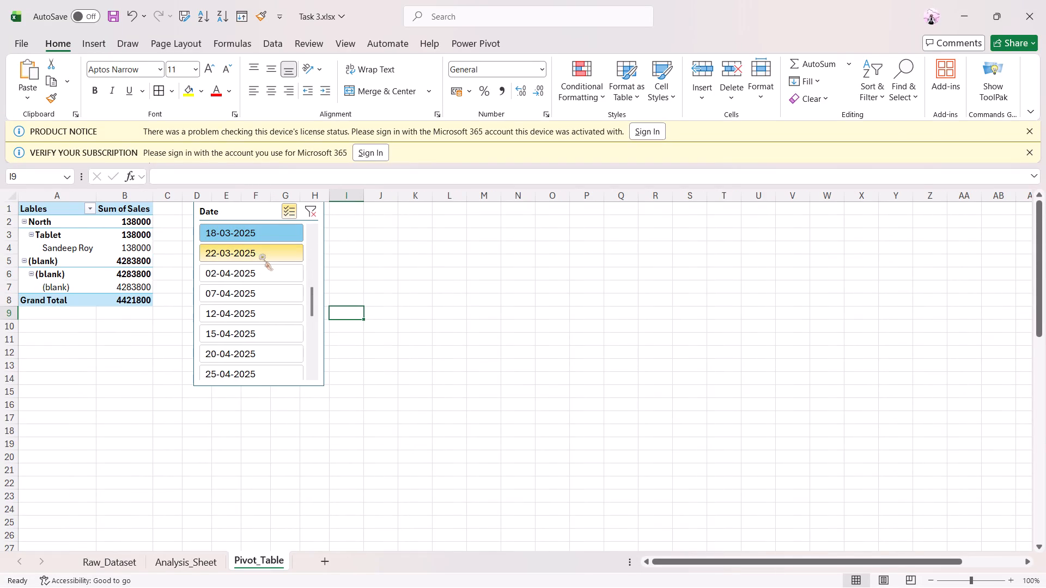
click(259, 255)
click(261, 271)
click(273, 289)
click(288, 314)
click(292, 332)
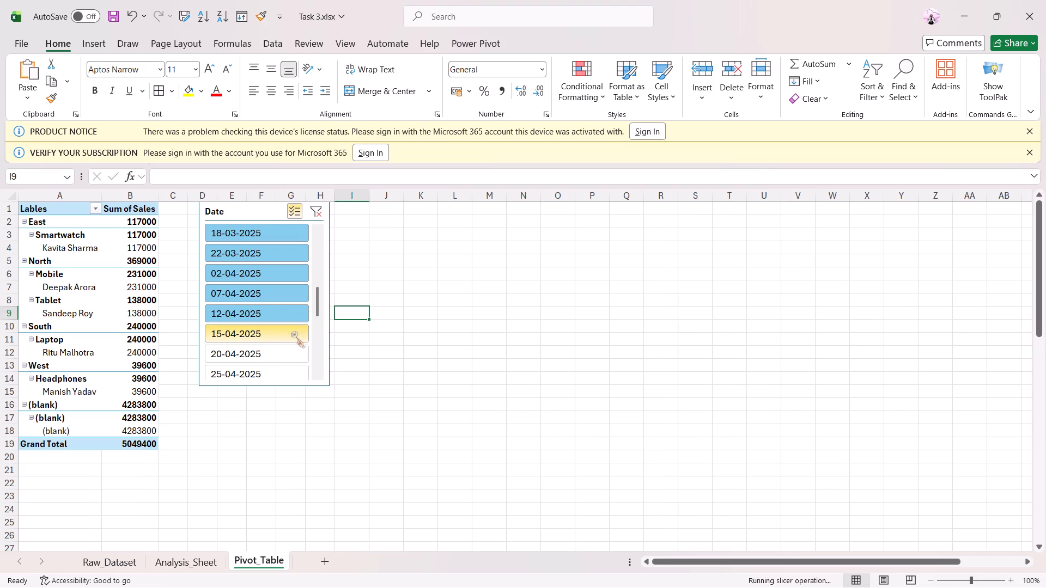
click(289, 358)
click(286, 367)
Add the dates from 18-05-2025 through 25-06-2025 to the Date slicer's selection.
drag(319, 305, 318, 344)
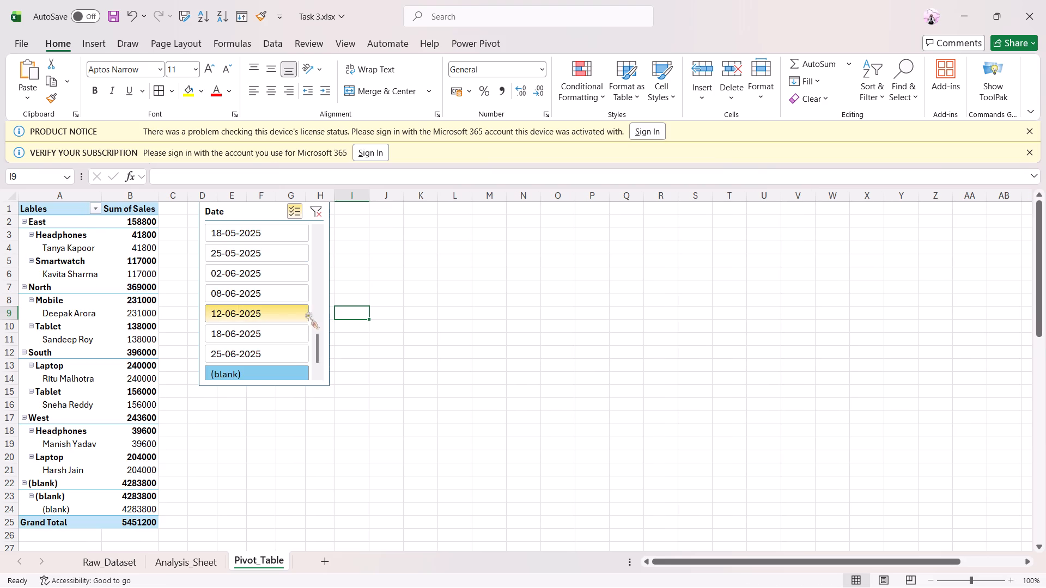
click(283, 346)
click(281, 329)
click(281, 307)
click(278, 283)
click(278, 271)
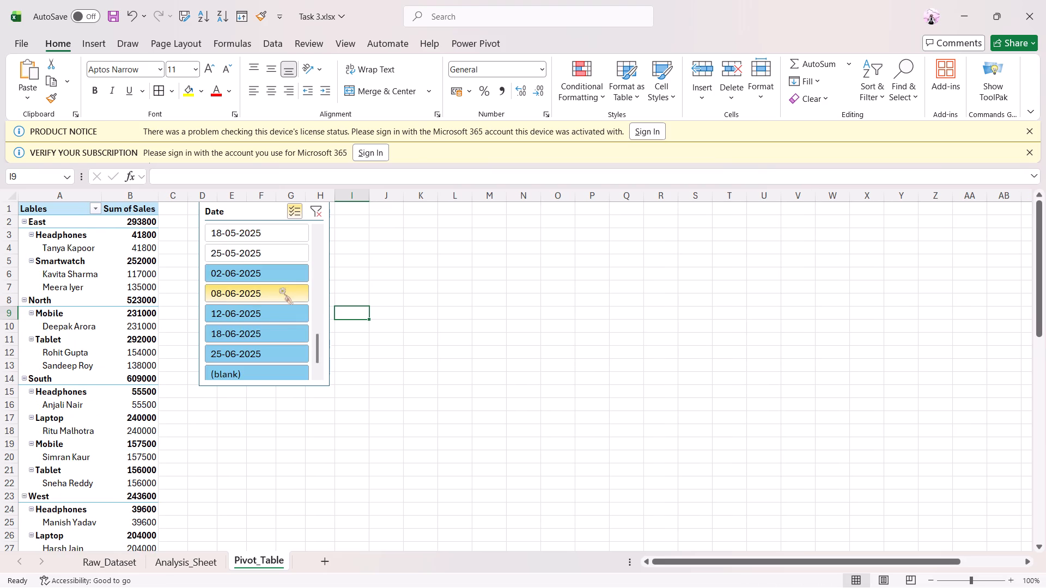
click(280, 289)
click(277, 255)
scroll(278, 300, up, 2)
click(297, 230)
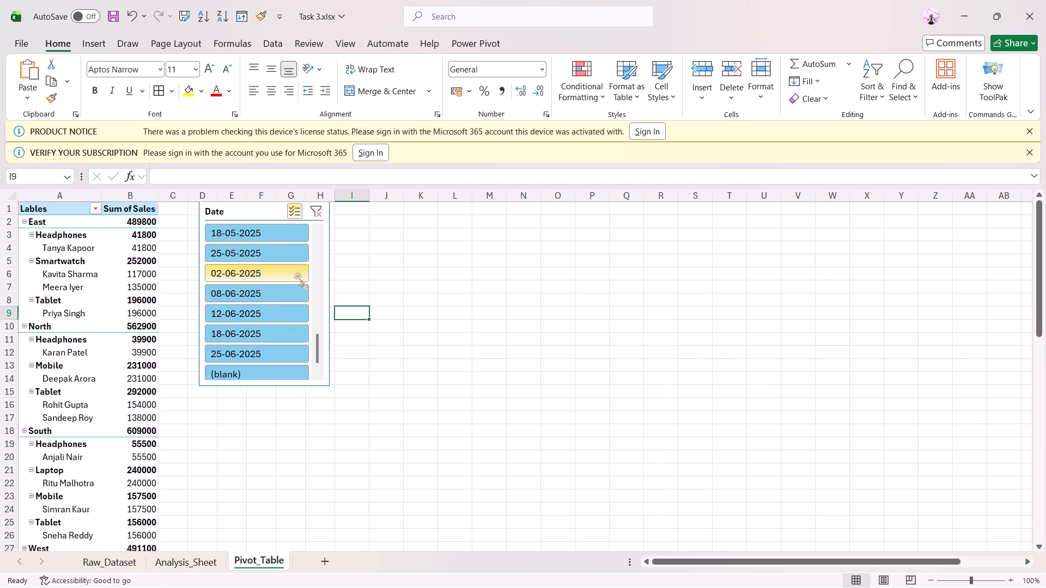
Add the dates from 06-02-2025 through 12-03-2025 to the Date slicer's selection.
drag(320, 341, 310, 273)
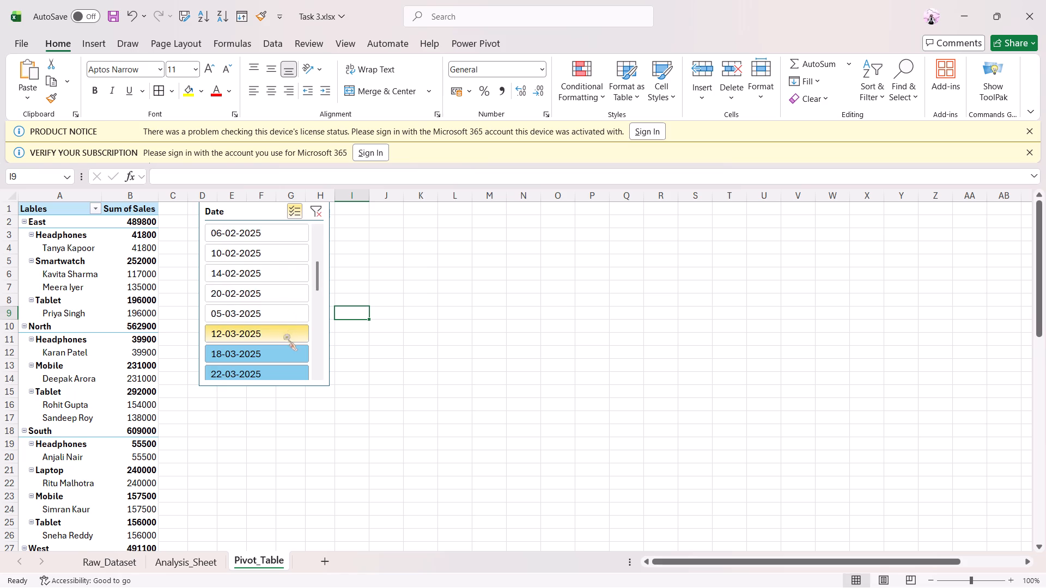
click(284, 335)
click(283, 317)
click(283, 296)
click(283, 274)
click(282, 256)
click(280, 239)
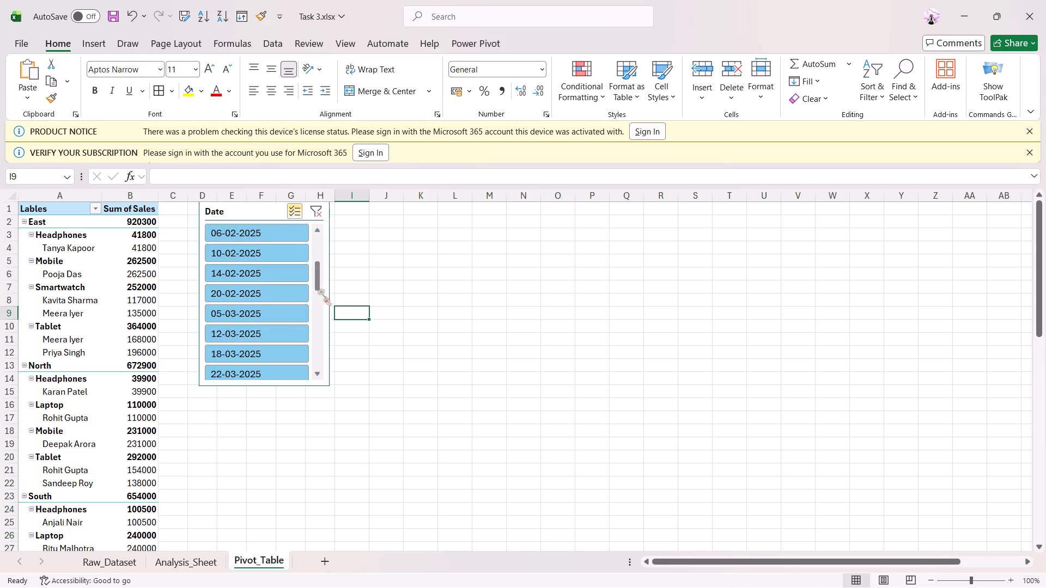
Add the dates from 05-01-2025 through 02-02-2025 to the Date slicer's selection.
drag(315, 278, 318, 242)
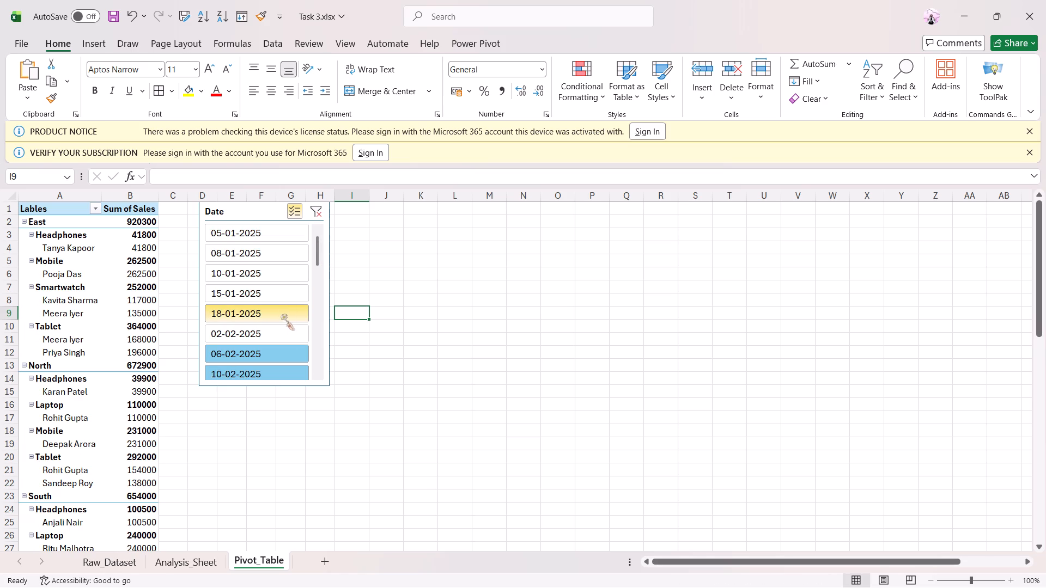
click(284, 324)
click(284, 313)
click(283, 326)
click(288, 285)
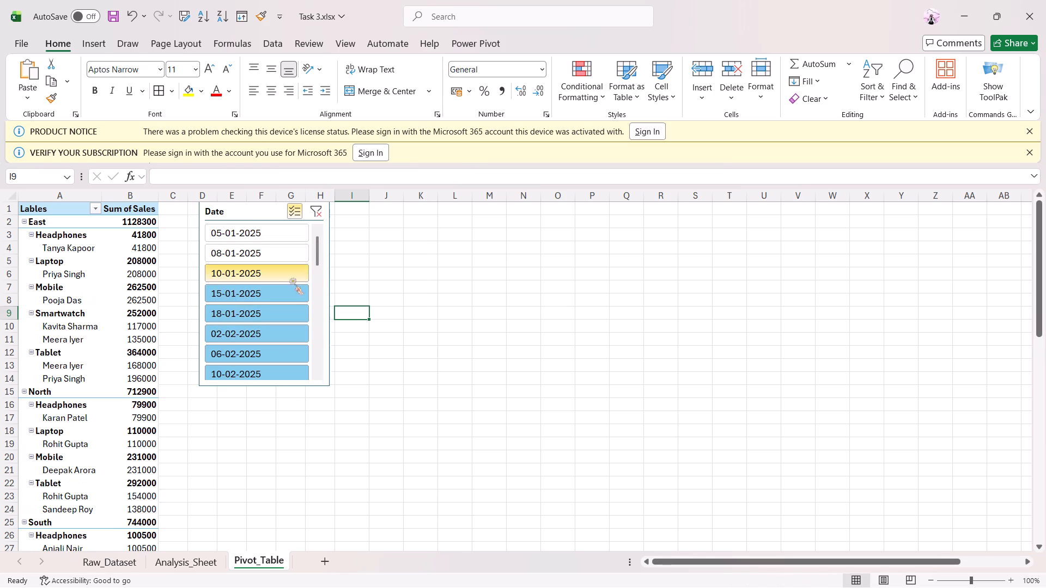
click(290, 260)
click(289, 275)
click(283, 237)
Clear the Date slicer's filter so that the pivot table includes every date.
drag(309, 255, 318, 259)
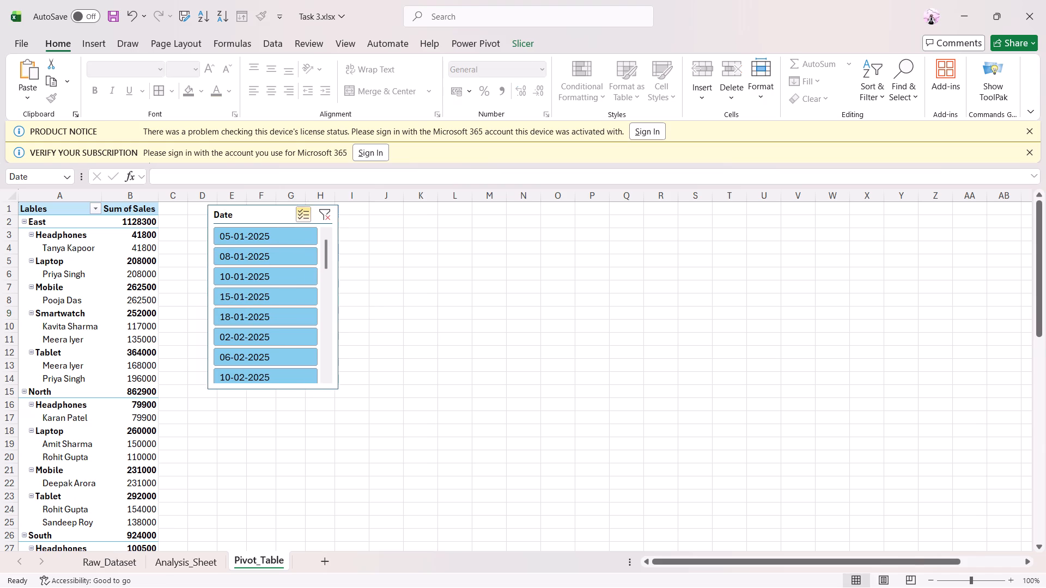
drag(318, 259, 319, 259)
drag(326, 262, 326, 242)
click(323, 217)
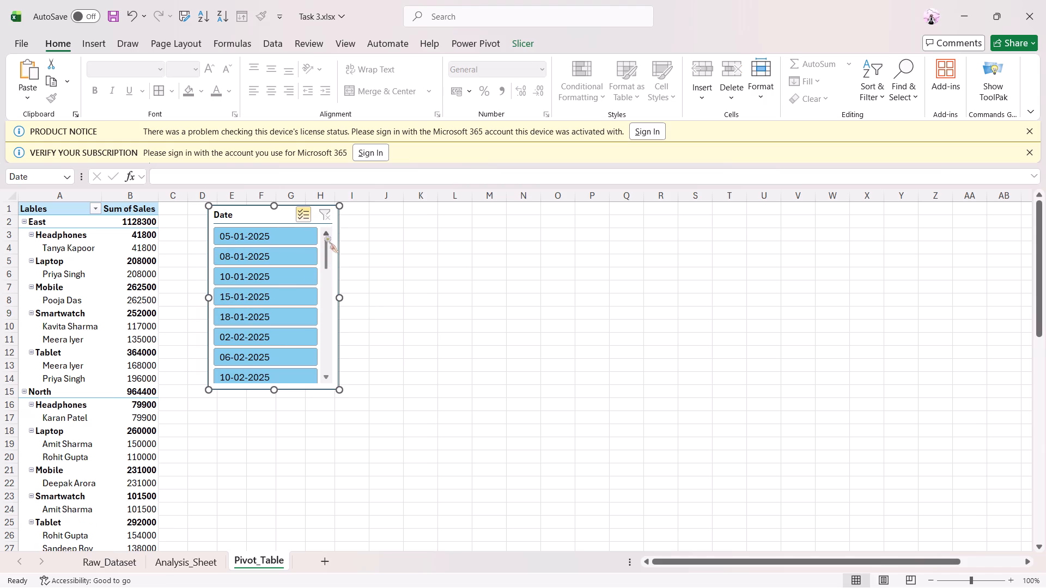
Move the Date slicer back to the top of column D and turn off its multi-select mode.
drag(272, 212, 257, 209)
click(289, 212)
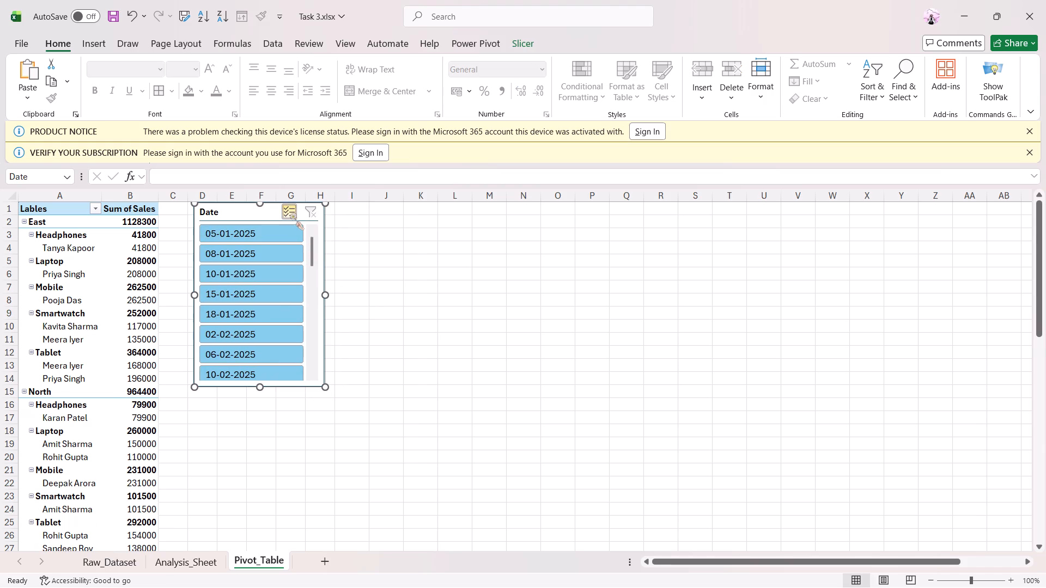
right_click(290, 215)
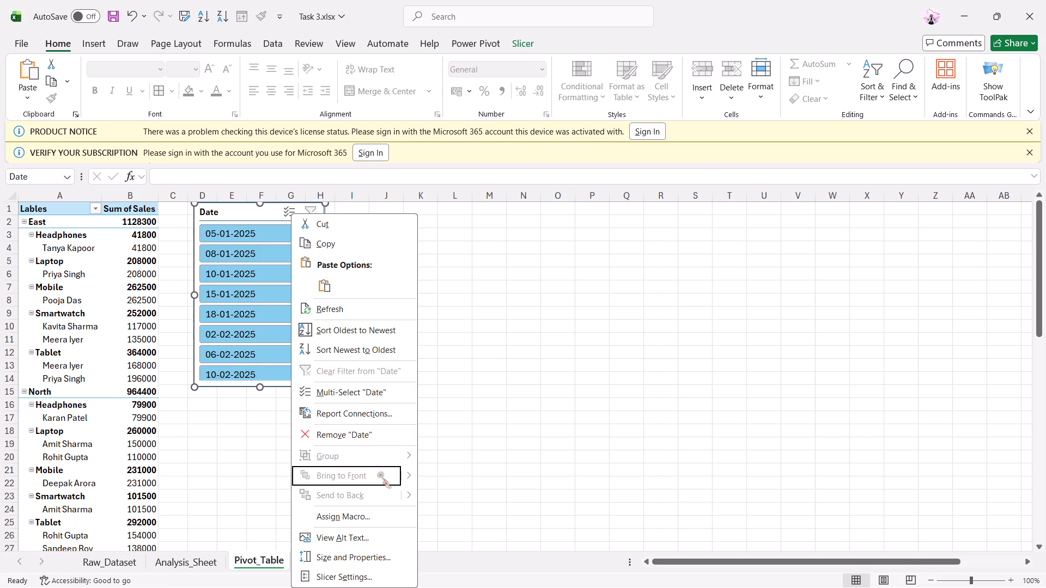
click(245, 327)
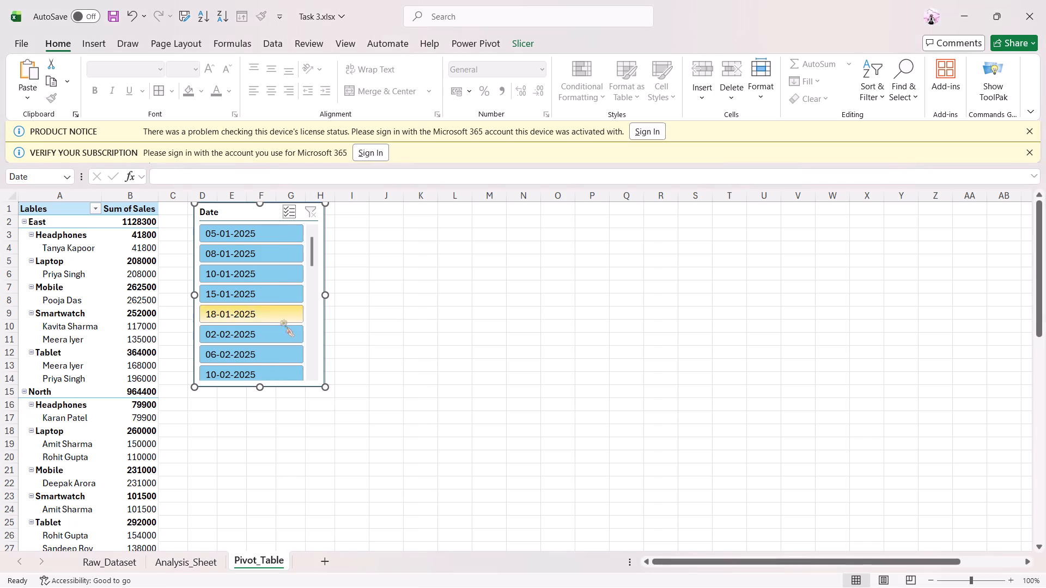
Check the last entries of the Date slicer against the Date column and Total row on the Raw_Dataset sheet.
drag(311, 258, 309, 391)
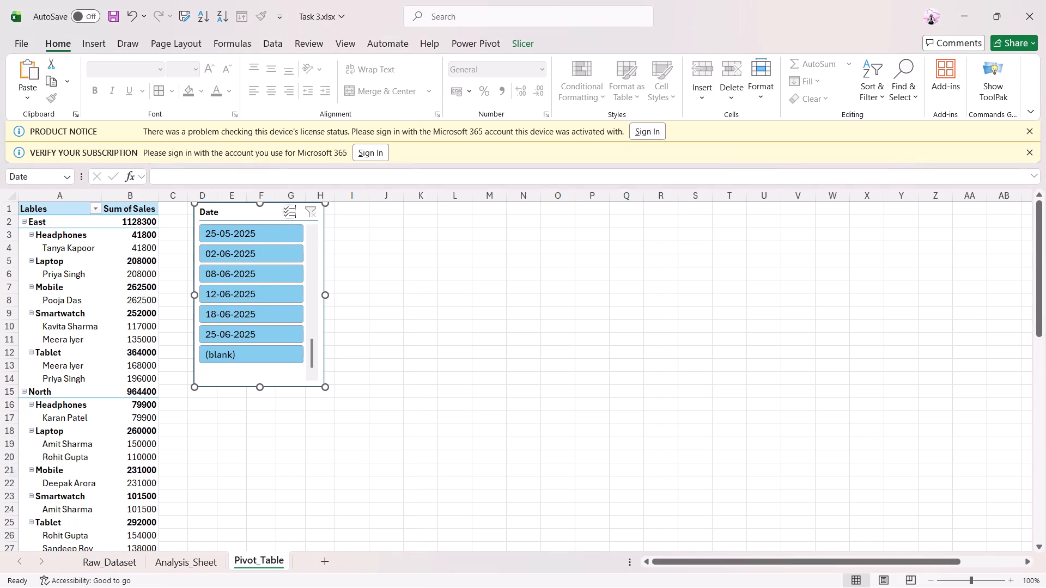
click(267, 475)
click(121, 559)
scroll(139, 397, down, 3)
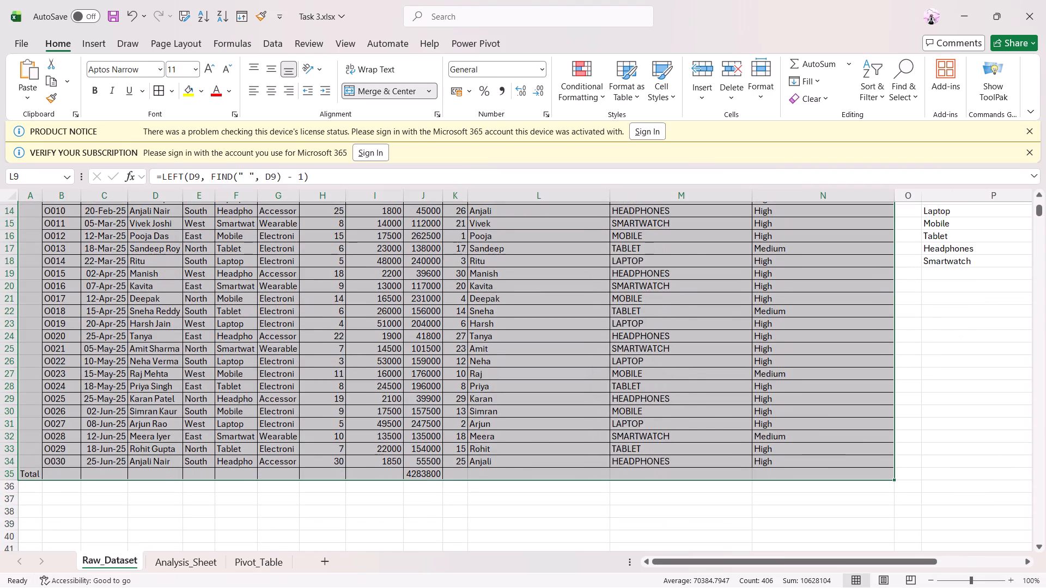
scroll(137, 455, up, 5)
scroll(138, 449, down, 1)
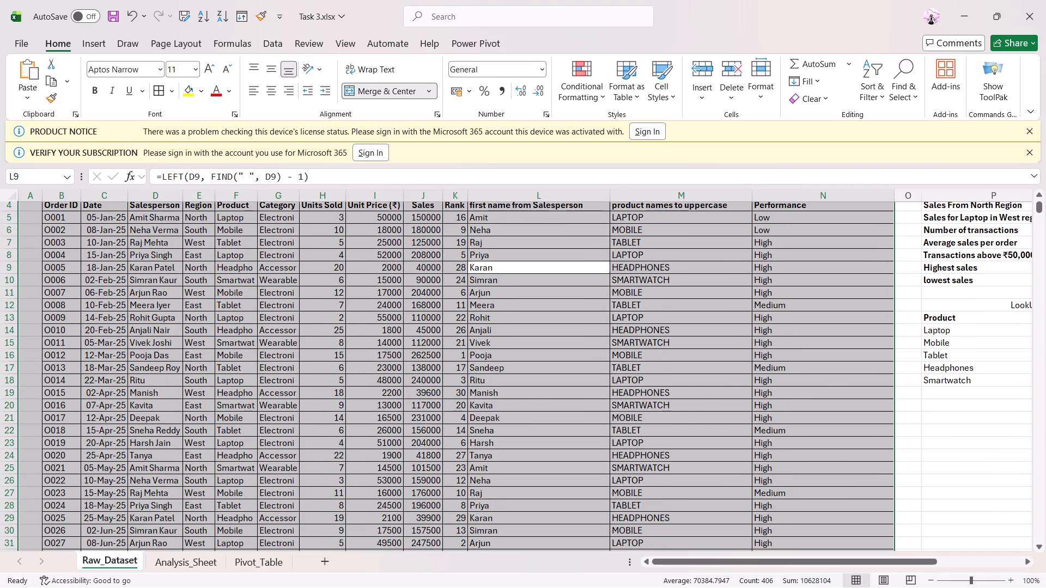
scroll(119, 378, down, 2)
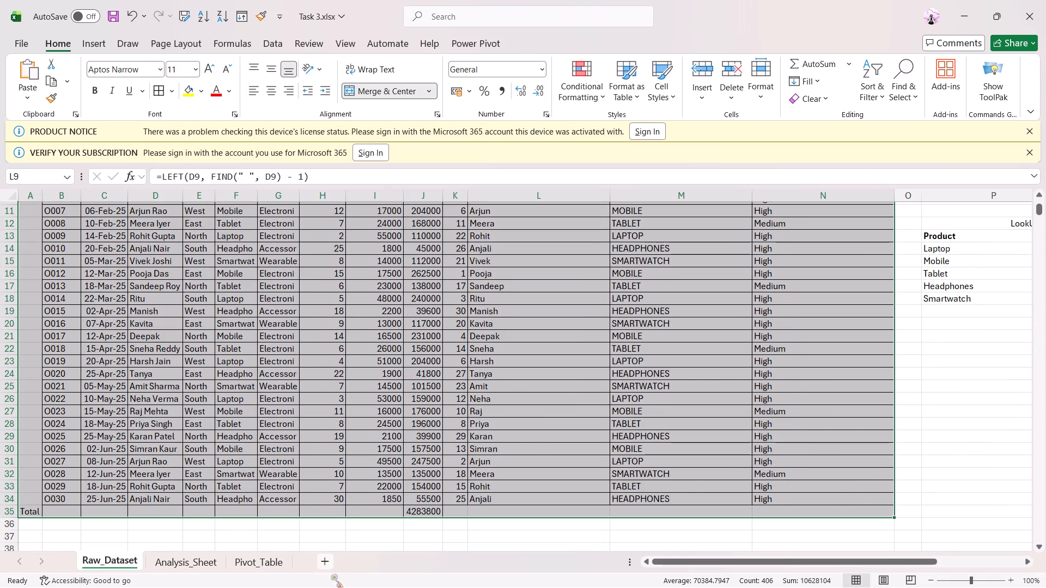
click(409, 537)
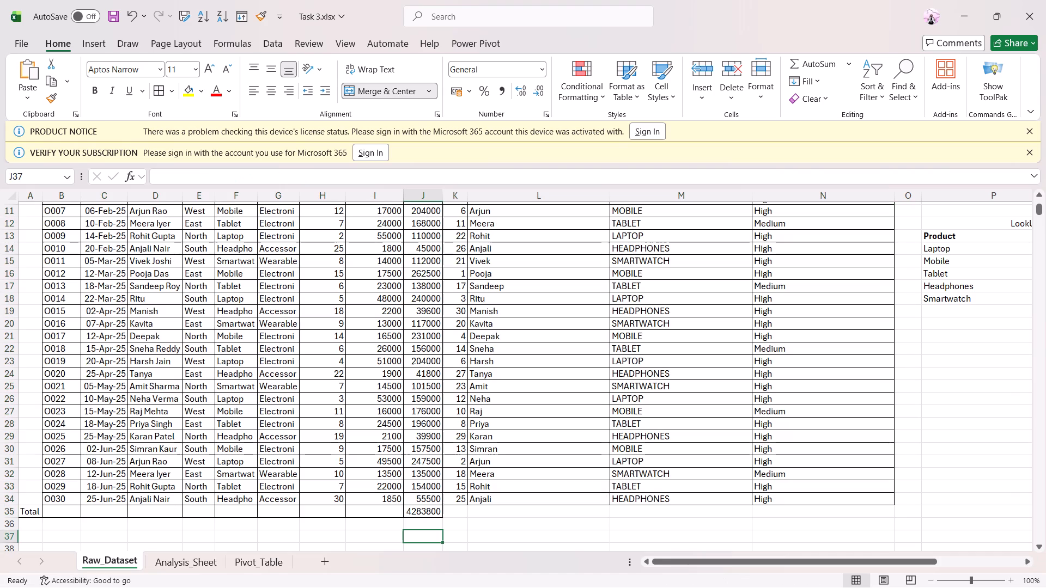
drag(114, 498, 114, 492)
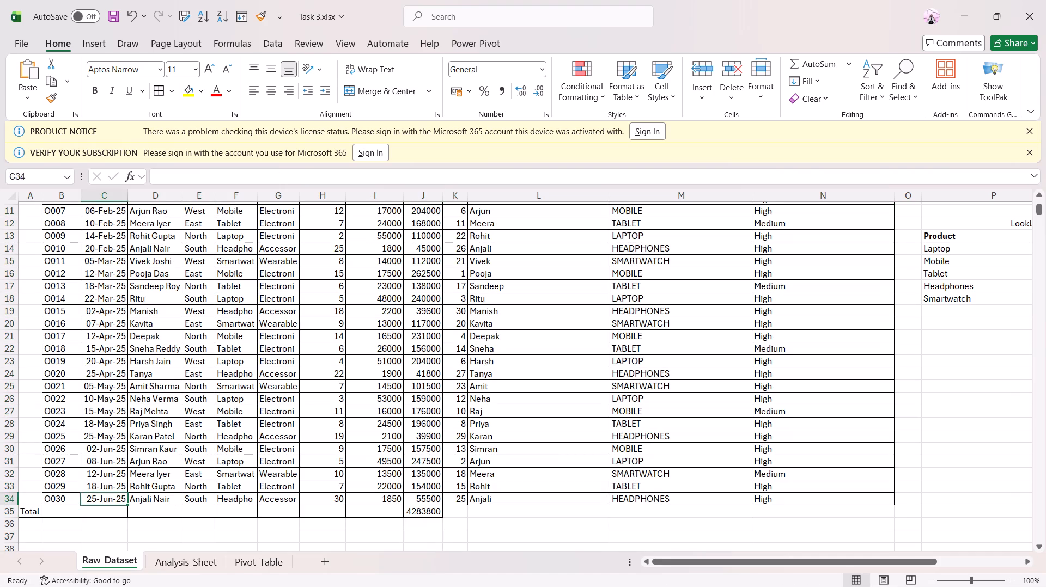
drag(114, 492, 118, 193)
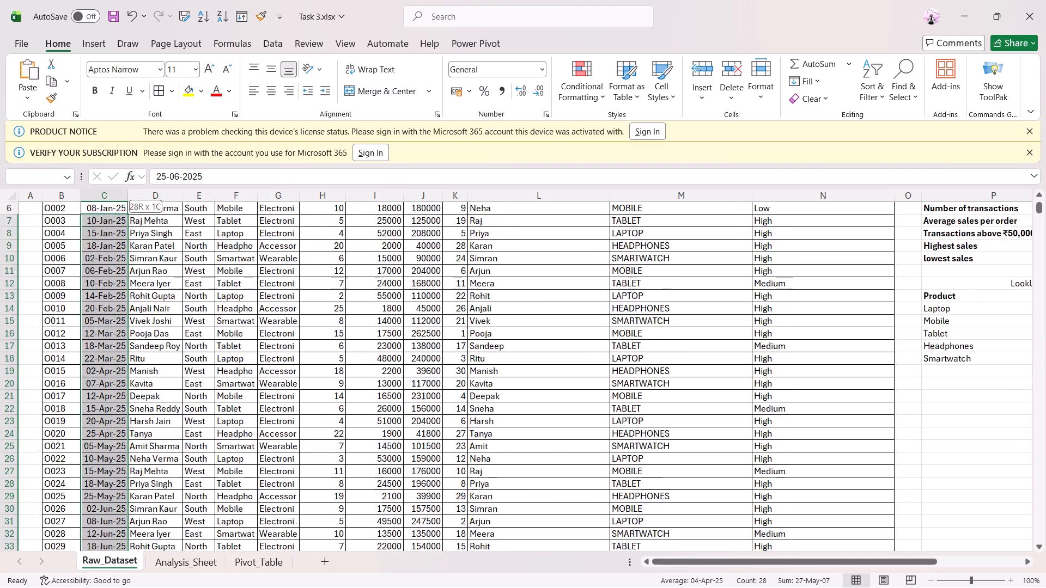
drag(118, 193, 119, 250)
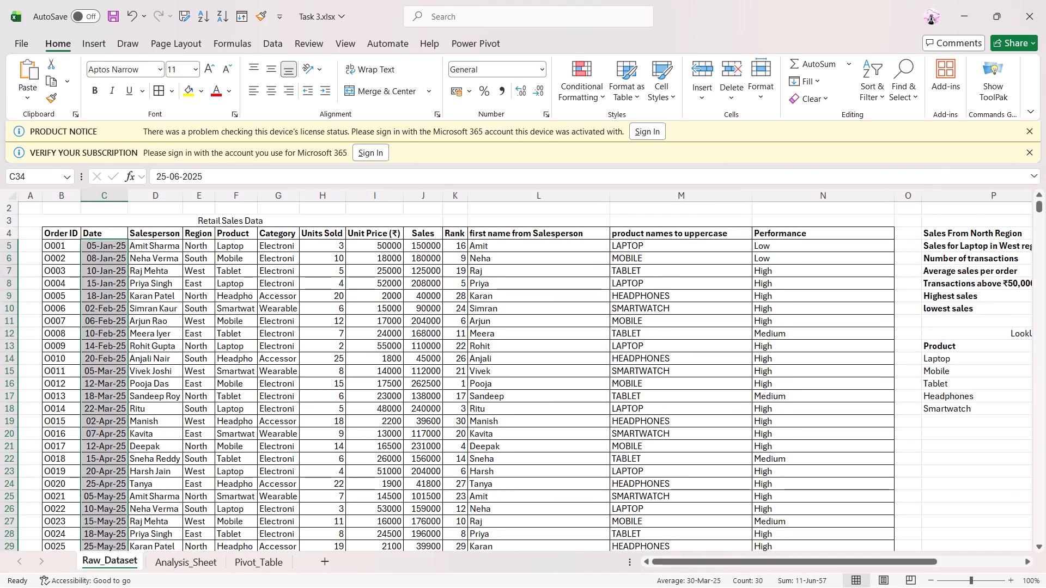
click(276, 566)
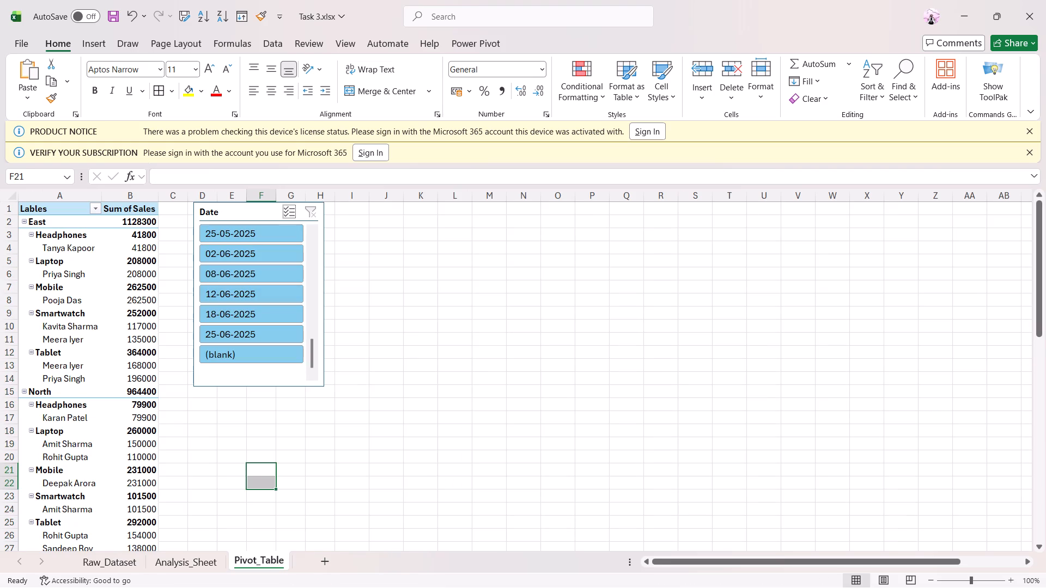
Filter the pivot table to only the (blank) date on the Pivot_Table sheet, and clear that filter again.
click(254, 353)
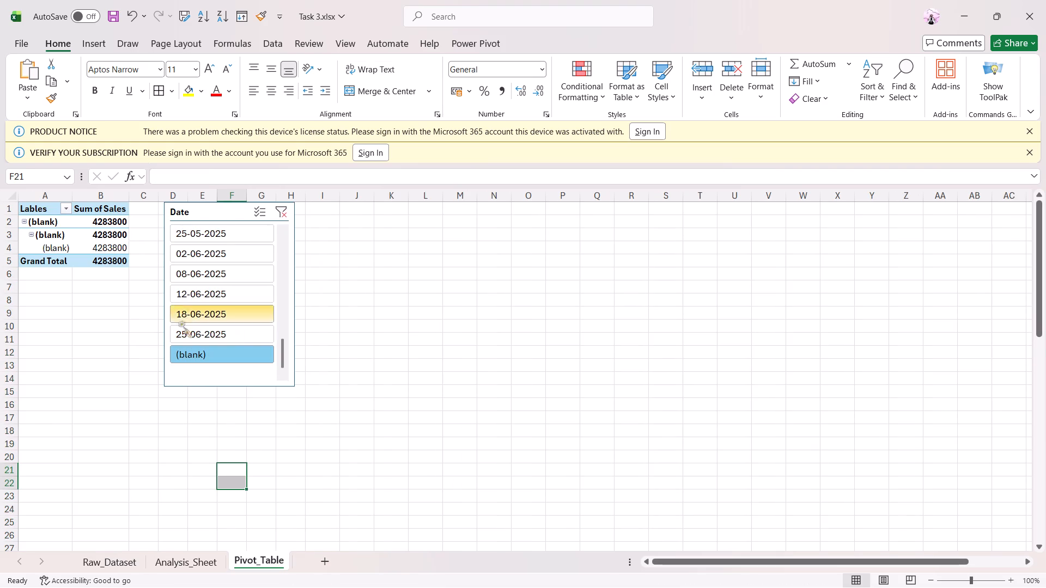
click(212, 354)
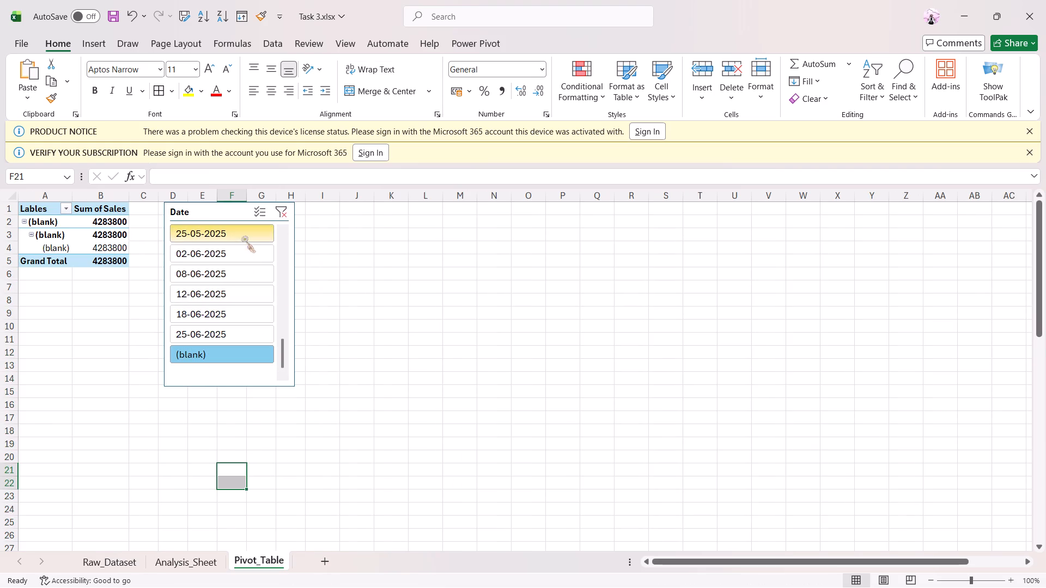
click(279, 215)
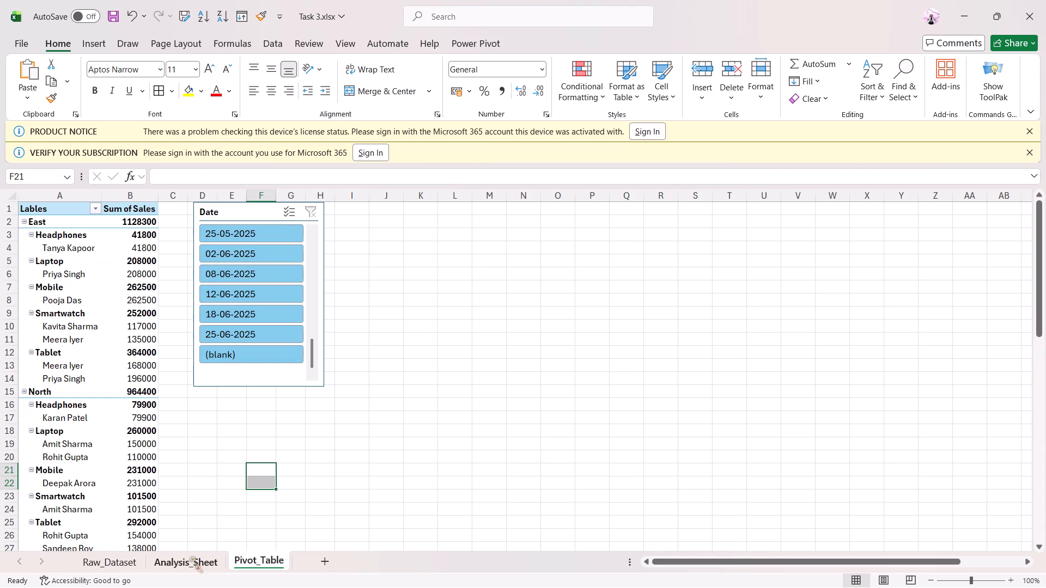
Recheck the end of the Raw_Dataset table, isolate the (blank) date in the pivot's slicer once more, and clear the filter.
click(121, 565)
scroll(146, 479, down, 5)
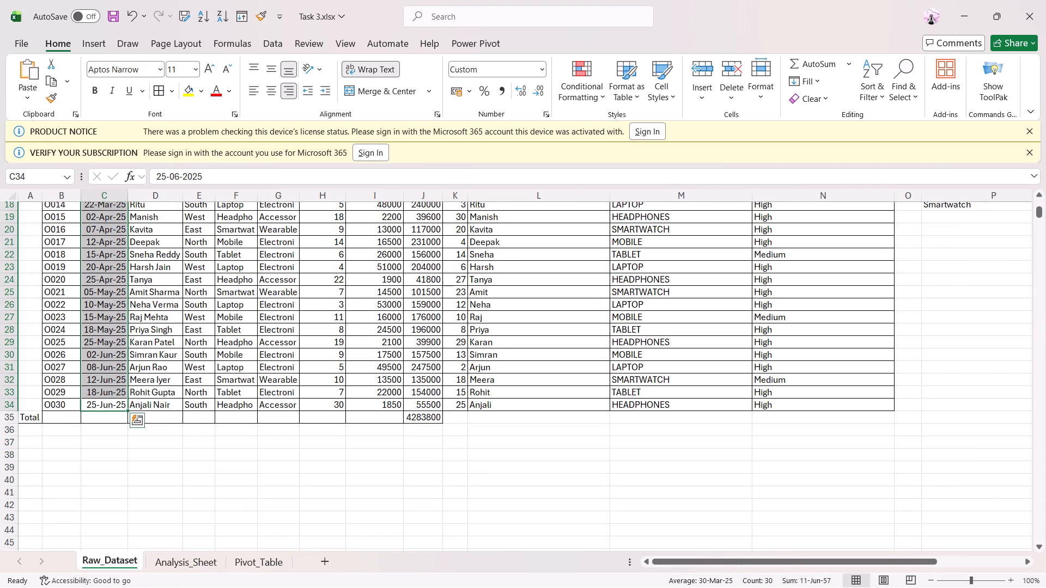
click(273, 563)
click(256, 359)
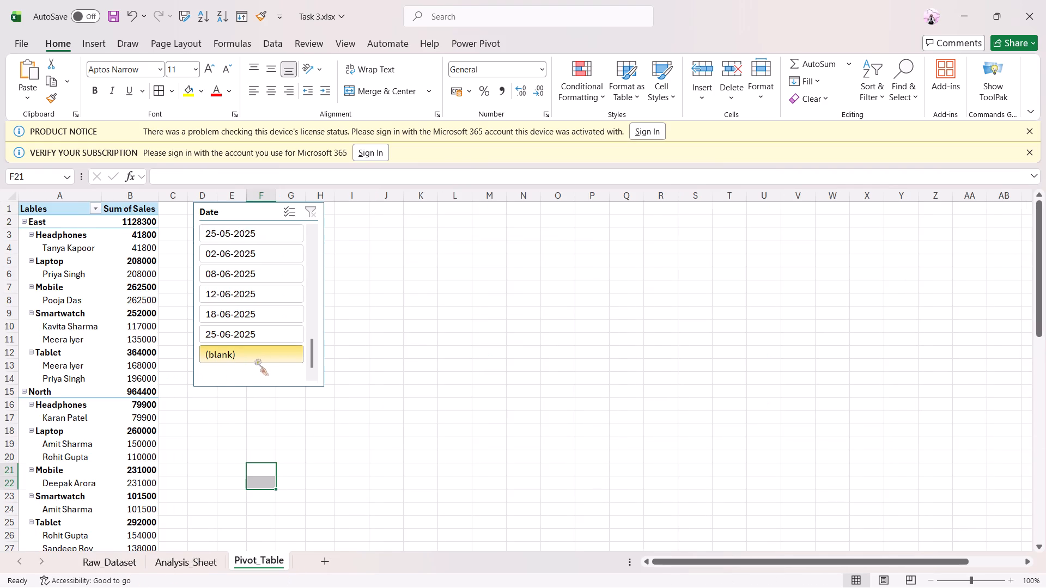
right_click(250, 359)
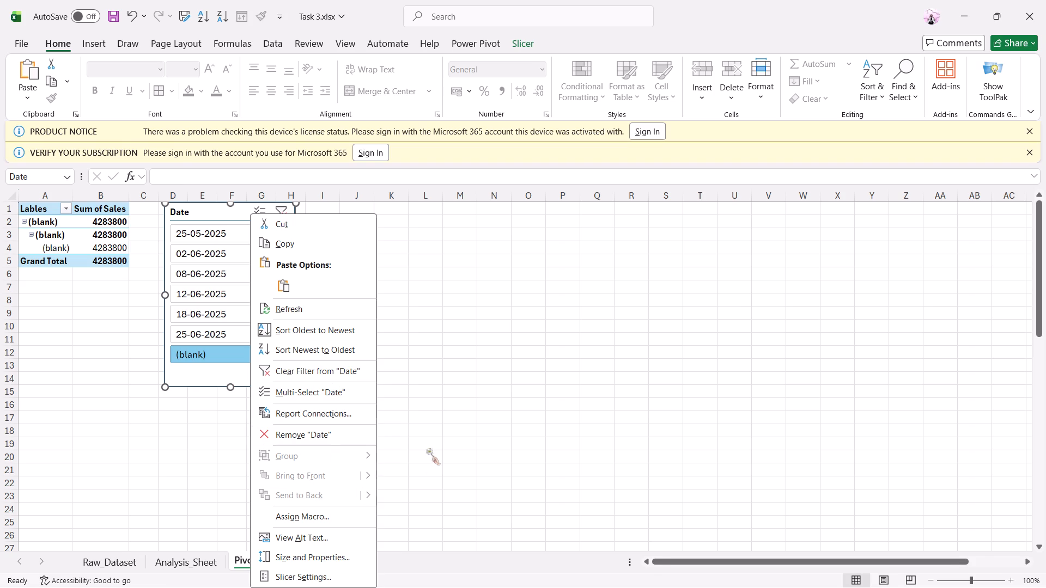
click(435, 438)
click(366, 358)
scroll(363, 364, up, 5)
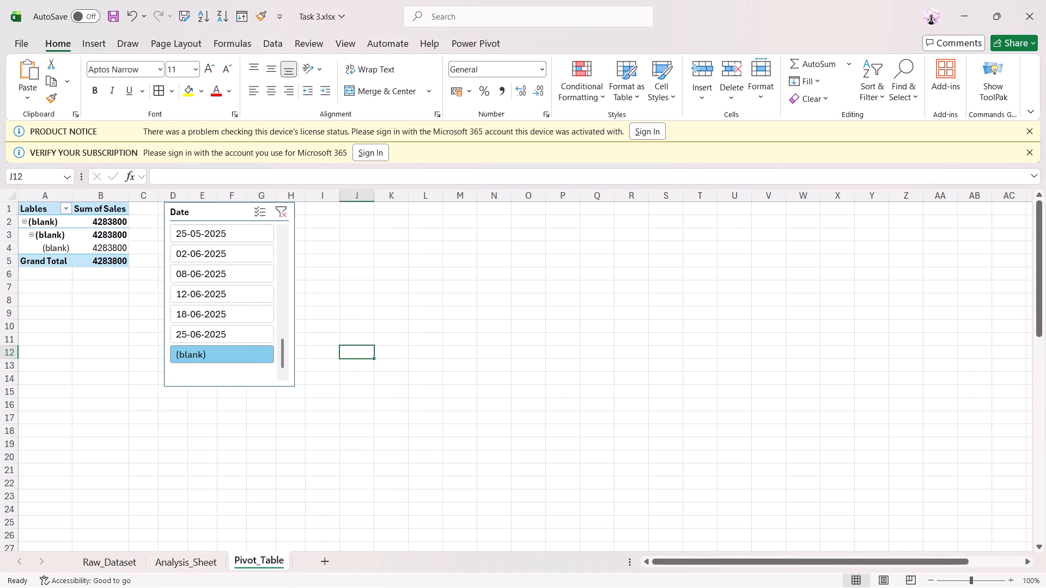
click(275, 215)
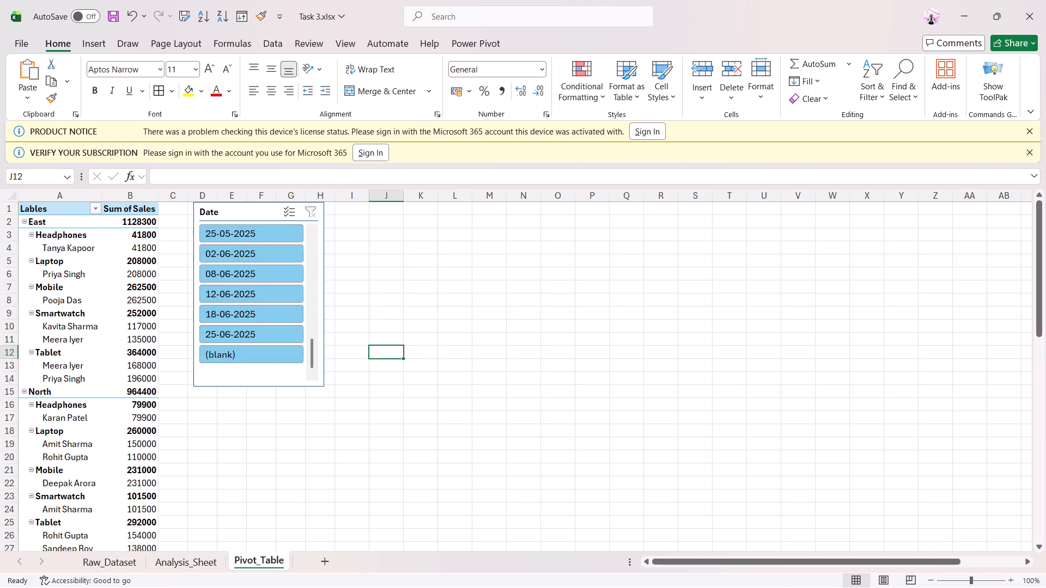
Review the unfiltered pivot table's sales broken down by region, product and salesperson.
click(399, 308)
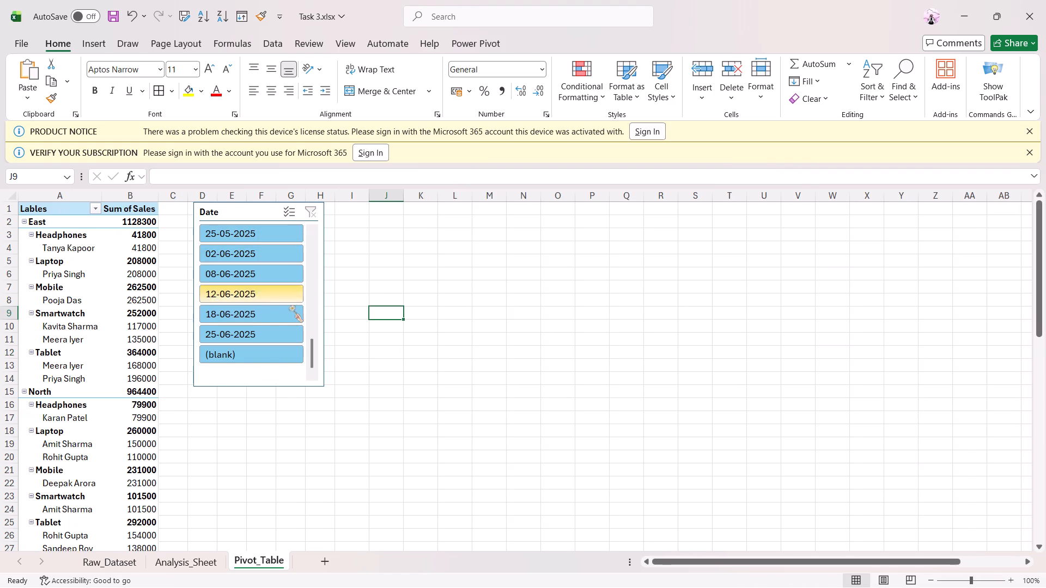
scroll(390, 332, up, 4)
scroll(337, 359, down, 5)
scroll(329, 365, up, 5)
scroll(228, 395, down, 5)
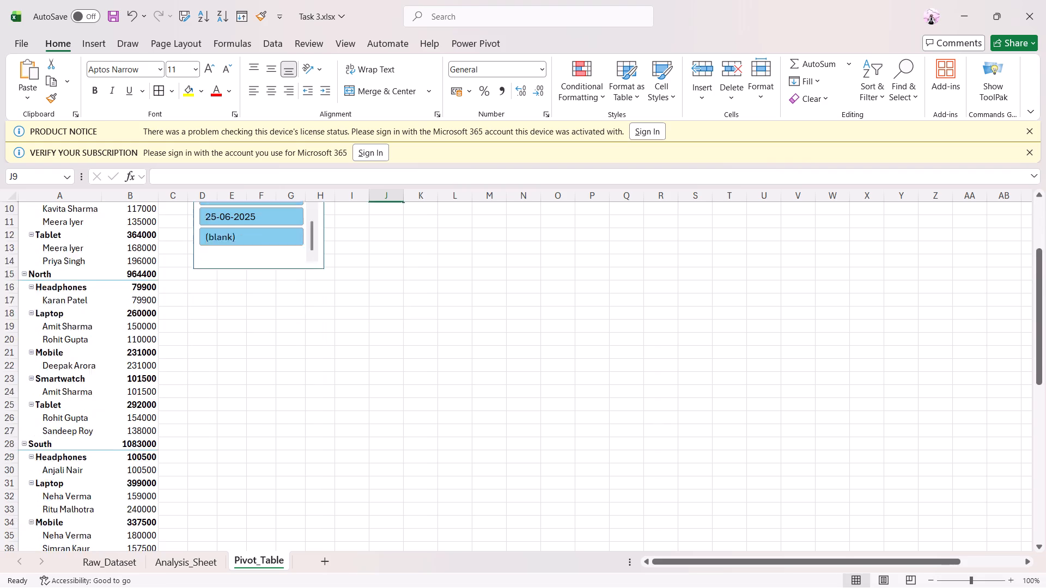
scroll(132, 400, down, 5)
scroll(131, 402, up, 6)
scroll(131, 402, down, 2)
scroll(131, 402, up, 7)
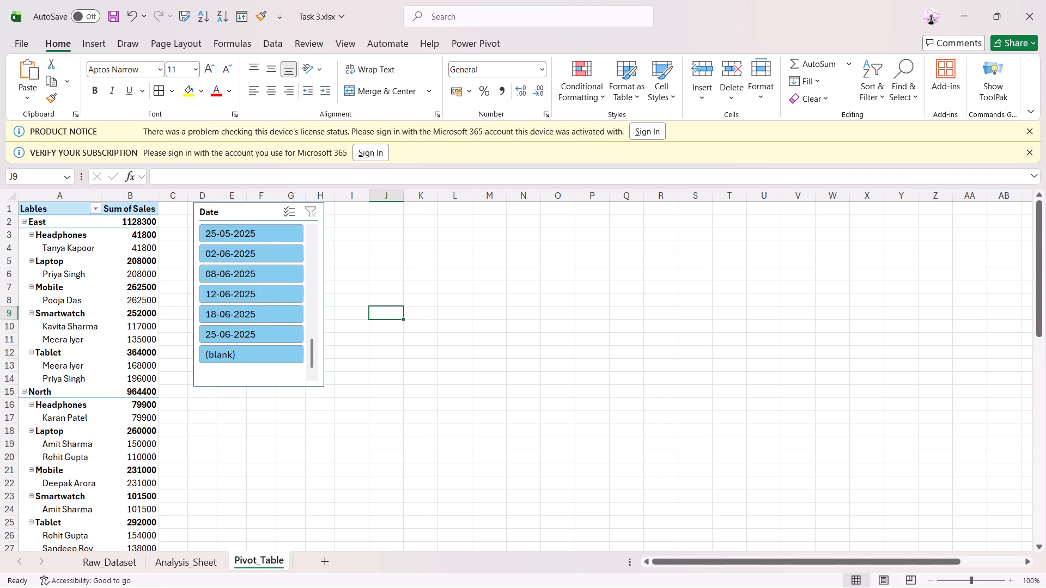
Save the Task 3.xlsx workbook with the unfiltered Date slicer showing its January 2025 dates.
scroll(137, 395, up, 2)
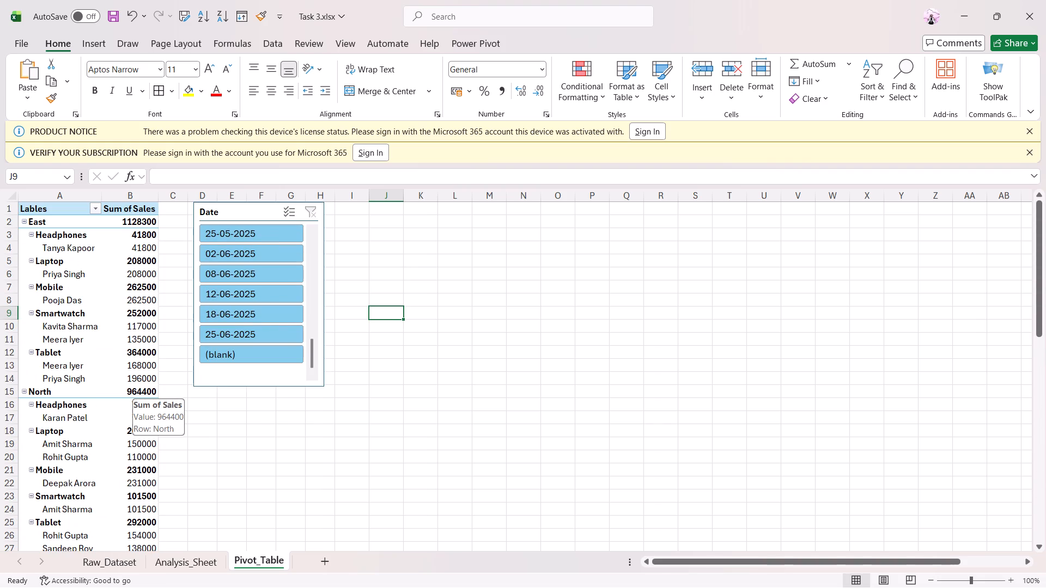
scroll(339, 414, up, 4)
scroll(343, 372, down, 1)
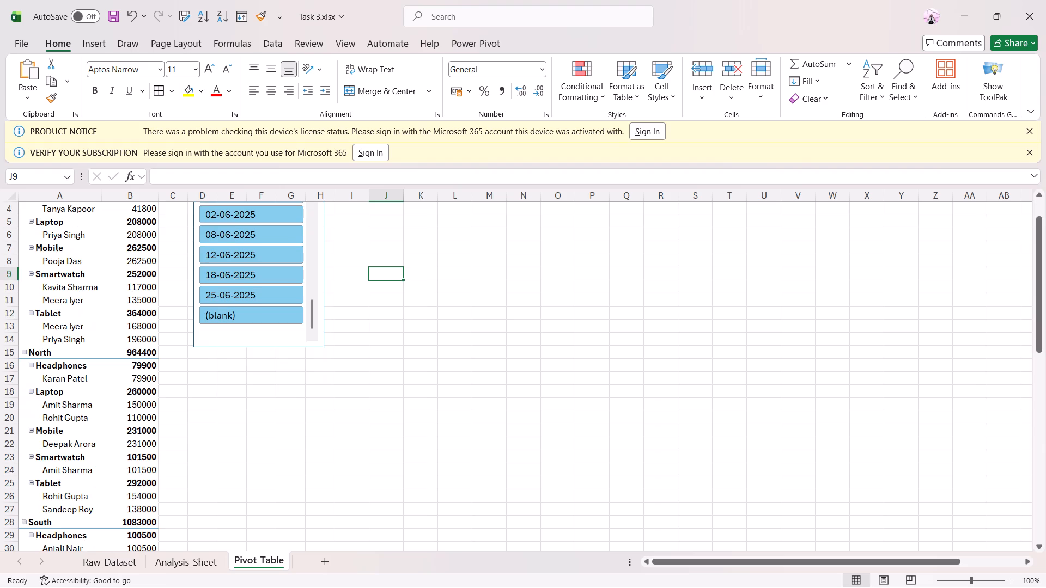
scroll(315, 322, up, 7)
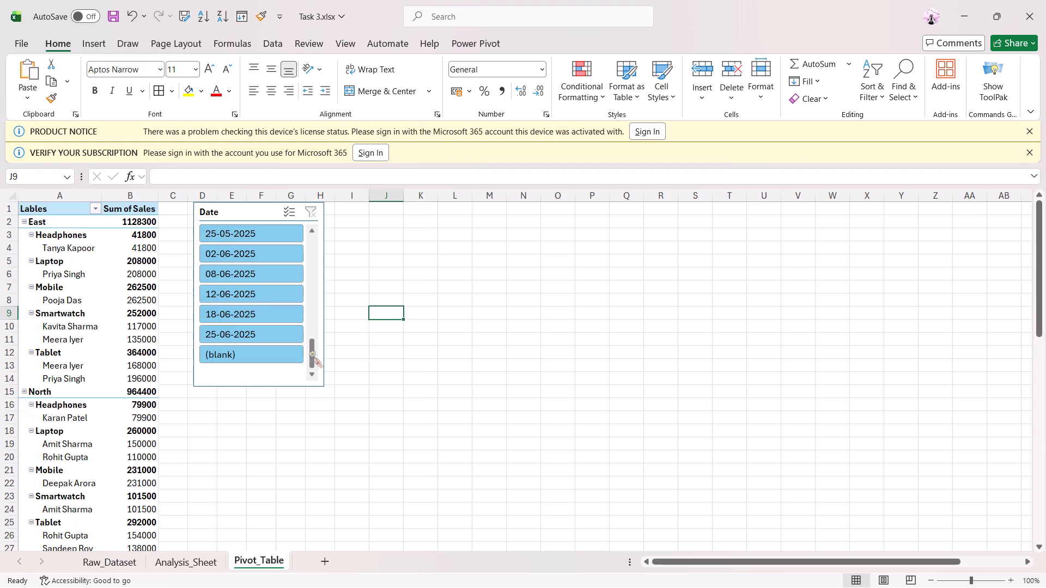
drag(309, 352, 318, 241)
drag(435, 269, 440, 269)
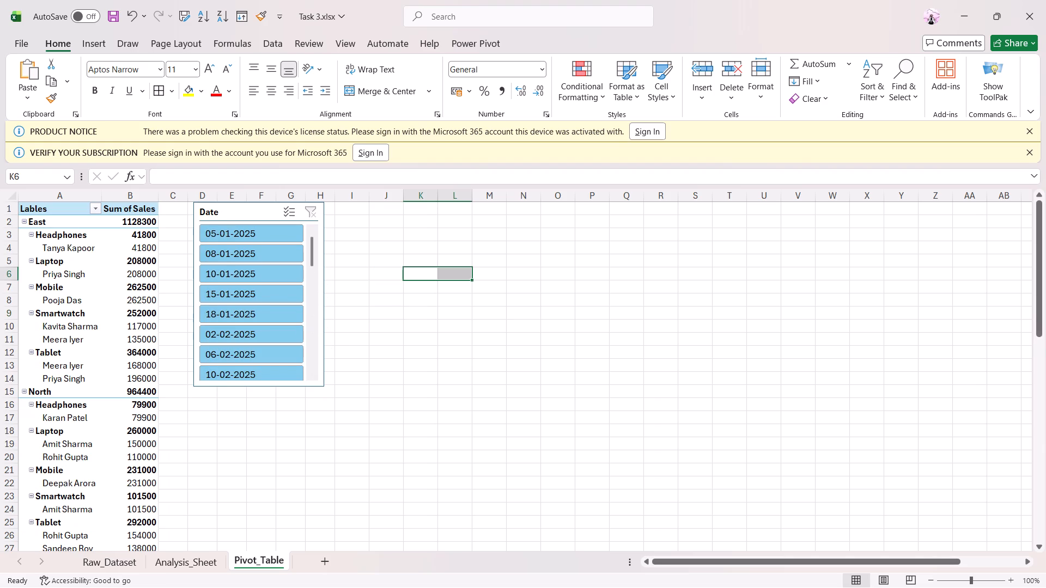
click(883, 435)
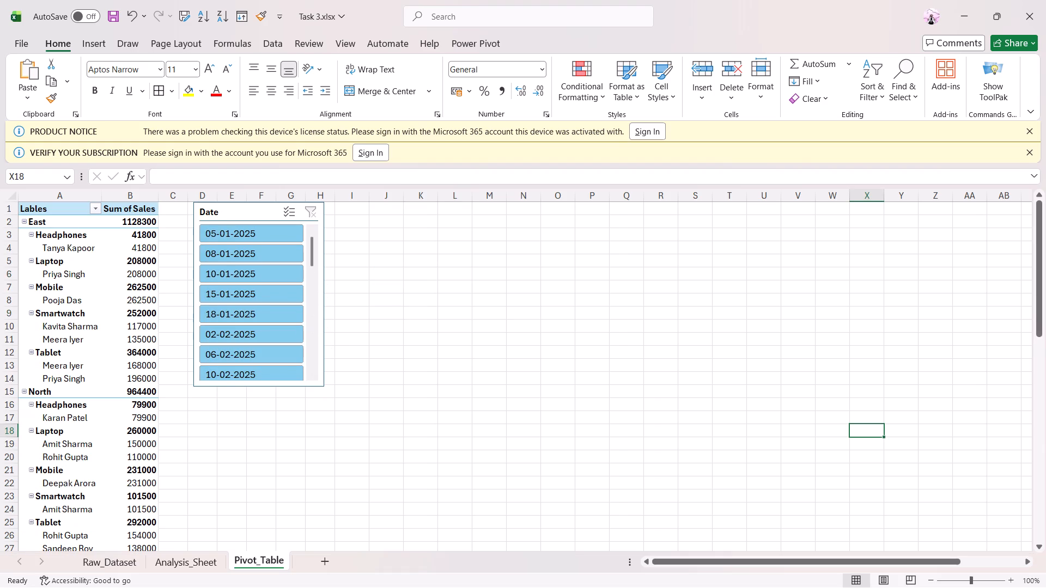
double_click(114, 9)
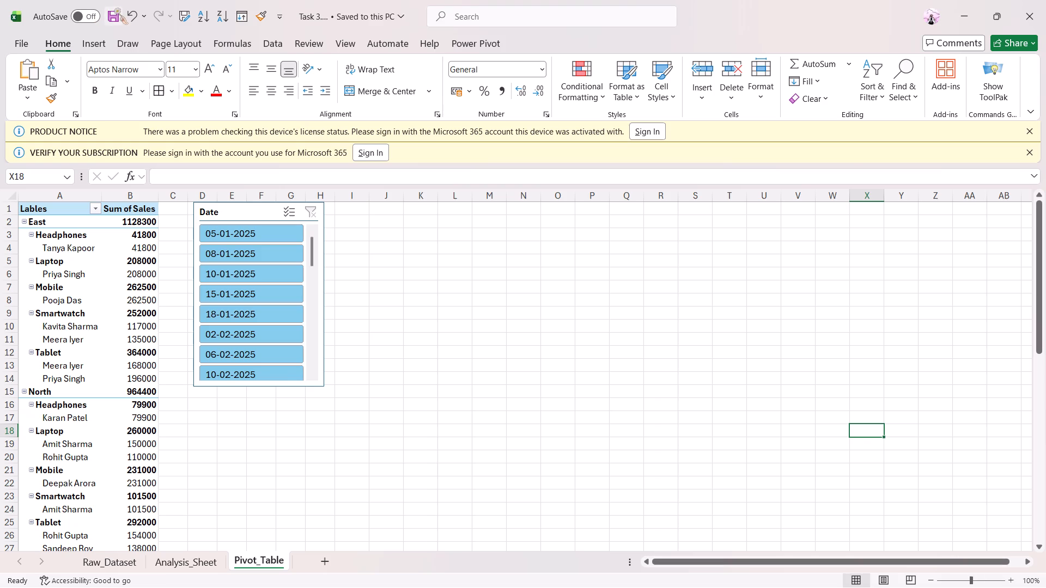
Look over the Analysis_Sheet, Raw_Dataset and Pivot_Table sheets once more, and close the workbook.
click(205, 567)
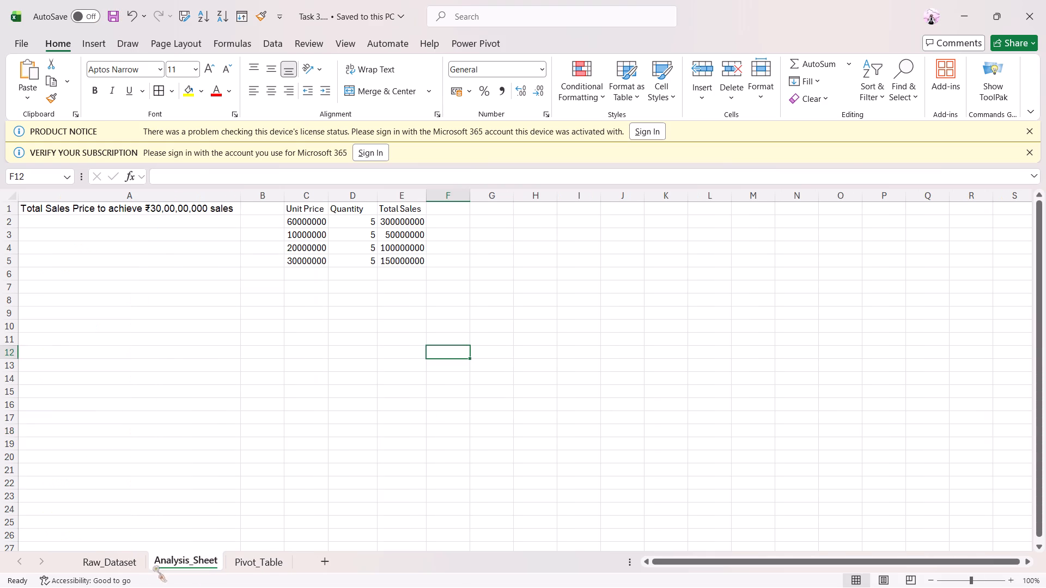
click(124, 566)
click(214, 561)
click(240, 565)
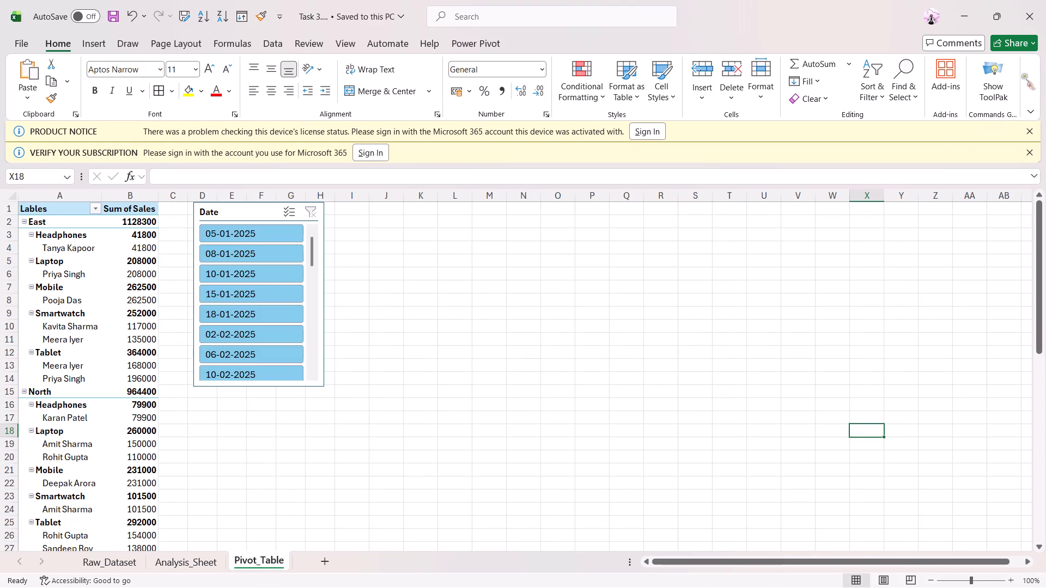
click(1045, 16)
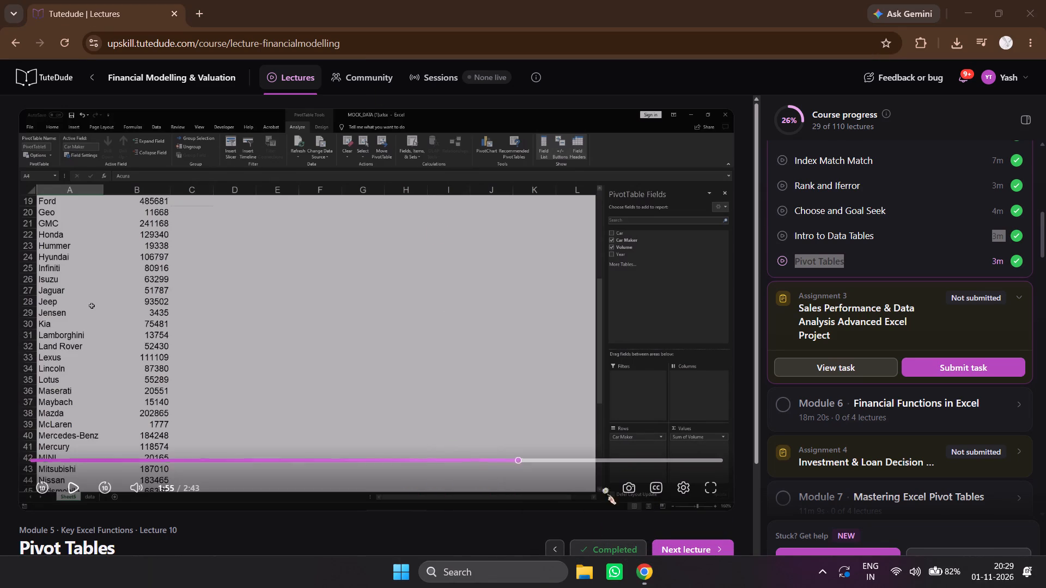
In File Explorer, create a ZIP archive named Task 3 in the TuteDude folder on New Volume (D:).
click(580, 572)
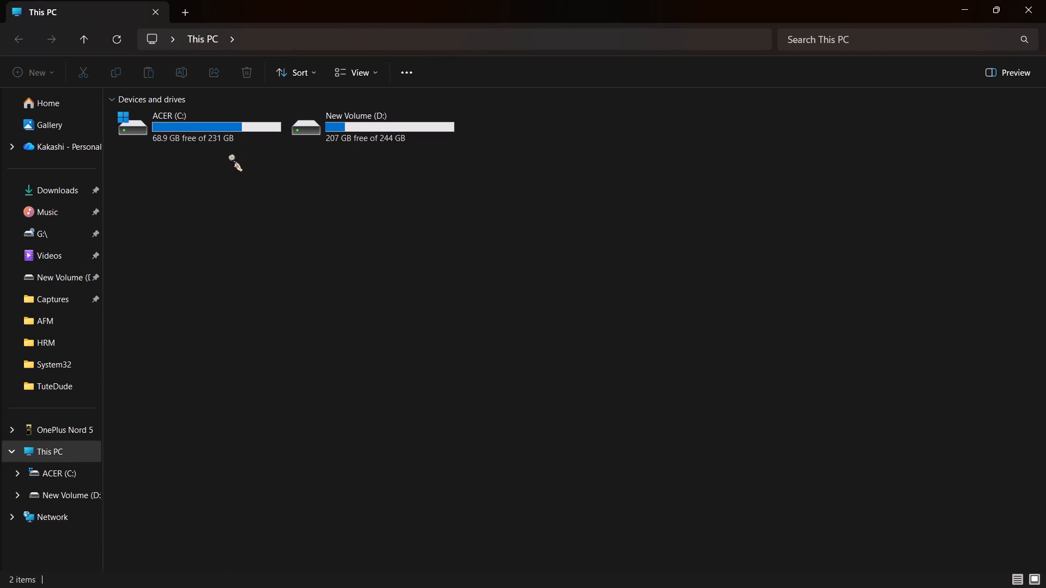
click(65, 503)
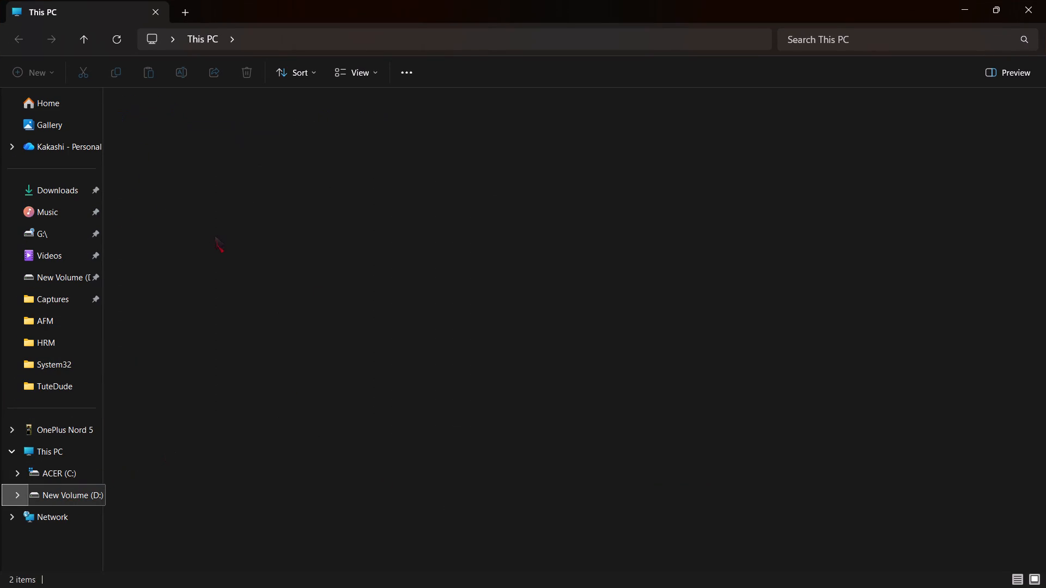
scroll(286, 370, down, 2)
scroll(227, 422, up, 2)
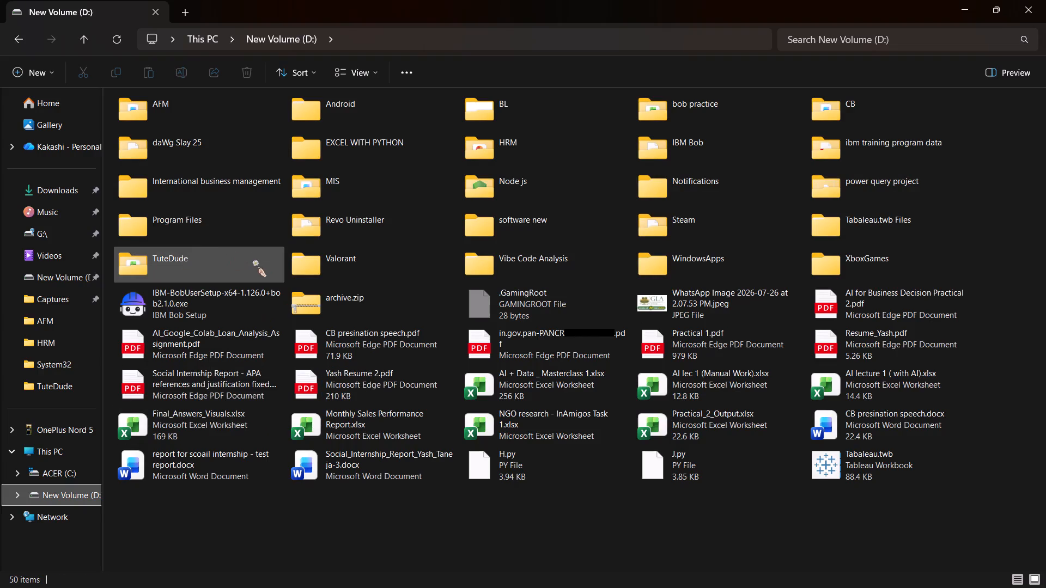
double_click(253, 261)
right_click(171, 202)
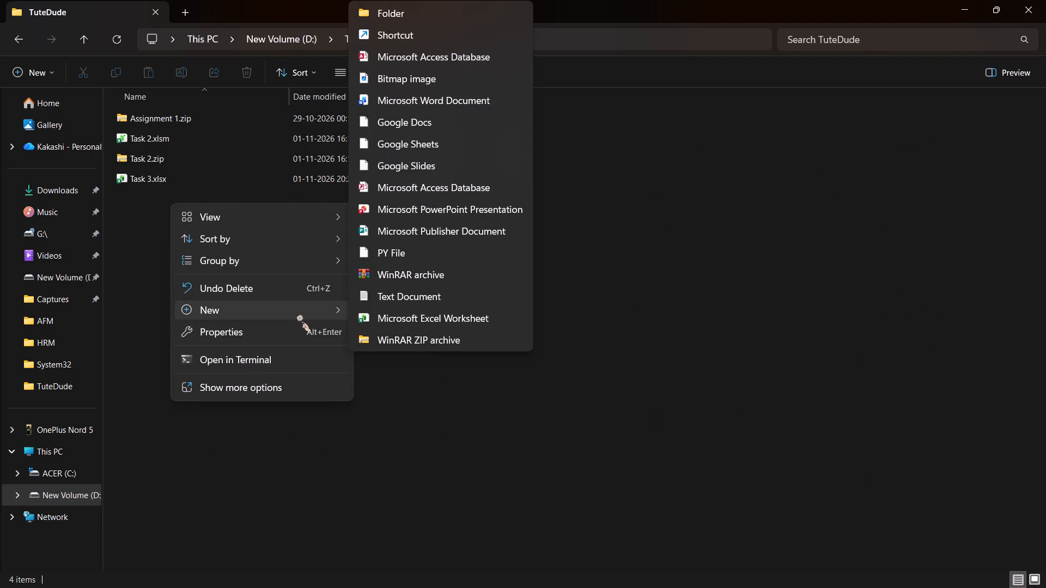
click(430, 344)
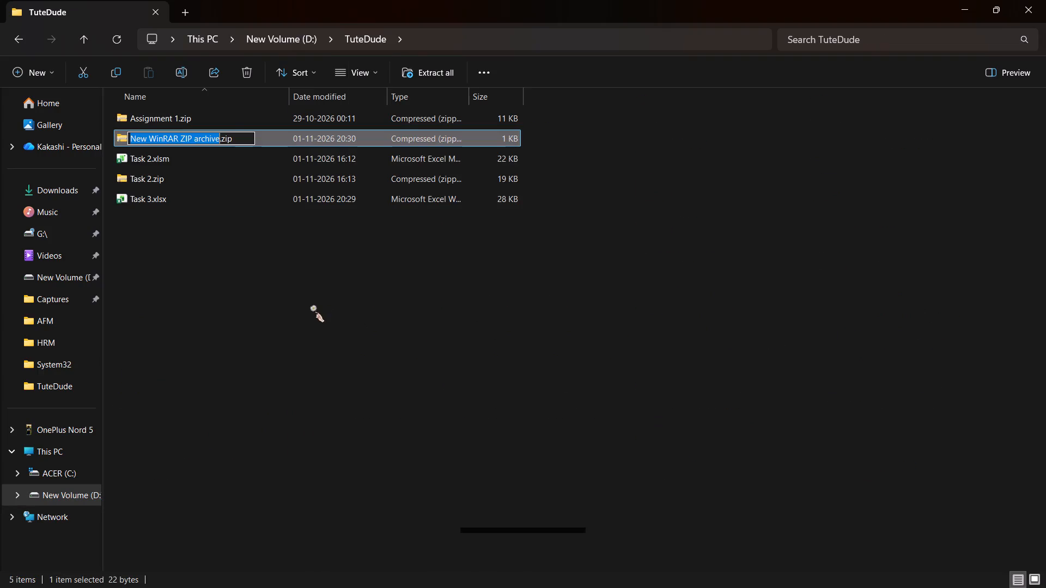
key(t)
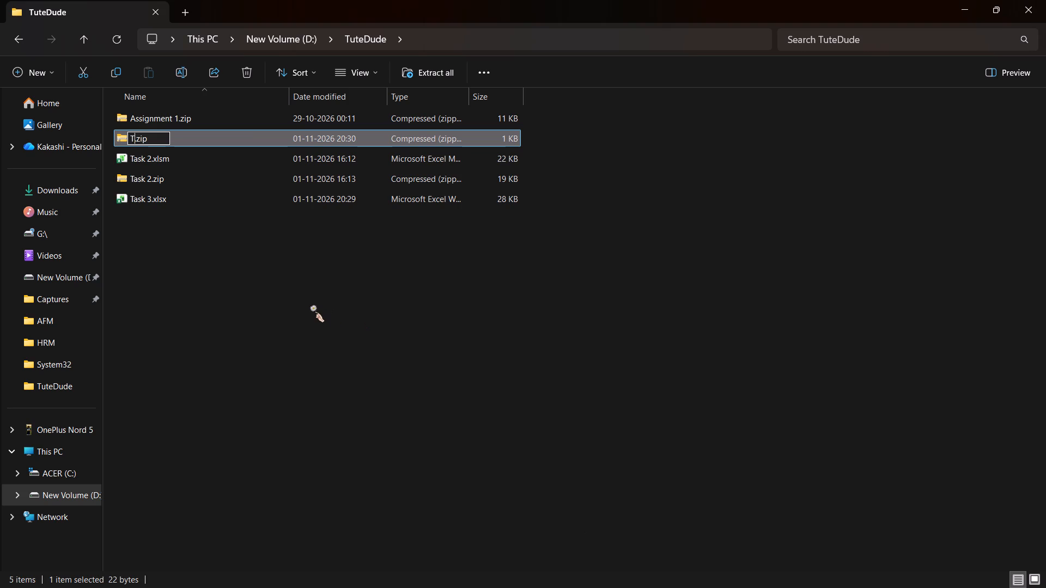
key(a)
key(space)
text(3)
key(Return)
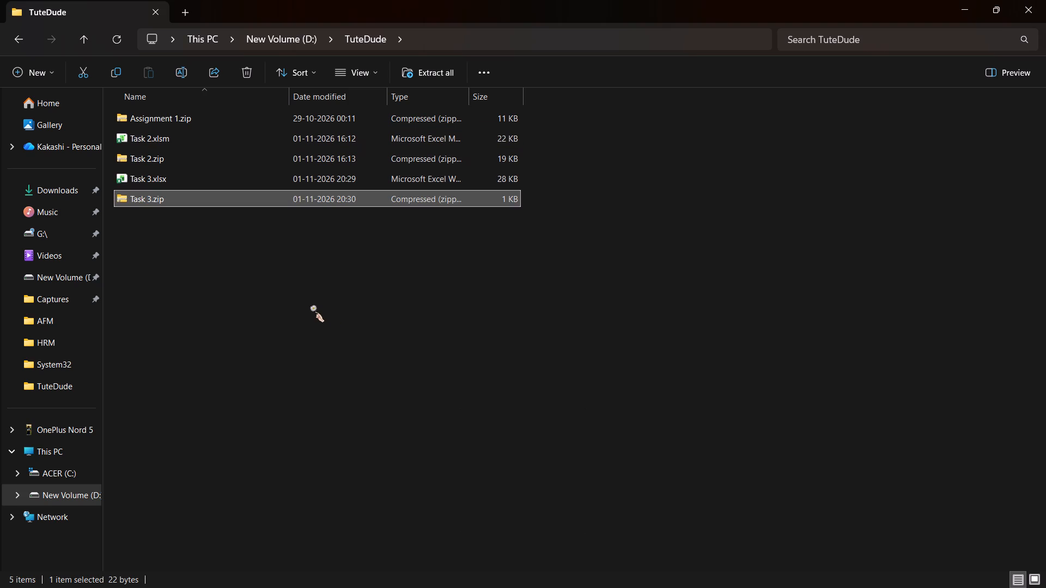
Add the Task 3.xlsx workbook to the Task 3.zip archive.
drag(186, 181, 185, 202)
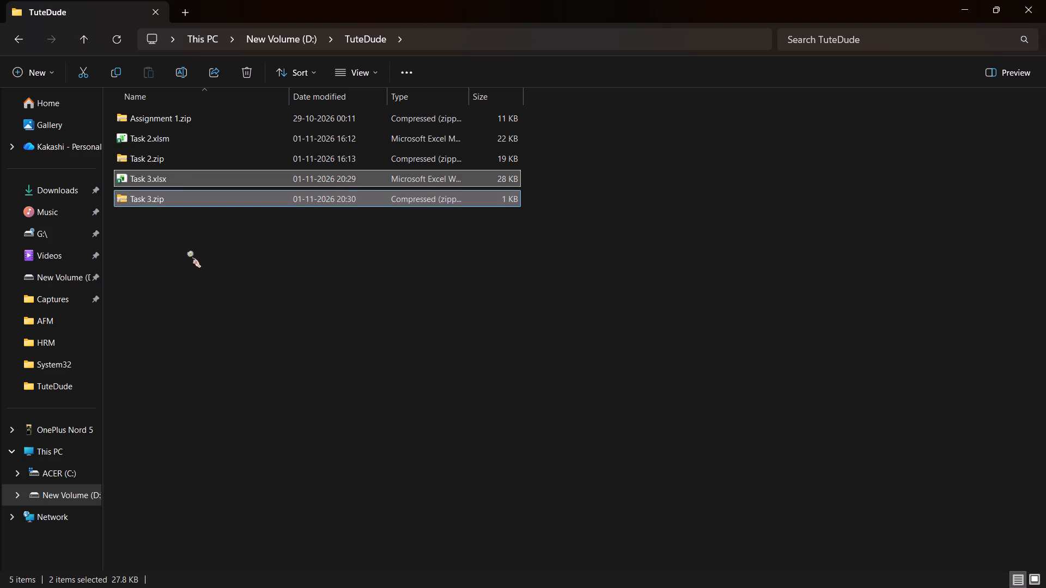
click(189, 252)
drag(180, 181, 177, 198)
click(145, 256)
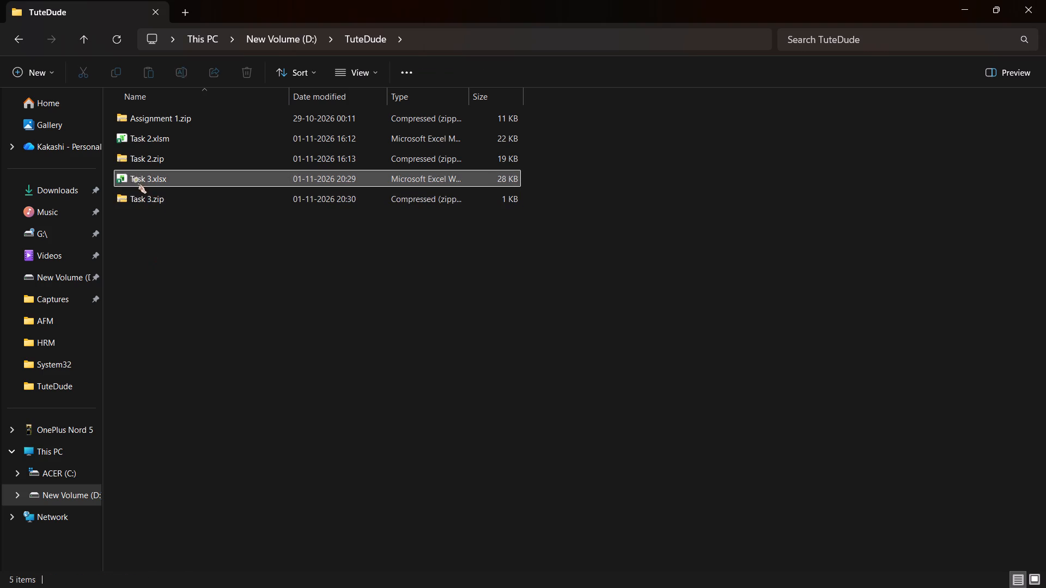
drag(132, 177, 166, 200)
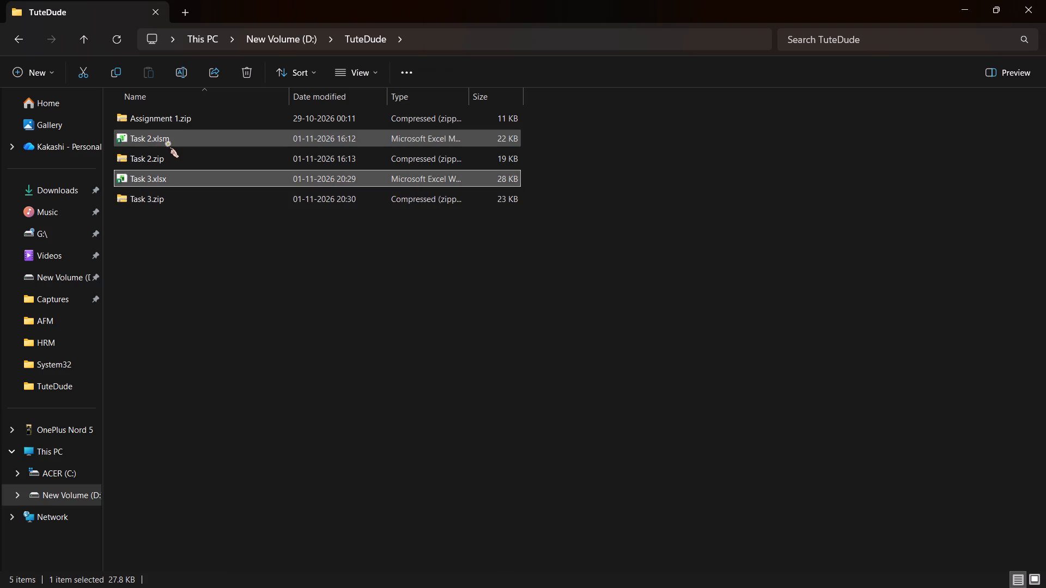
Delete the Task 2.xlsm file from the TuteDude folder.
right_click(165, 142)
click(364, 170)
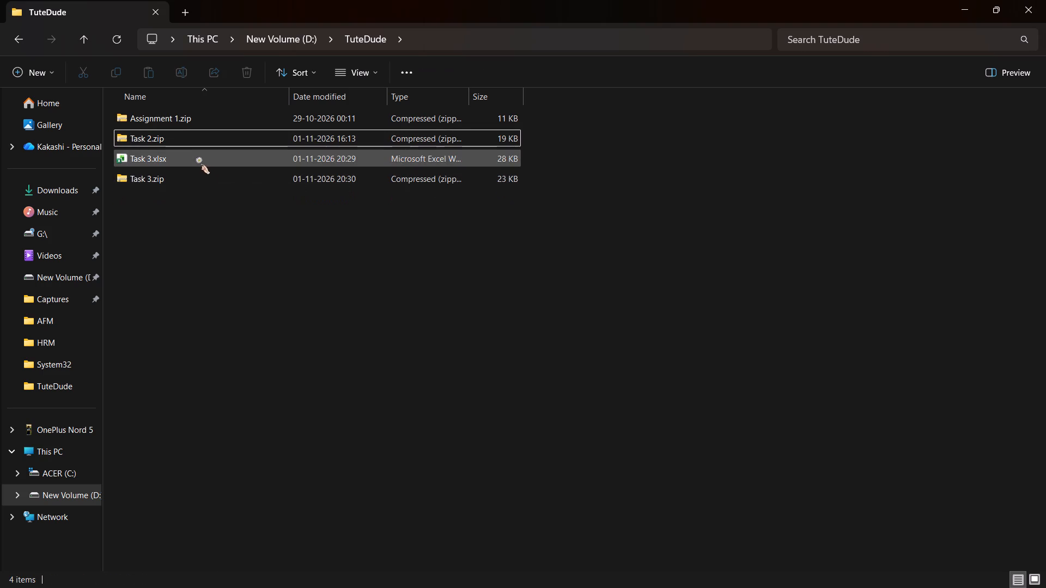
Check the contents of the Task 3.zip archive.
double_click(185, 171)
double_click(23, 51)
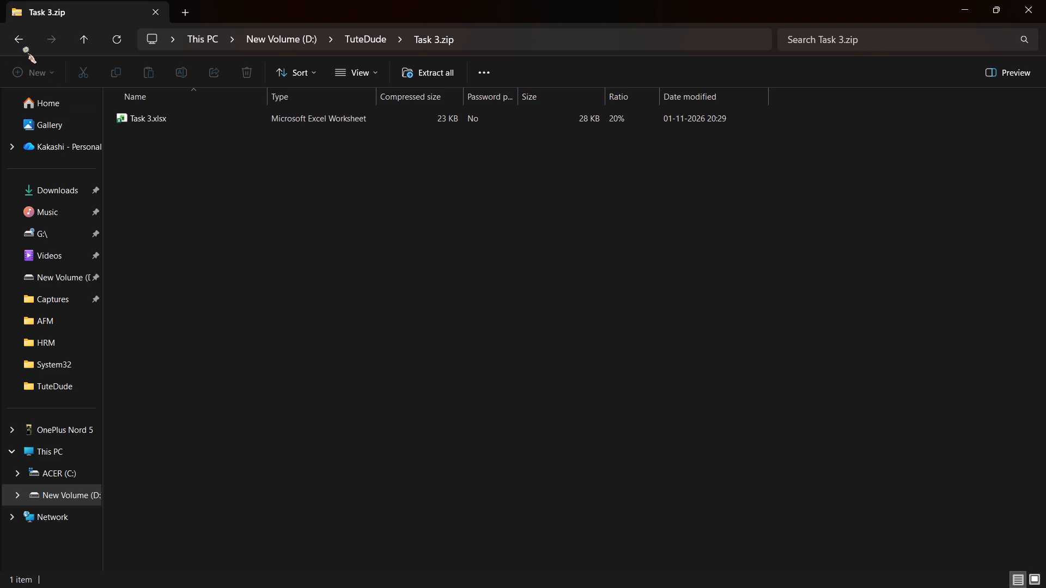
Copy the Sales Performance & Data Analysis PDF from Downloads into Task 3.zip in the TuteDude folder.
click(63, 188)
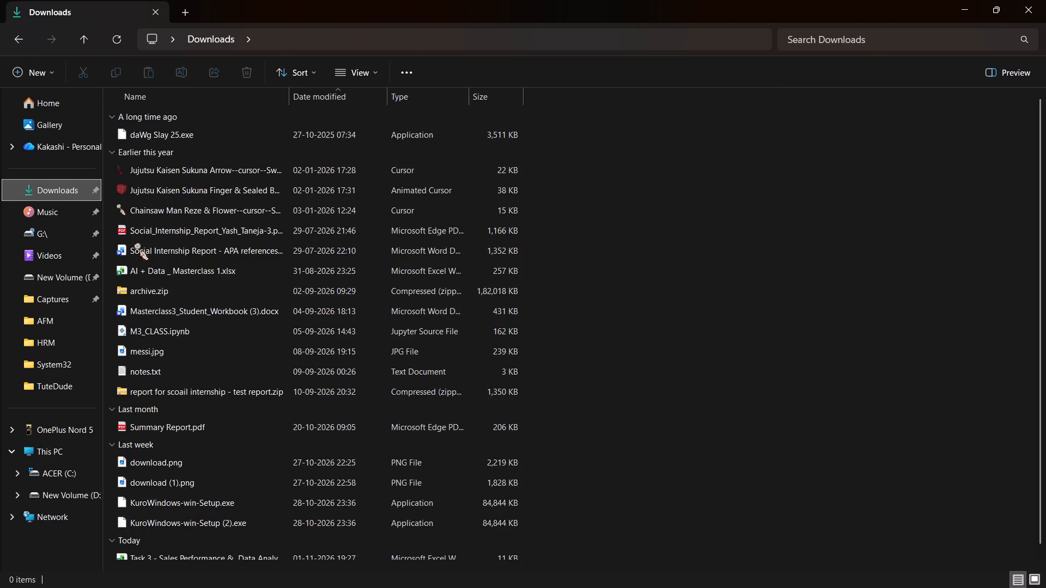
scroll(228, 315, down, 5)
scroll(215, 463, down, 4)
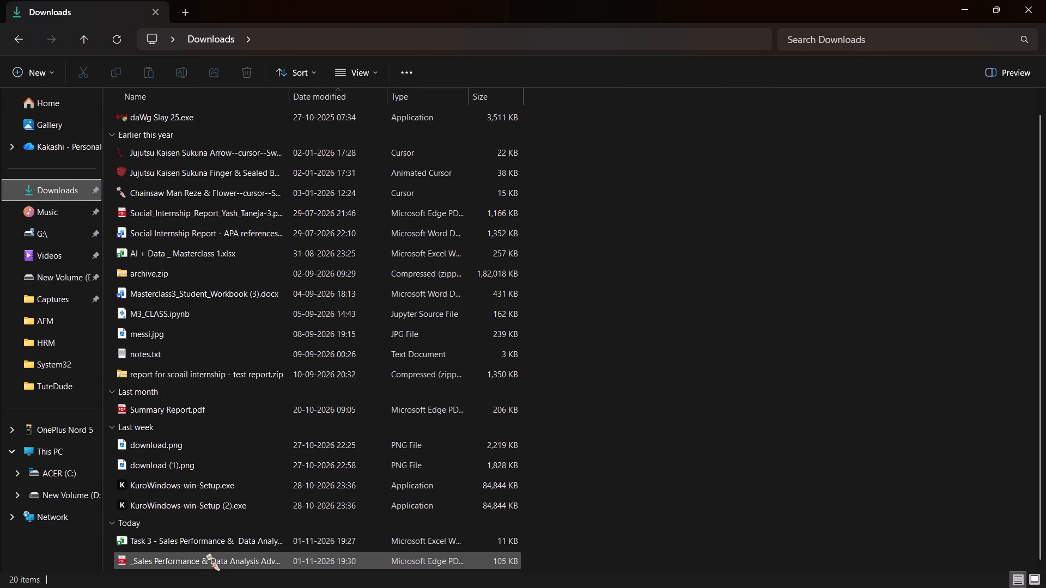
drag(202, 561, 48, 498)
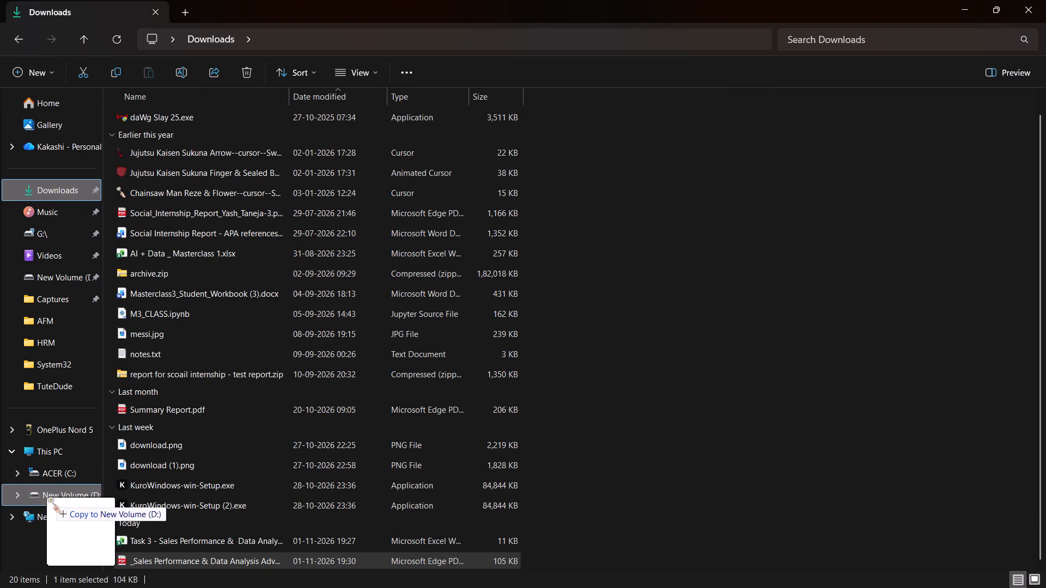
drag(48, 498, 57, 555)
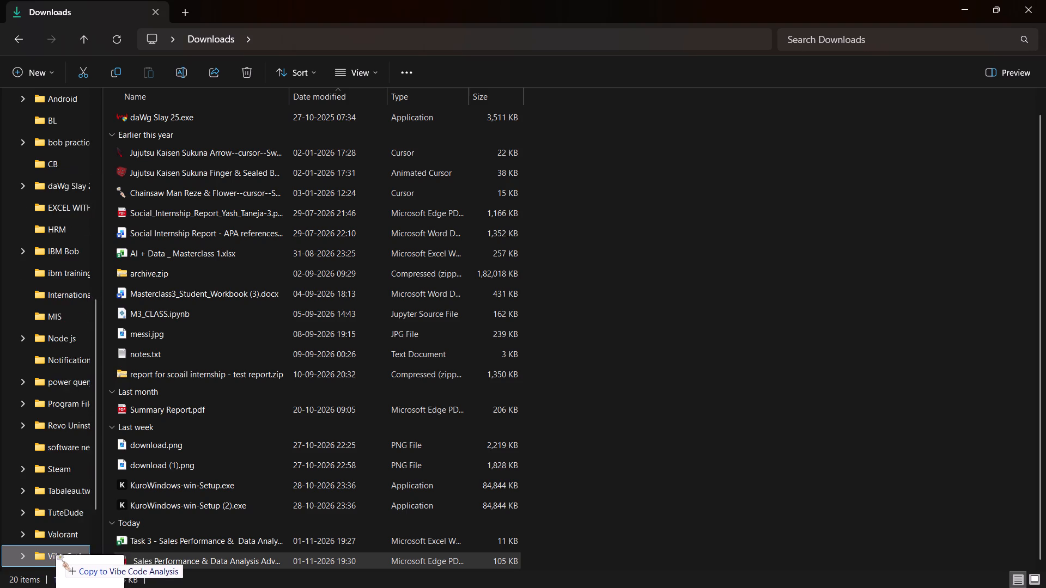
drag(57, 555, 56, 498)
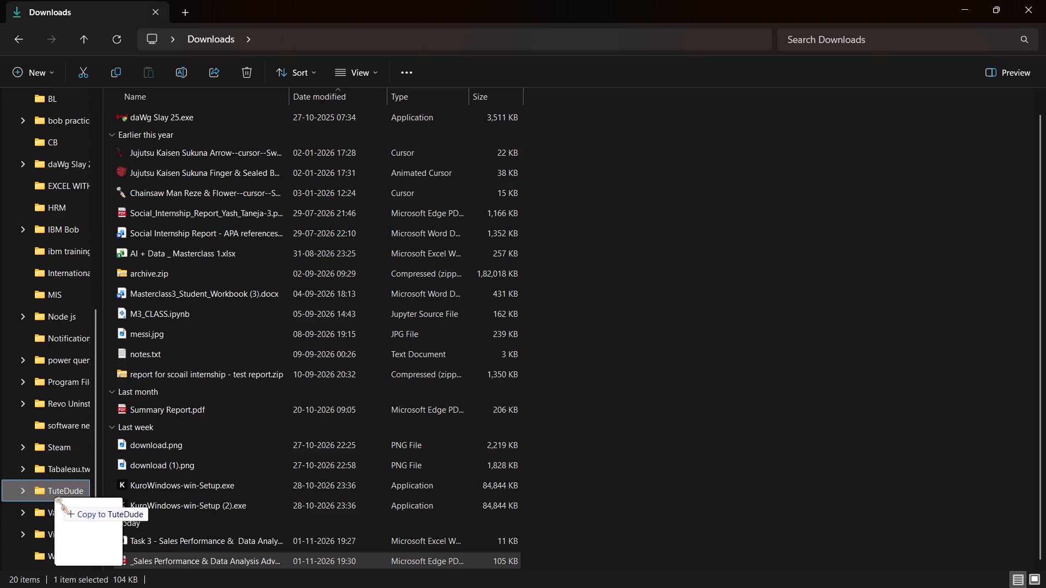
drag(56, 498, 49, 492)
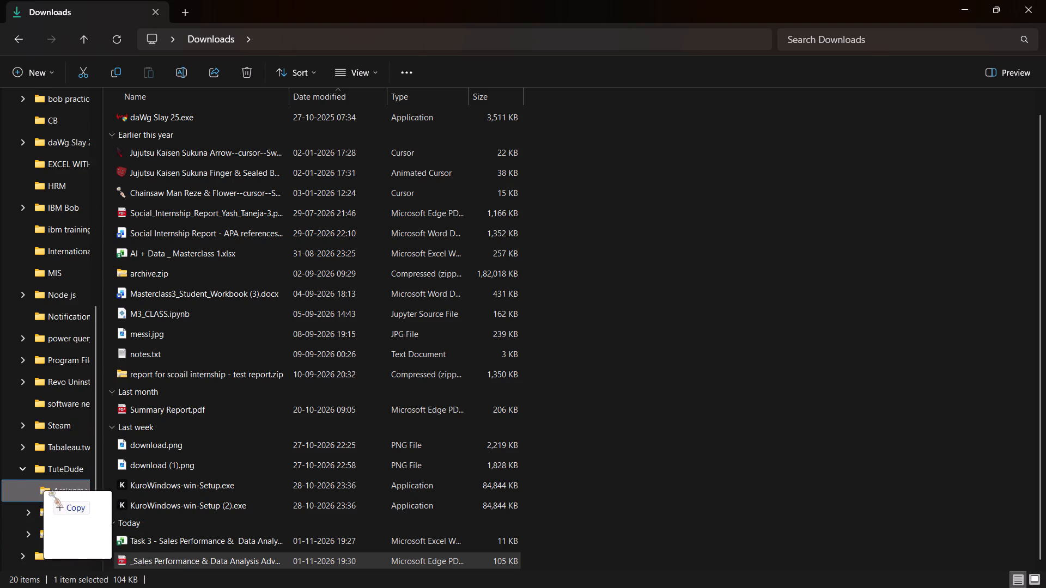
drag(49, 492, 66, 509)
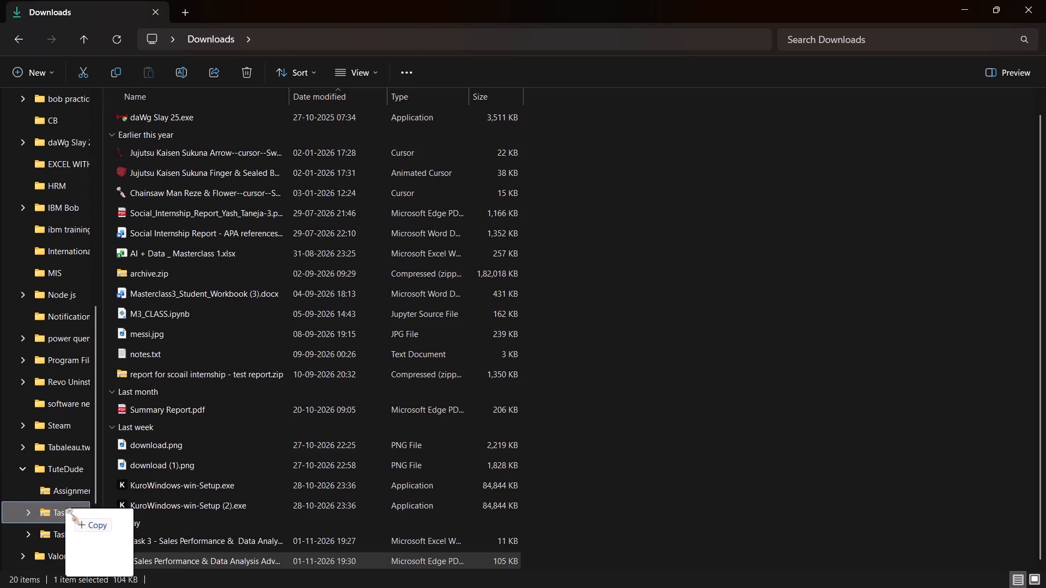
drag(66, 509, 64, 531)
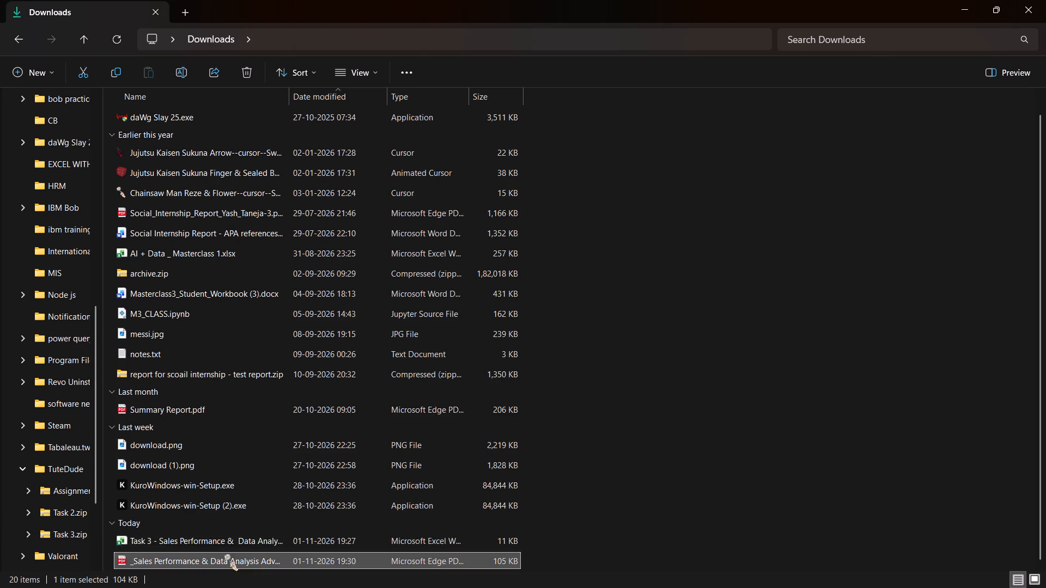
Delete today's two files from Downloads, the Task 3 Sales Performance workbook and the Sales Performance & Data Analysis PDF.
drag(531, 540, 470, 557)
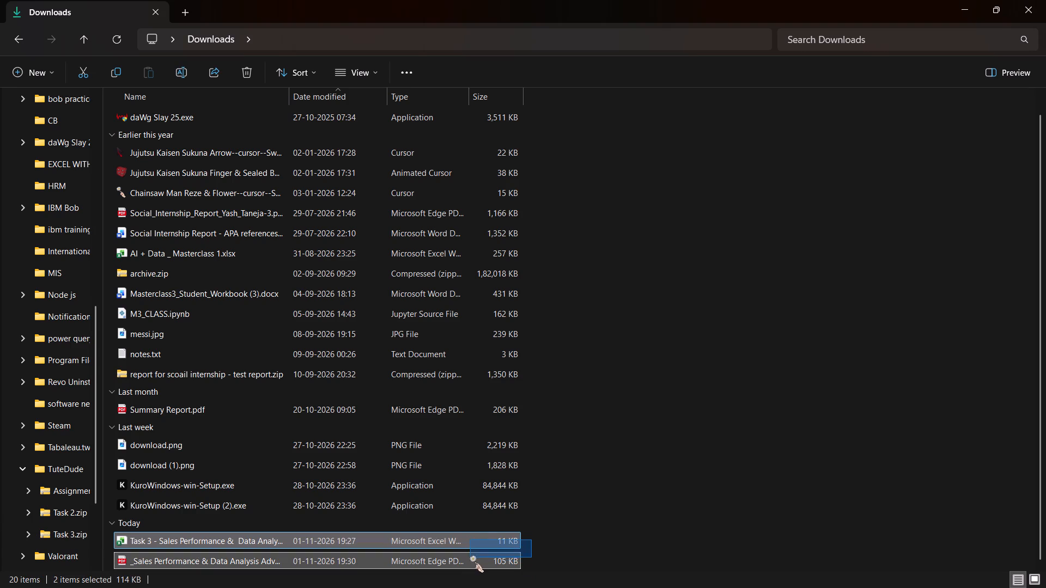
drag(470, 557, 471, 560)
right_click(469, 560)
click(663, 550)
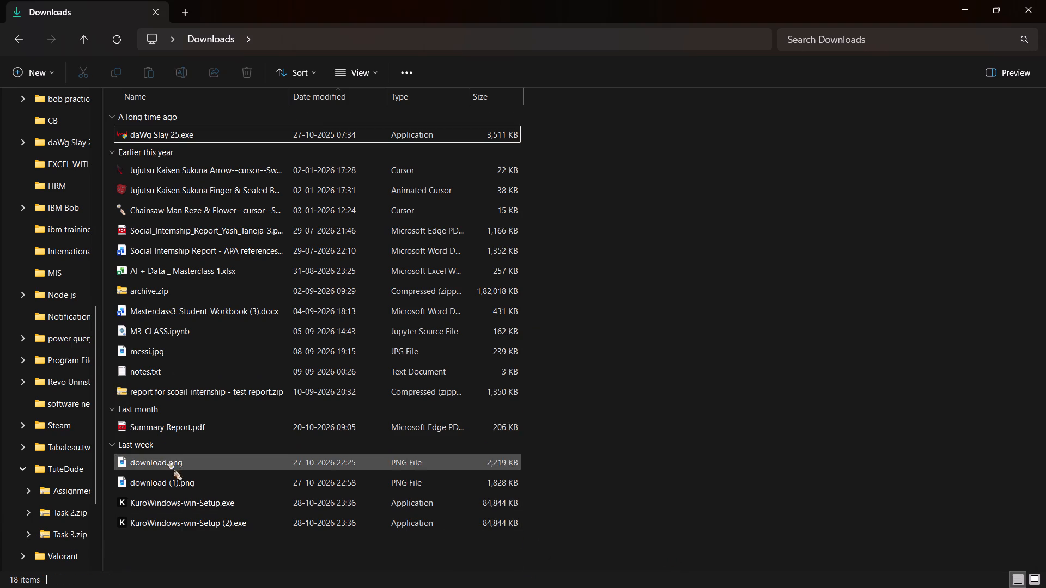
Check the contents of Task 3.zip in the TuteDude folder and close the File Explorer window.
drag(697, 497, 694, 511)
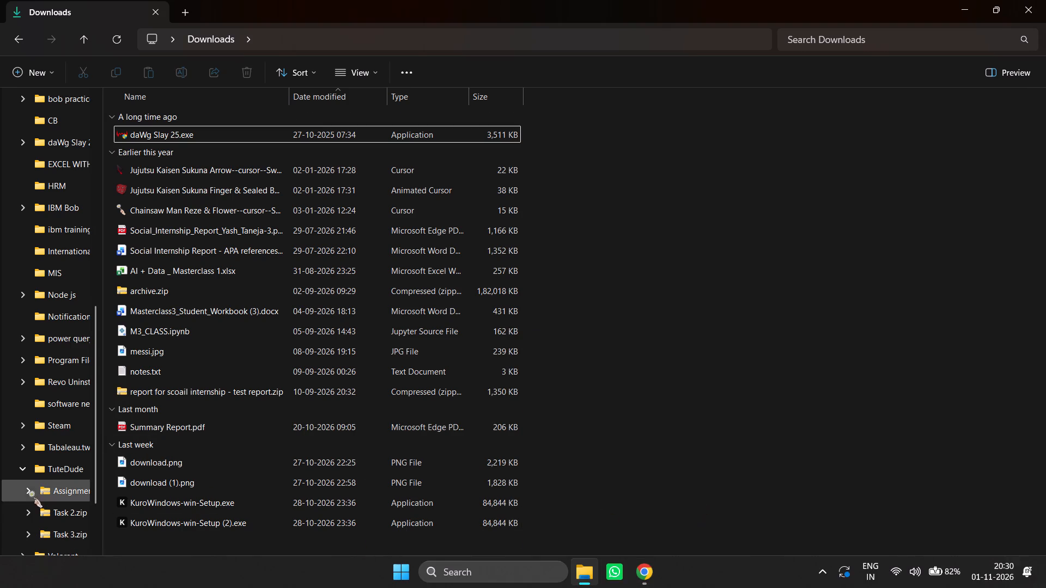
scroll(72, 313, down, 6)
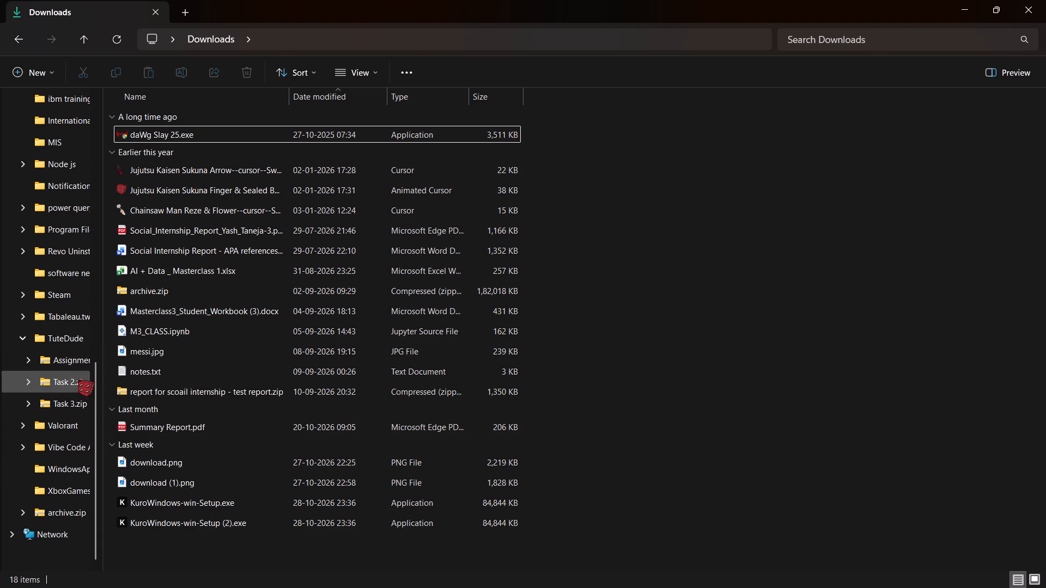
click(69, 335)
double_click(218, 185)
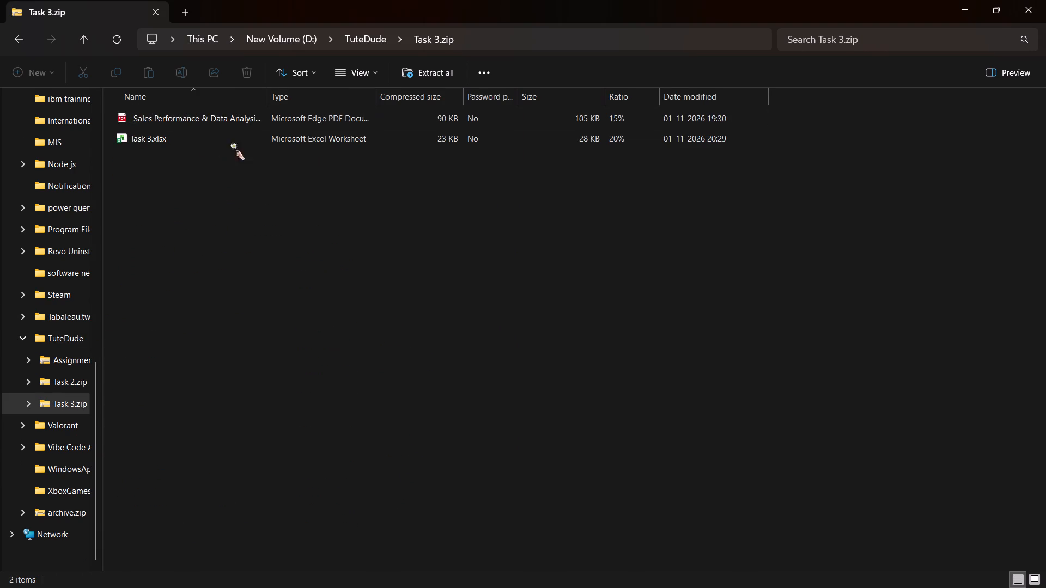
click(1043, 5)
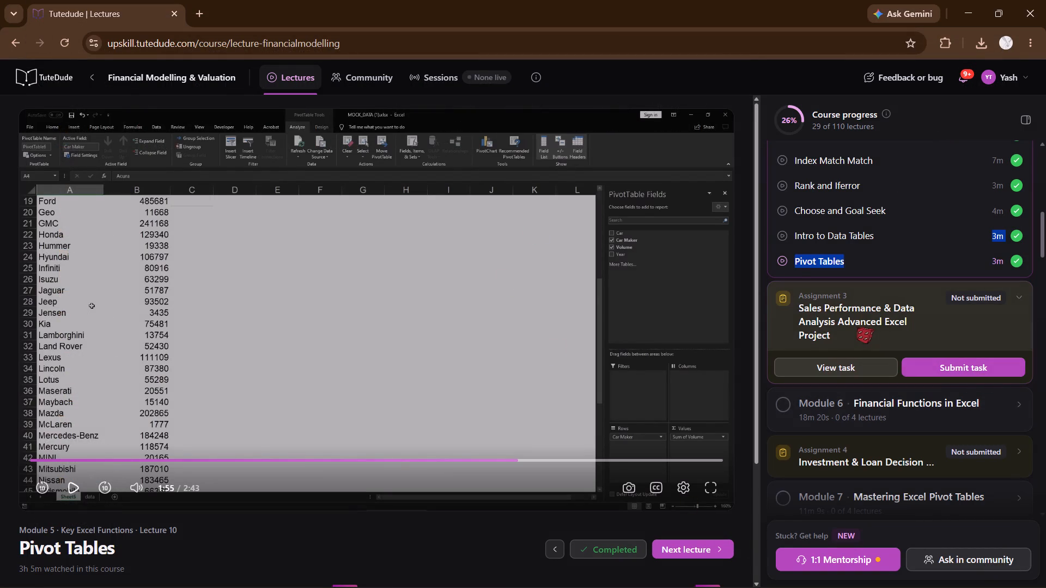
Submit Task 3.zip from the TuteDude folder on drive D: as the project ZIP for Assignment 3 on the Tutedude course page.
click(957, 362)
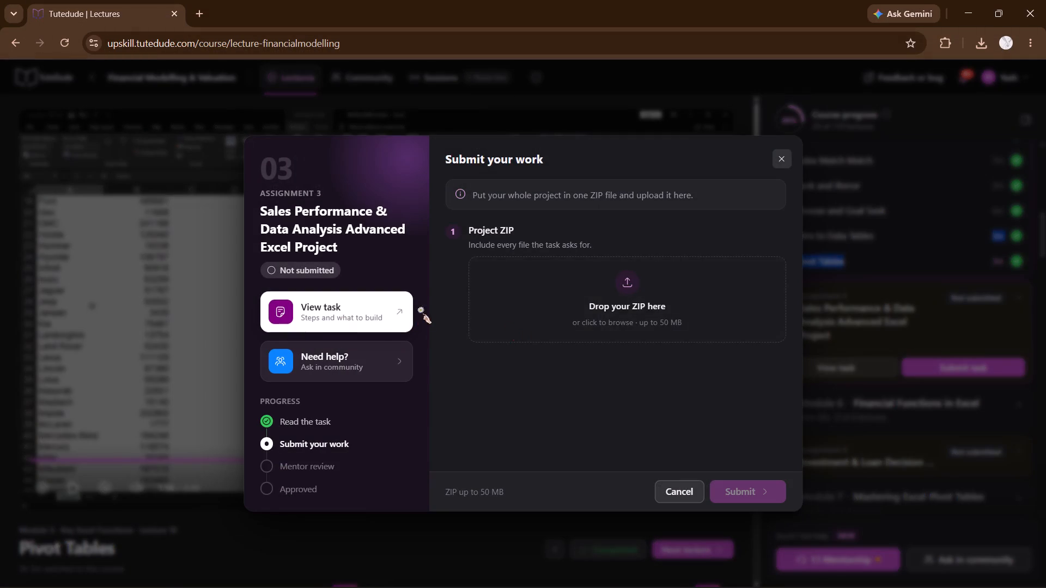
click(620, 305)
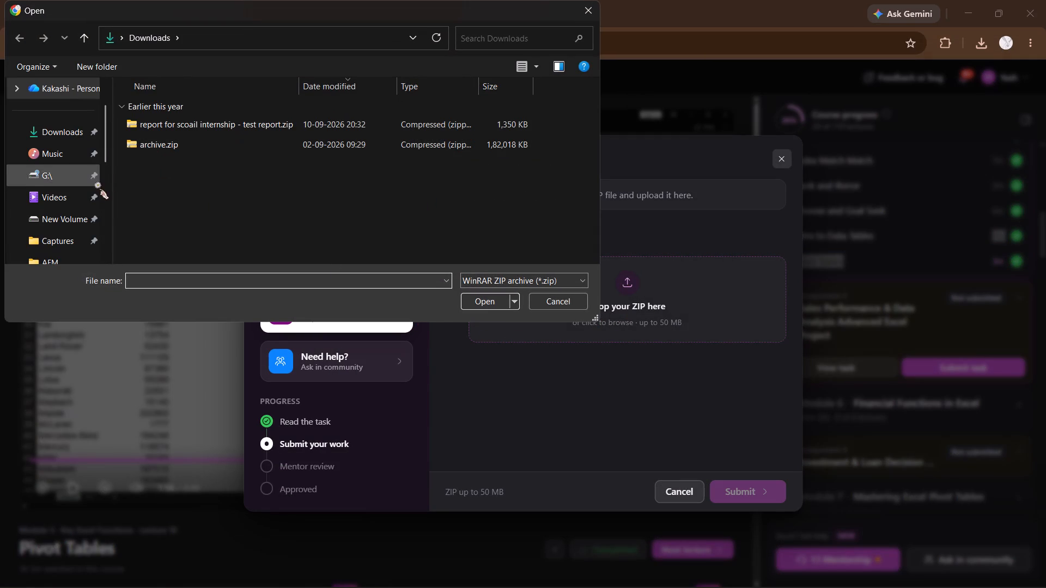
scroll(104, 209, down, 5)
click(69, 195)
scroll(201, 211, down, 5)
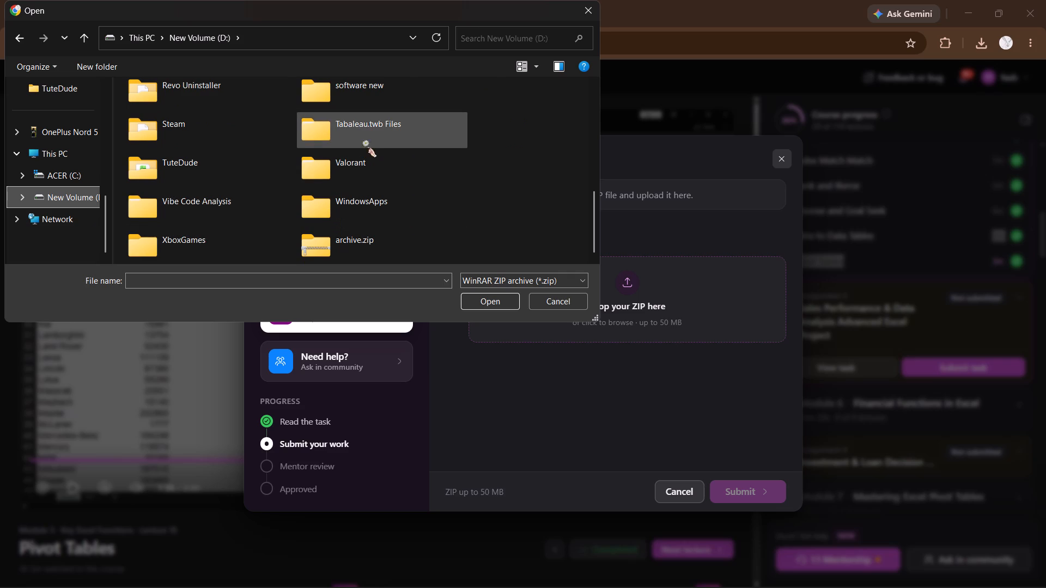
double_click(244, 162)
click(180, 146)
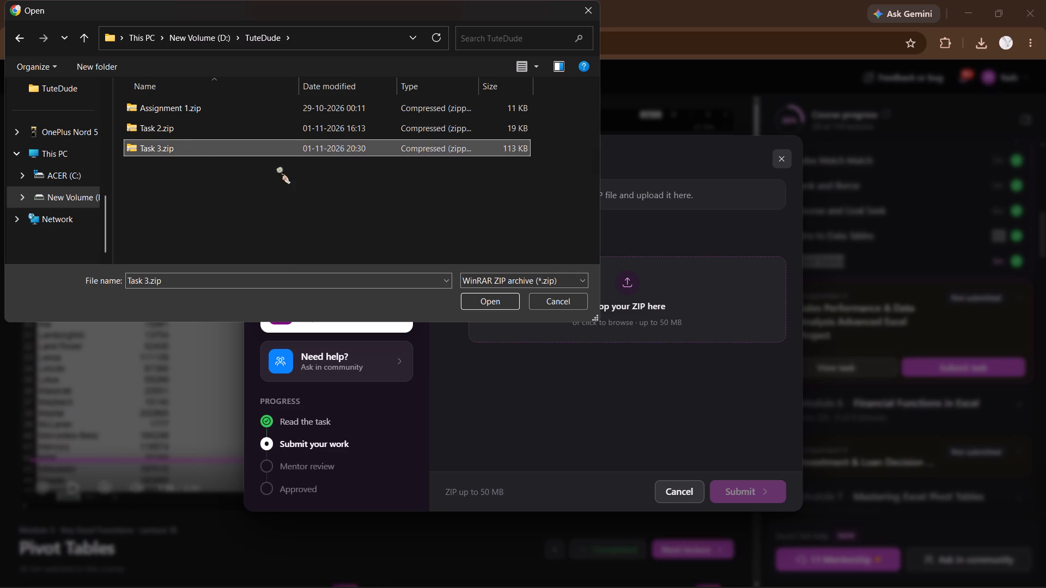
click(500, 302)
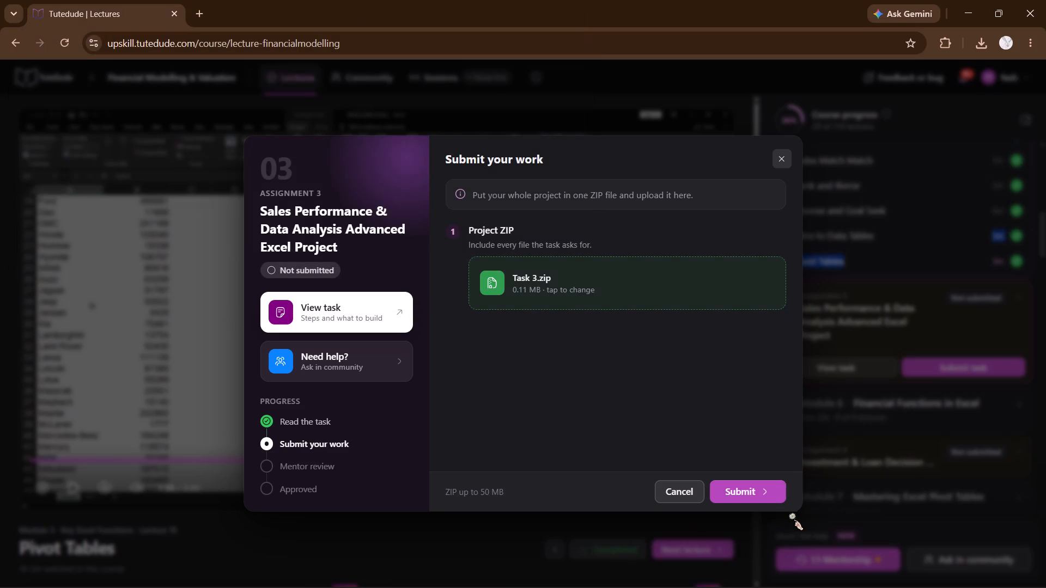
click(756, 498)
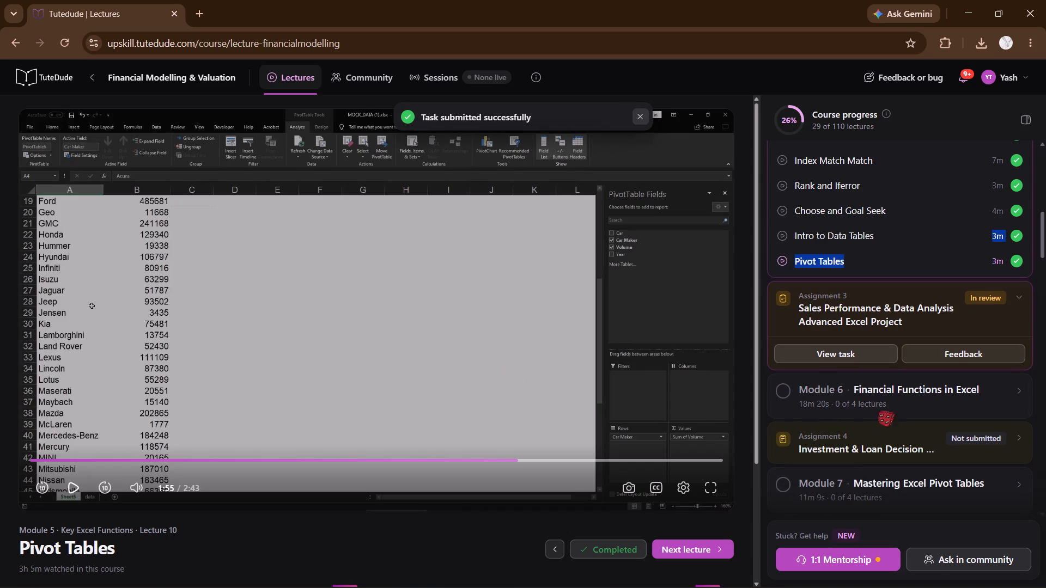
Expand Module 6, Financial Functions in Excel, to view its lecture list.
click(908, 394)
scroll(865, 416, down, 1)
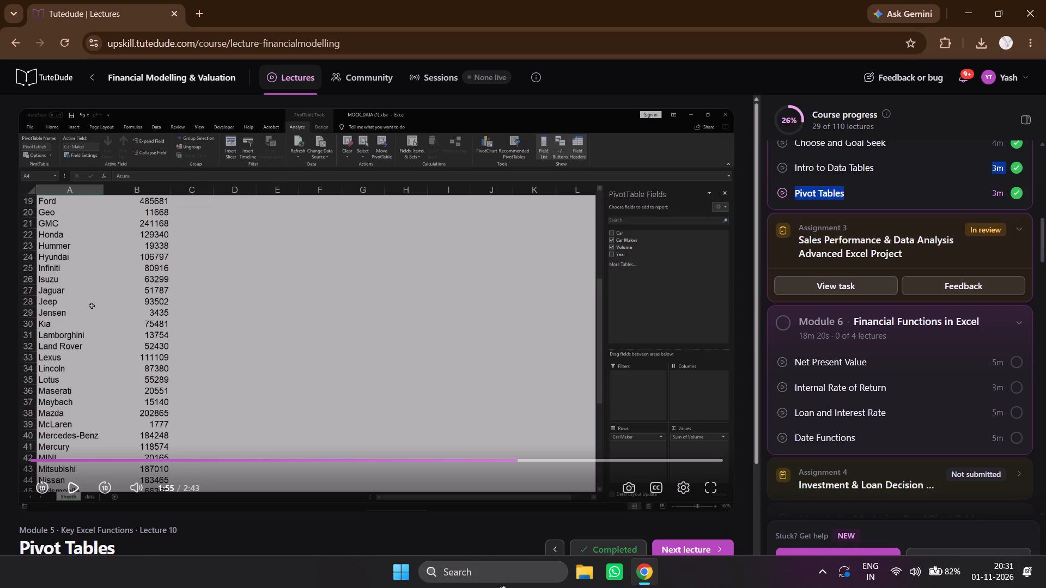
Find the Kuro app through Windows search and launch it.
click(494, 578)
key(k)
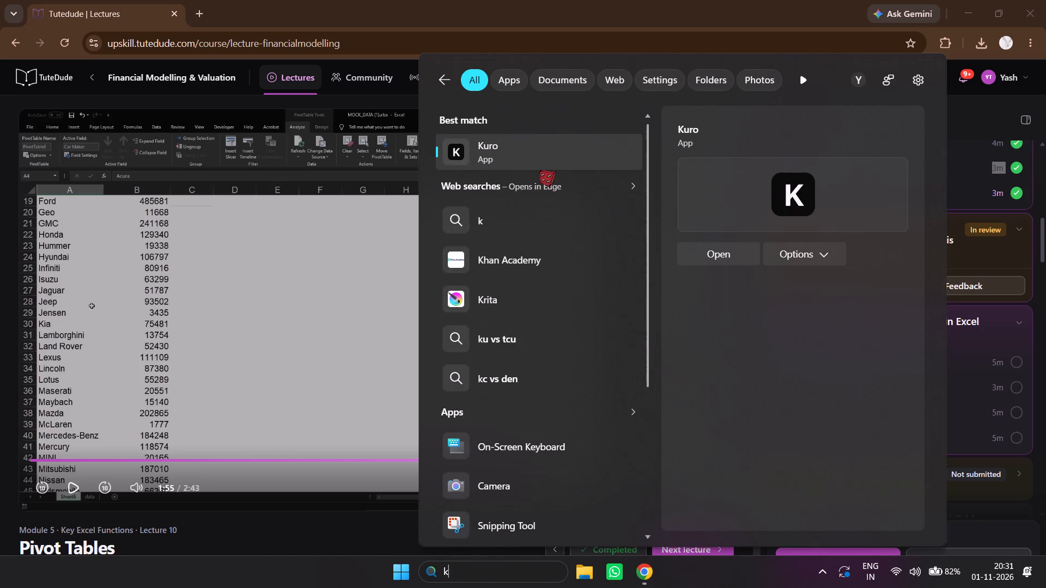
click(538, 152)
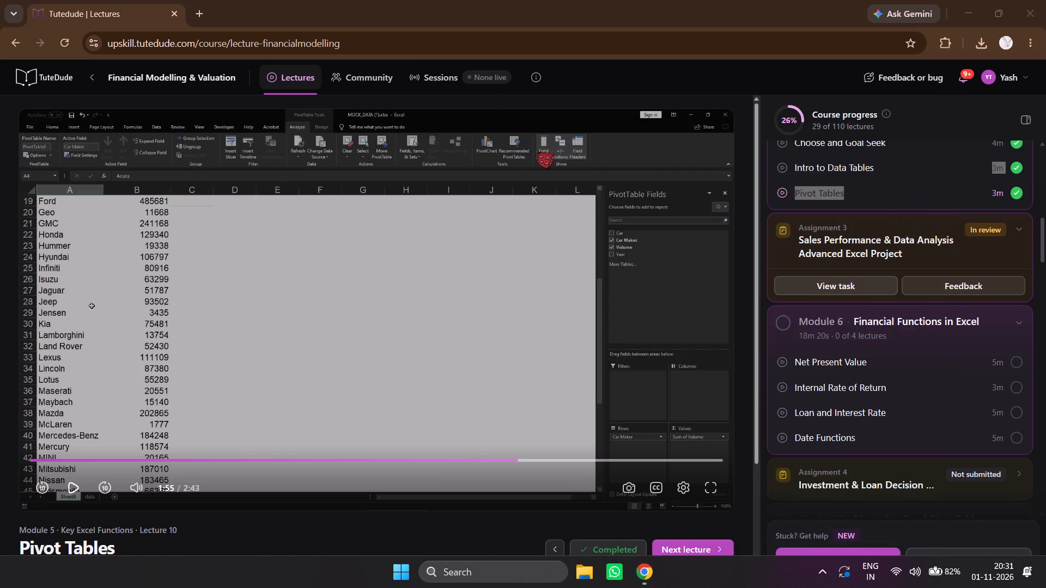